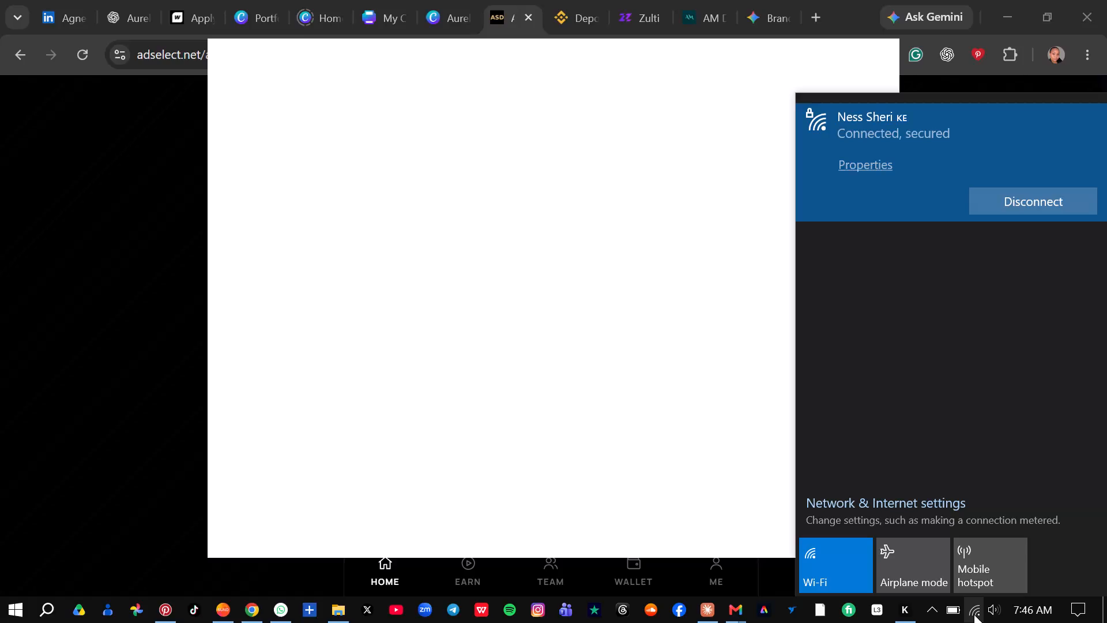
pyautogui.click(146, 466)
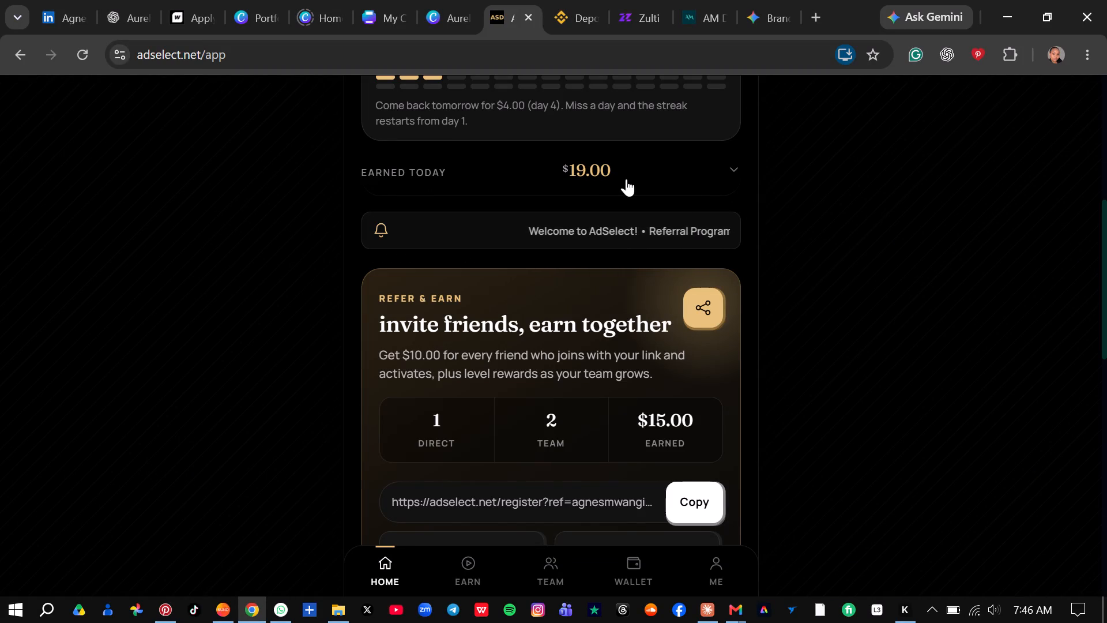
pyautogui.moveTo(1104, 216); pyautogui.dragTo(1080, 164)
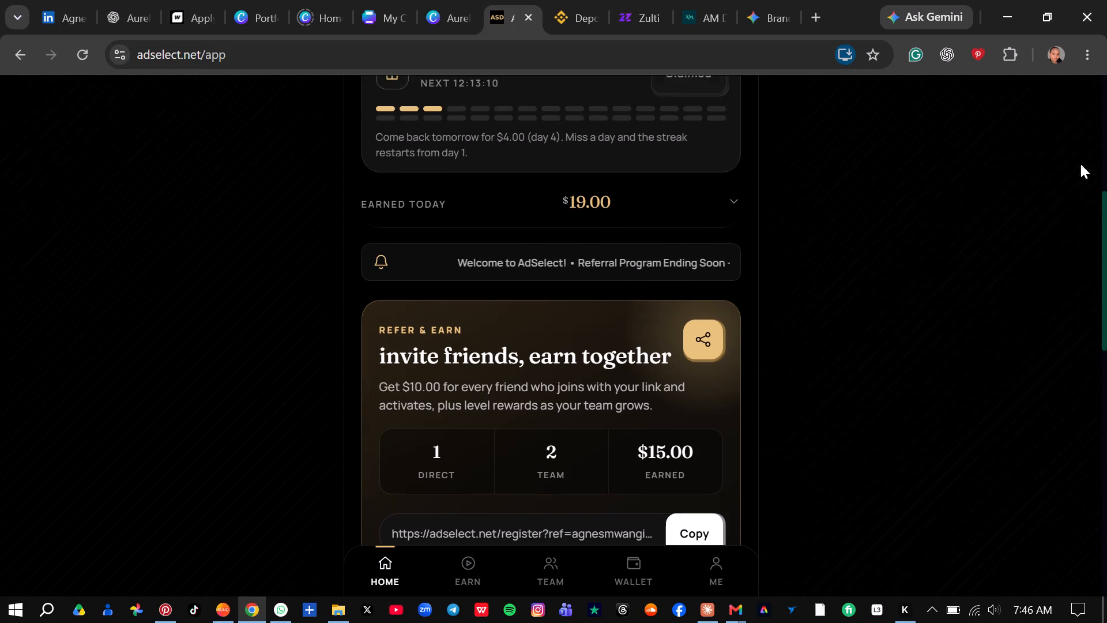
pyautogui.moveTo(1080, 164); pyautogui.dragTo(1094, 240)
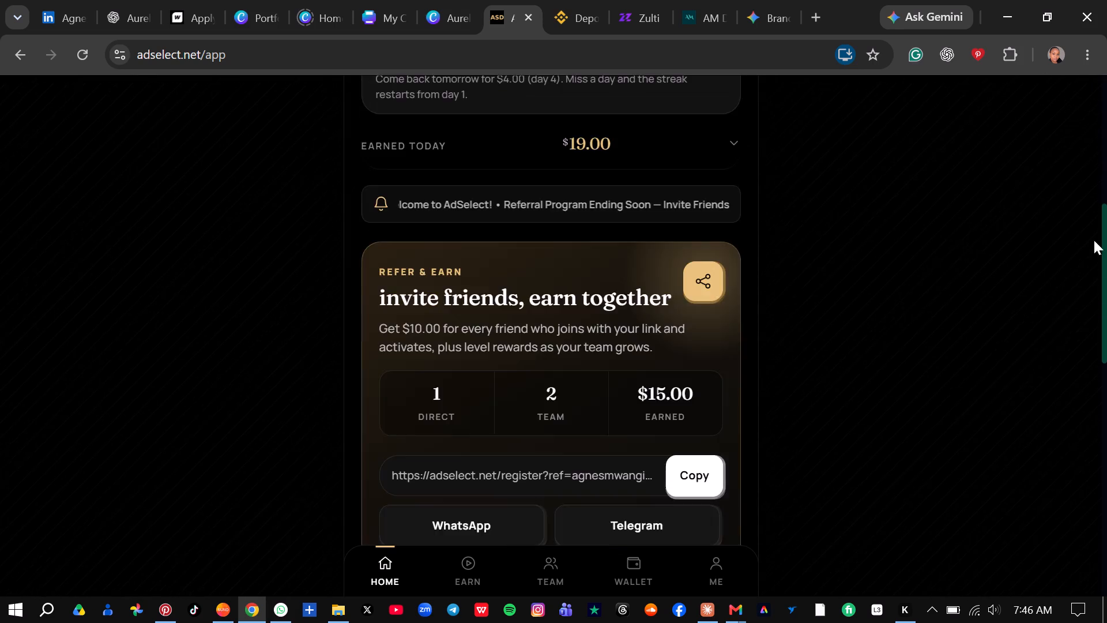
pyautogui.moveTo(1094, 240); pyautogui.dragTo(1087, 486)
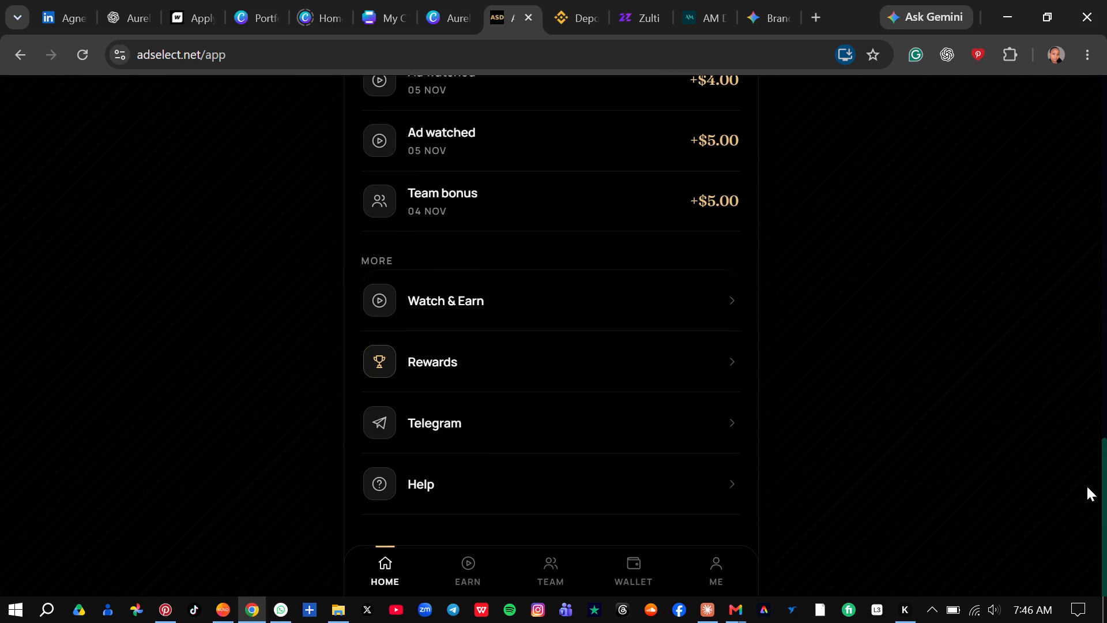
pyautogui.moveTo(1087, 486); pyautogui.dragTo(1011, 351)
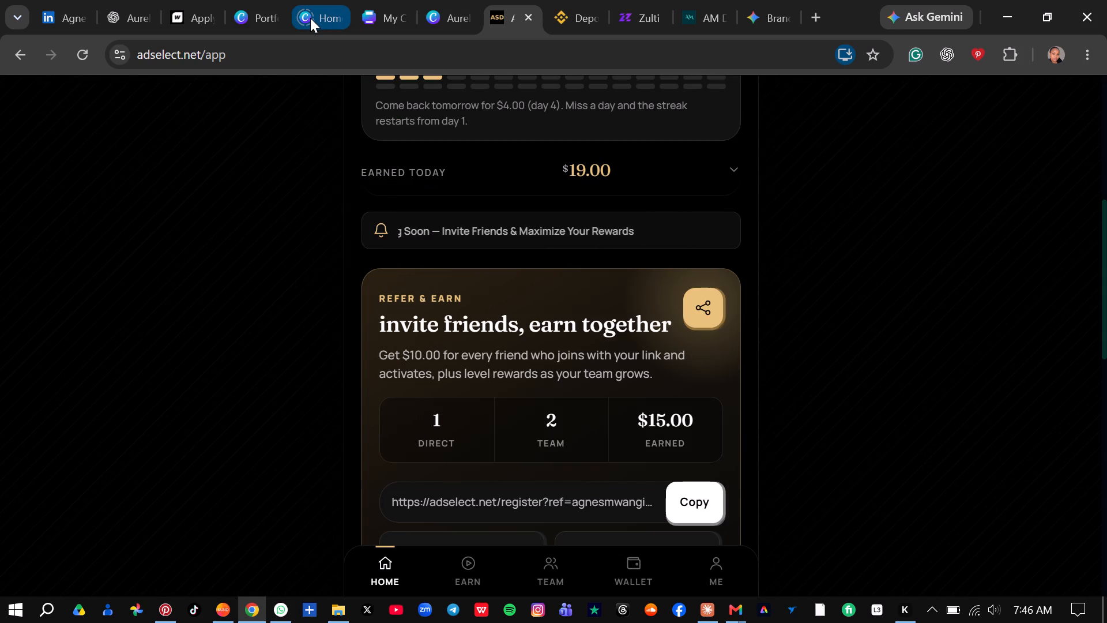
# Switch to the Aurelle Fashions multi-design in Canva and open the plain dark green page 20.
pyautogui.click(450, 12)
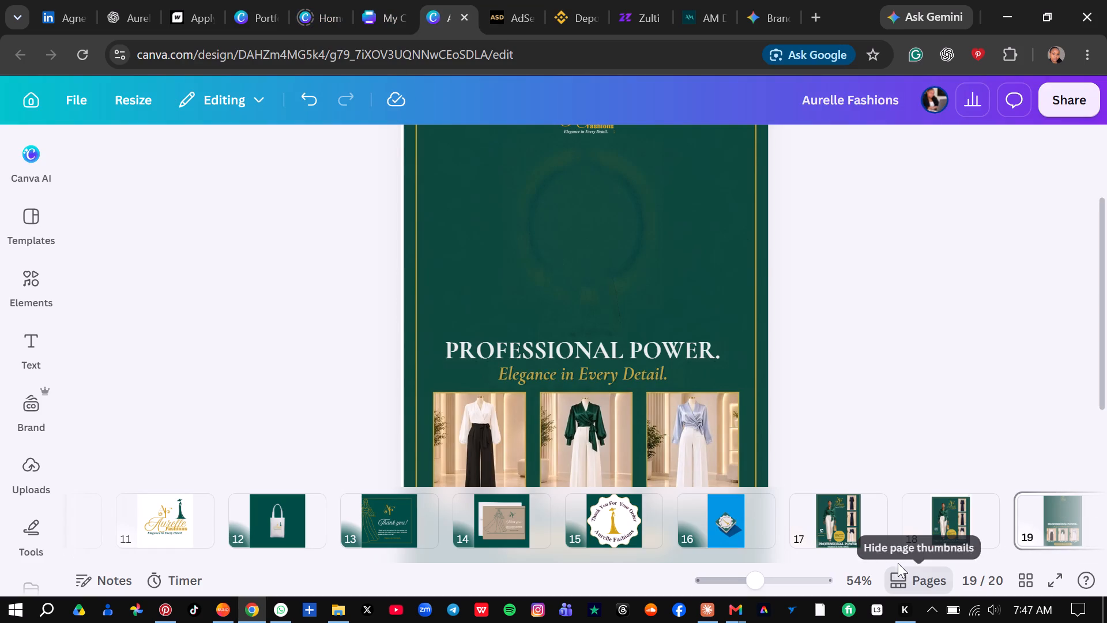
pyautogui.moveTo(897, 561); pyautogui.dragTo(1086, 548)
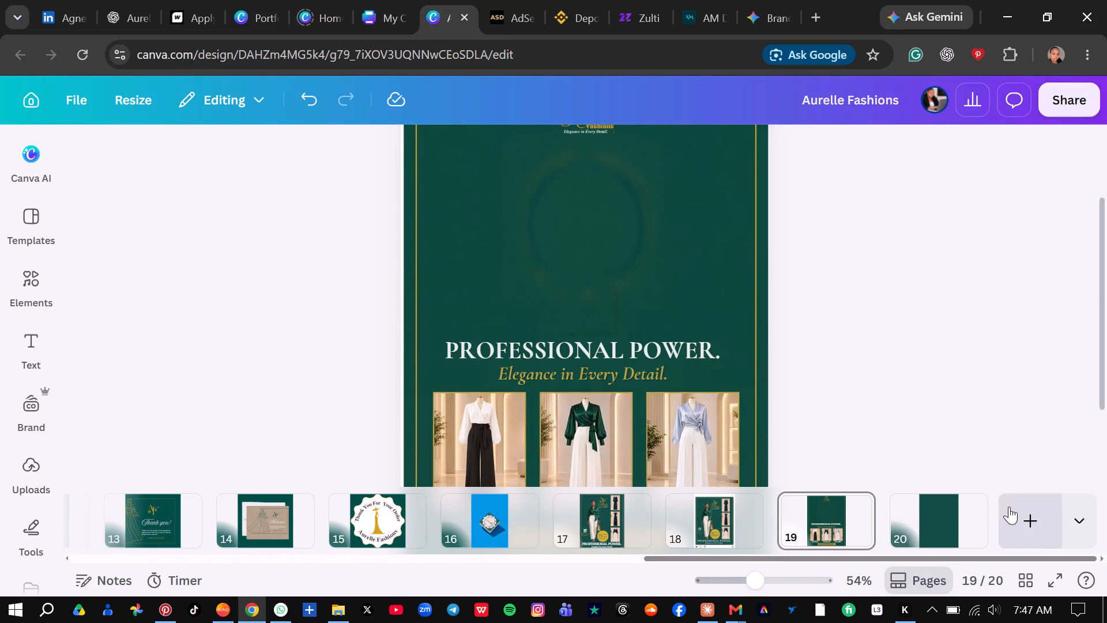
pyautogui.click(939, 520)
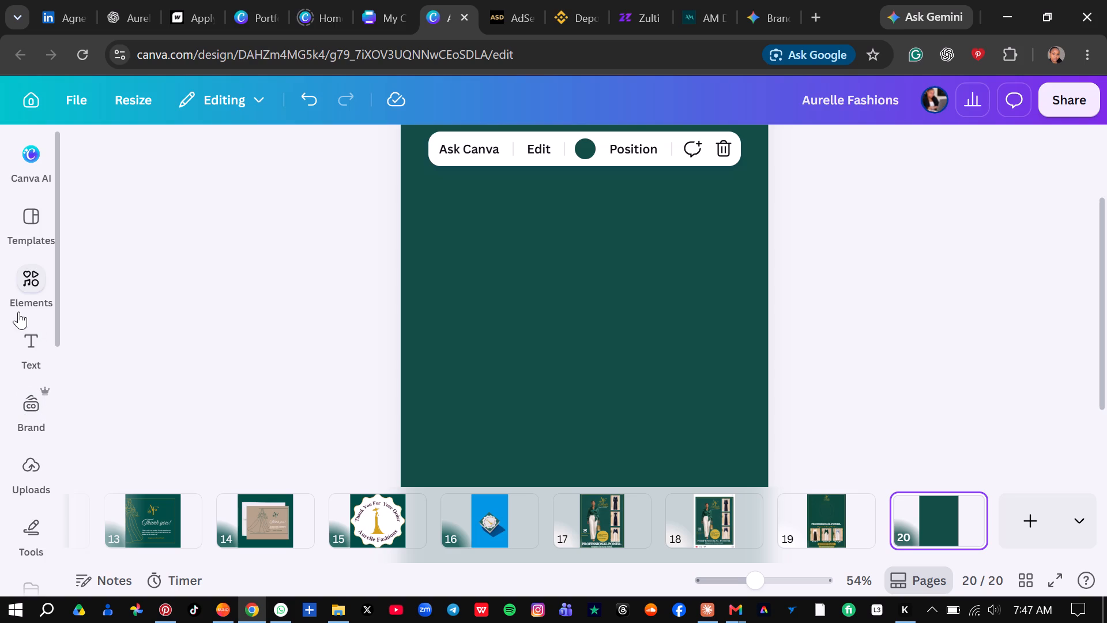
# Replace the existing elements search and search the elements library for "FRAMES".
pyautogui.click(22, 292)
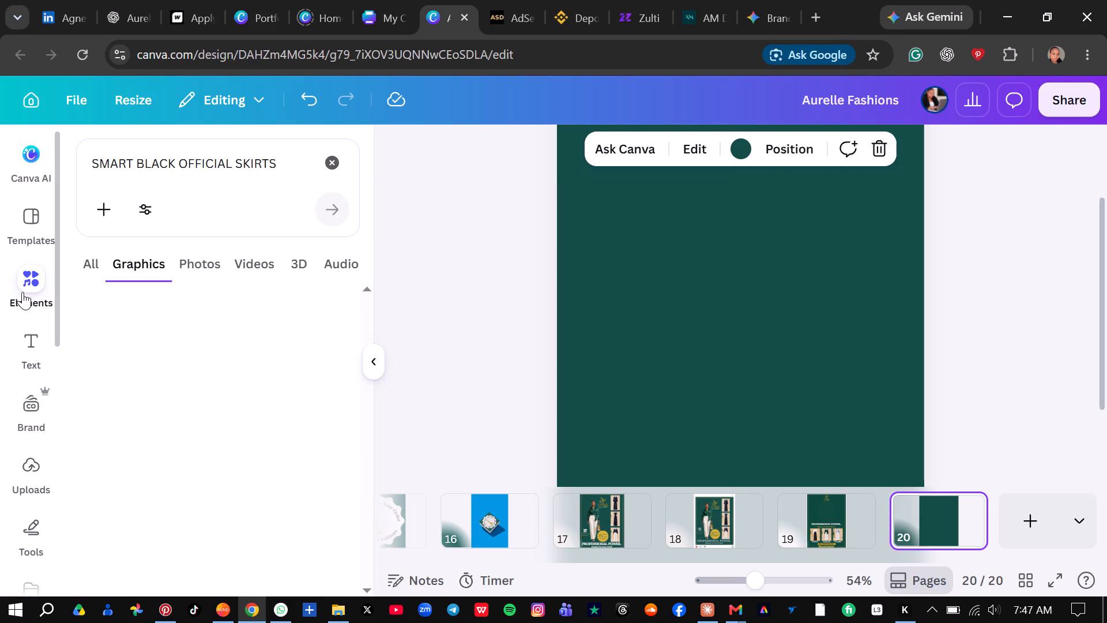
pyautogui.click(332, 159)
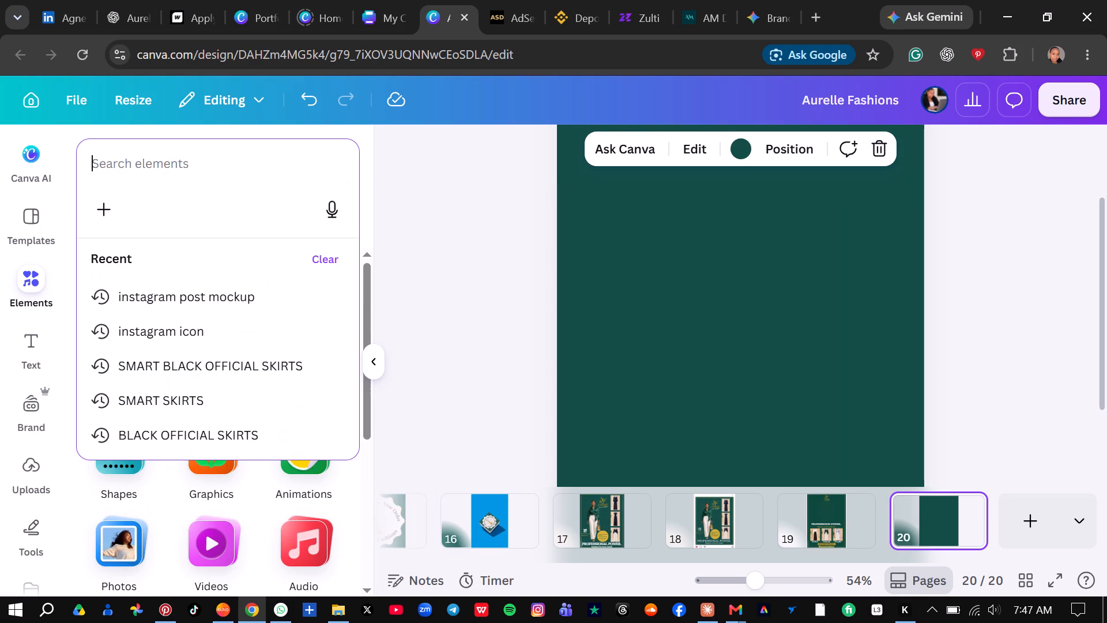
pyautogui.click(109, 161)
pyautogui.write('FRA')
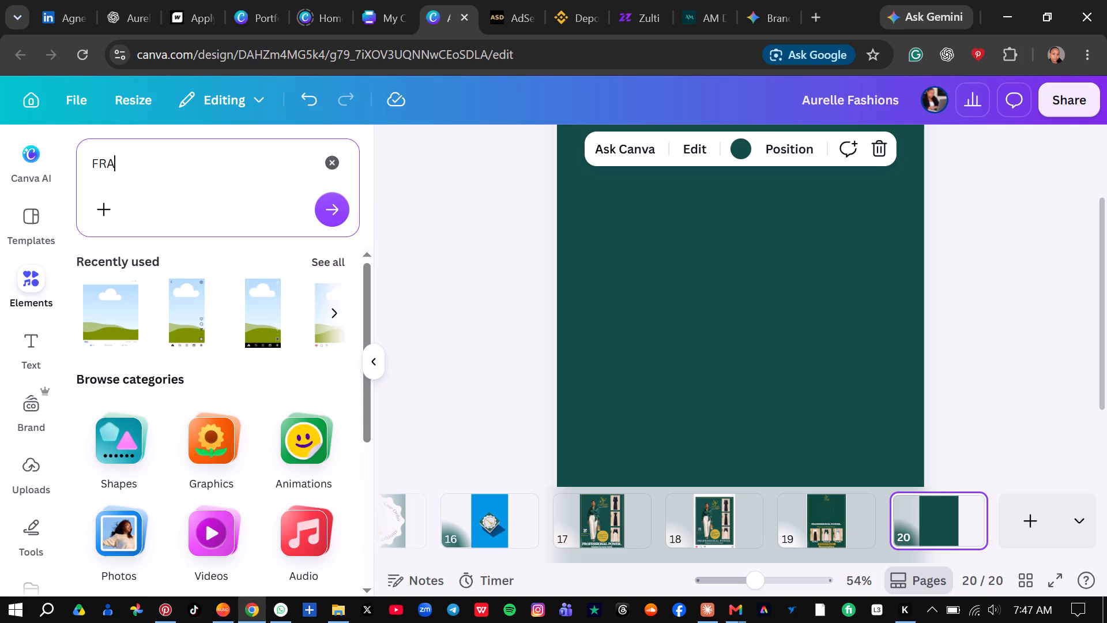
pyautogui.write('ME')
pyautogui.press('s')
pyautogui.click(335, 212)
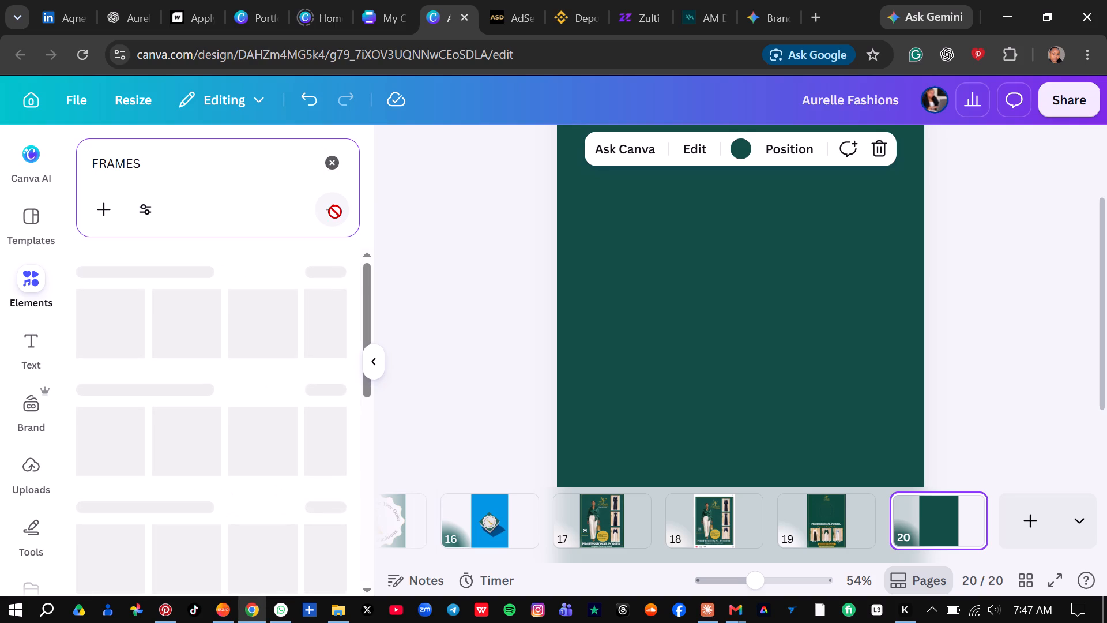
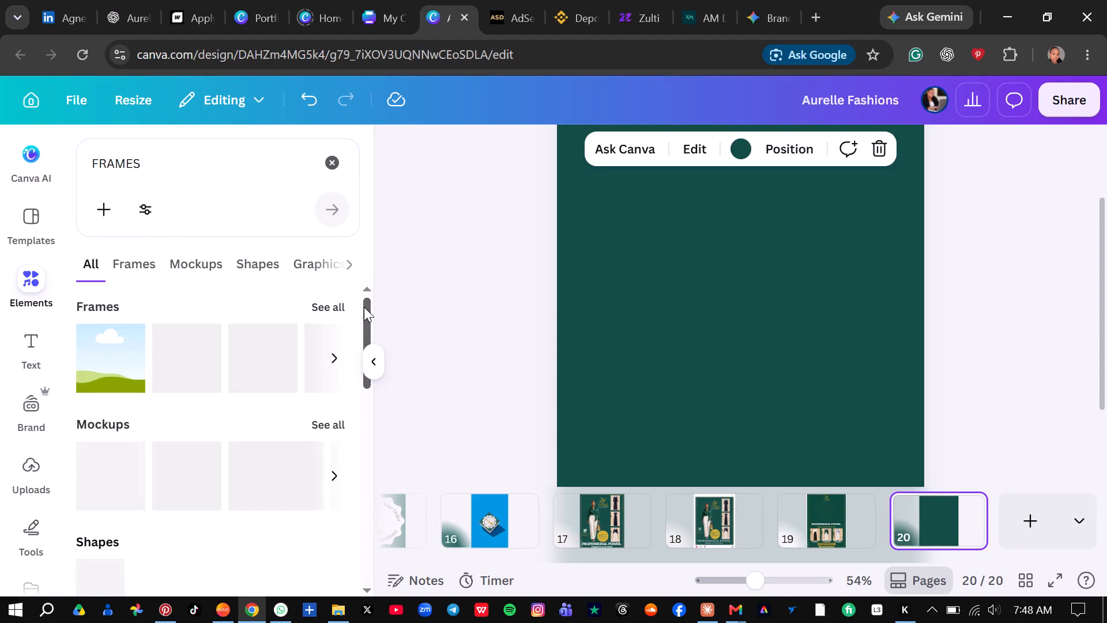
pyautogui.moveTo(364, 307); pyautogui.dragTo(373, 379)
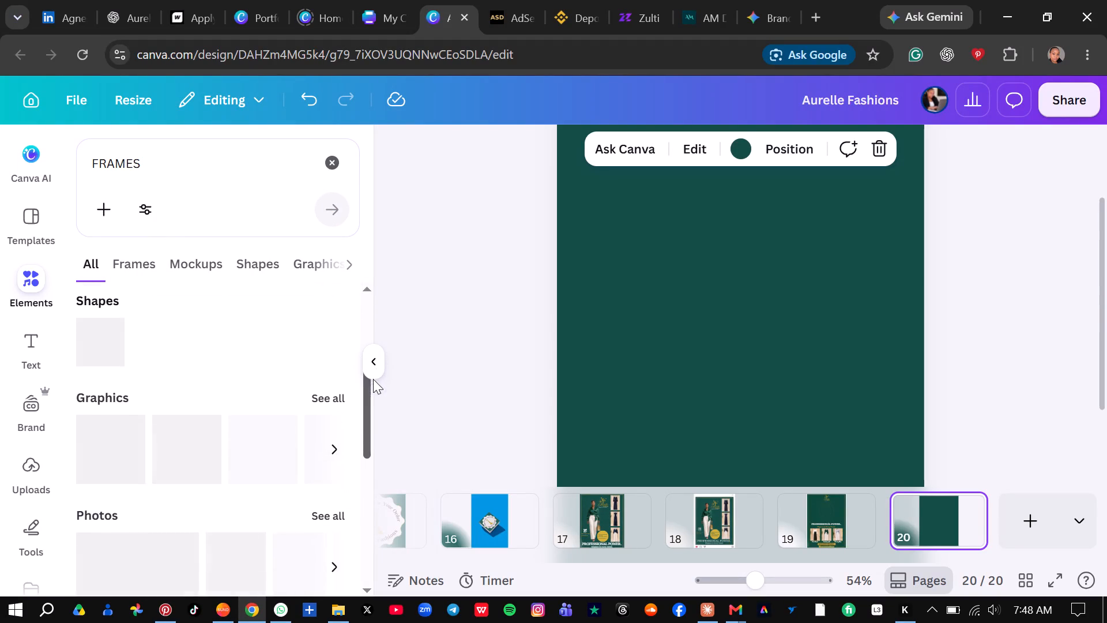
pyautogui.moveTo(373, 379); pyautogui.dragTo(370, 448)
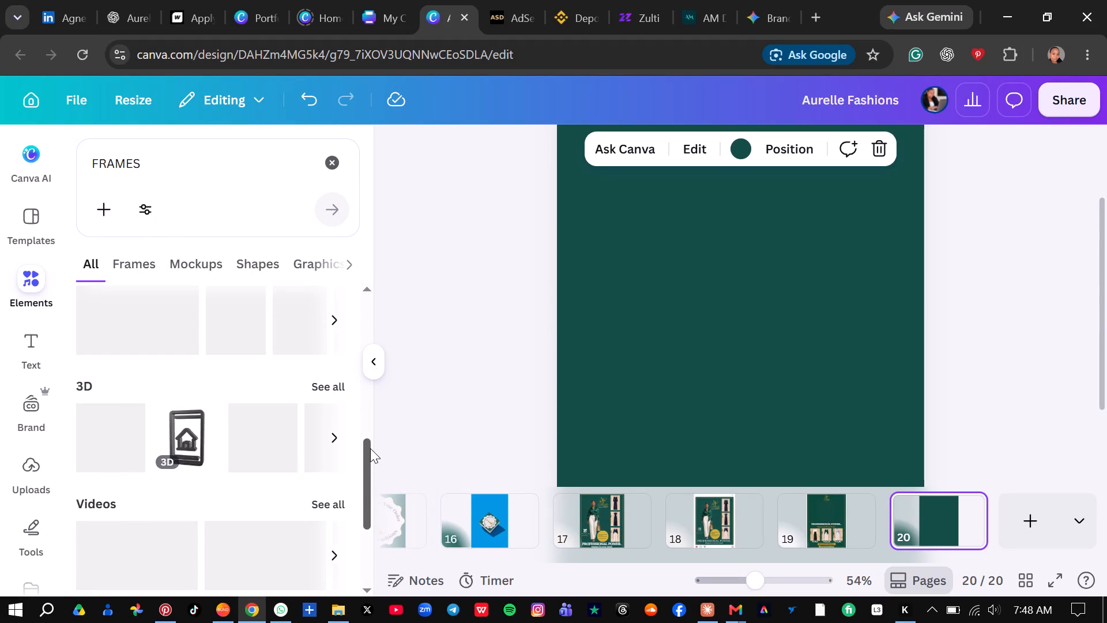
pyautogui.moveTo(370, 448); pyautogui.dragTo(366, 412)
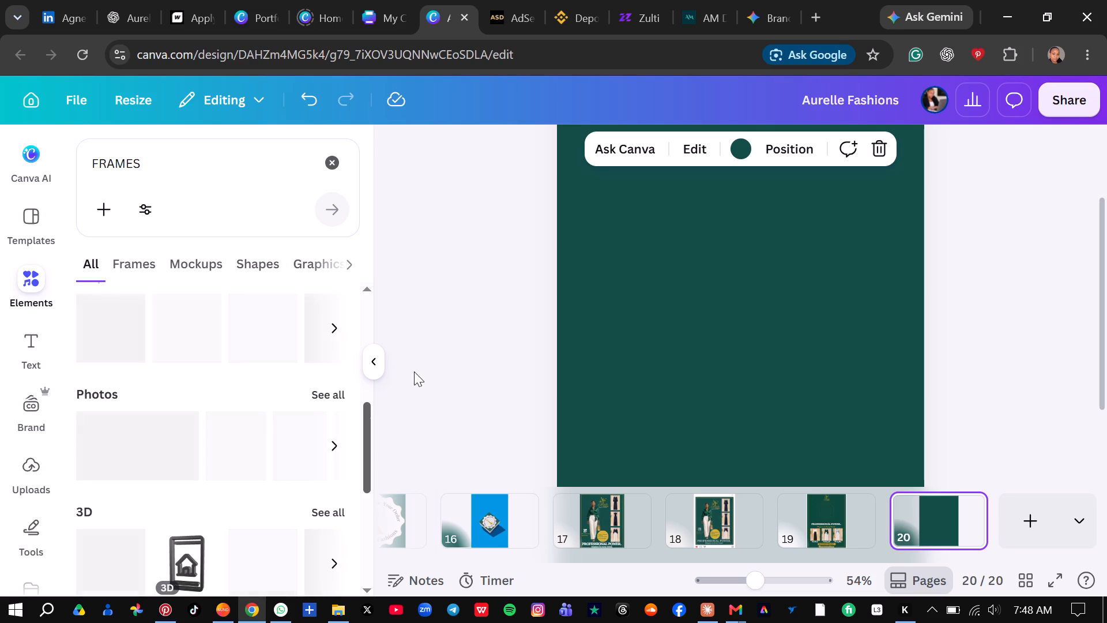
# Review the Instagram mockup design on page 18 and show graphics for the "instagram post mockup" search.
pyautogui.click(716, 515)
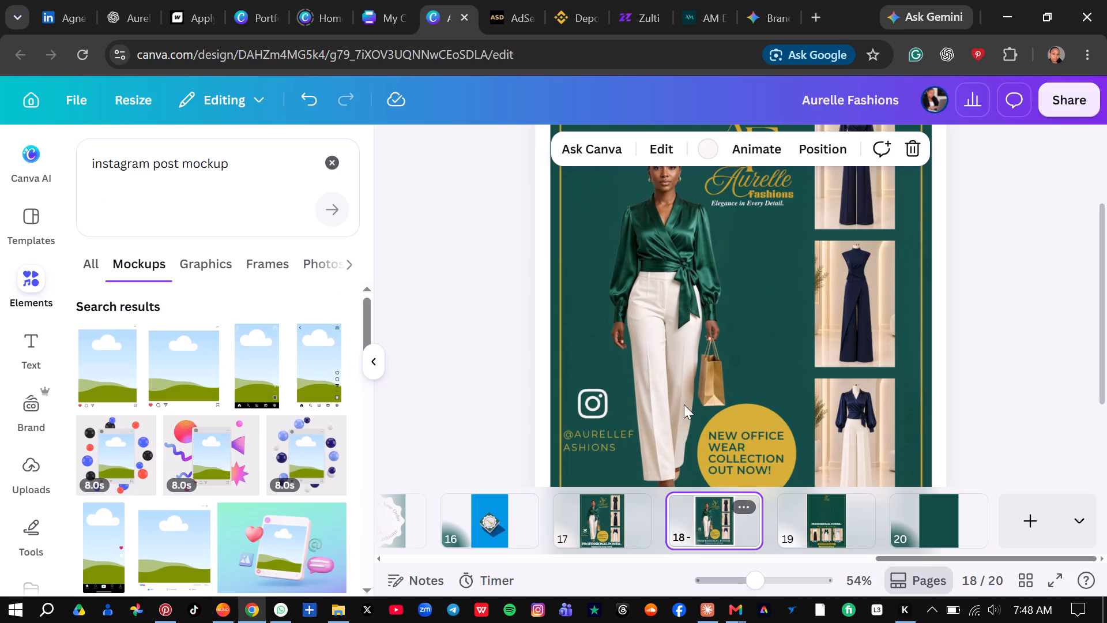
pyautogui.click(661, 306)
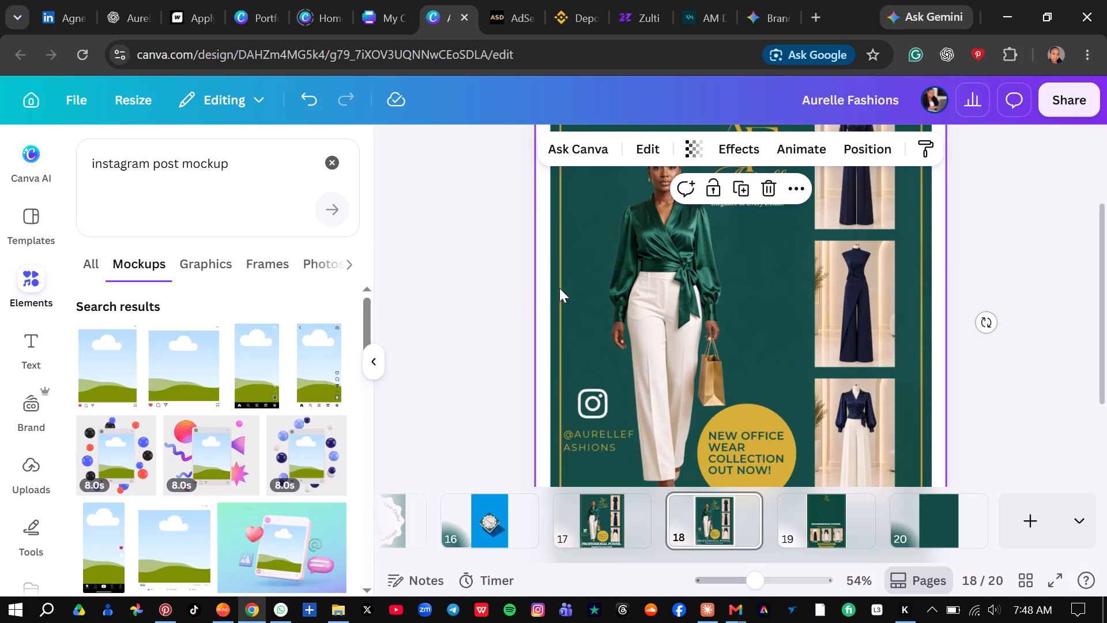
pyautogui.click(224, 267)
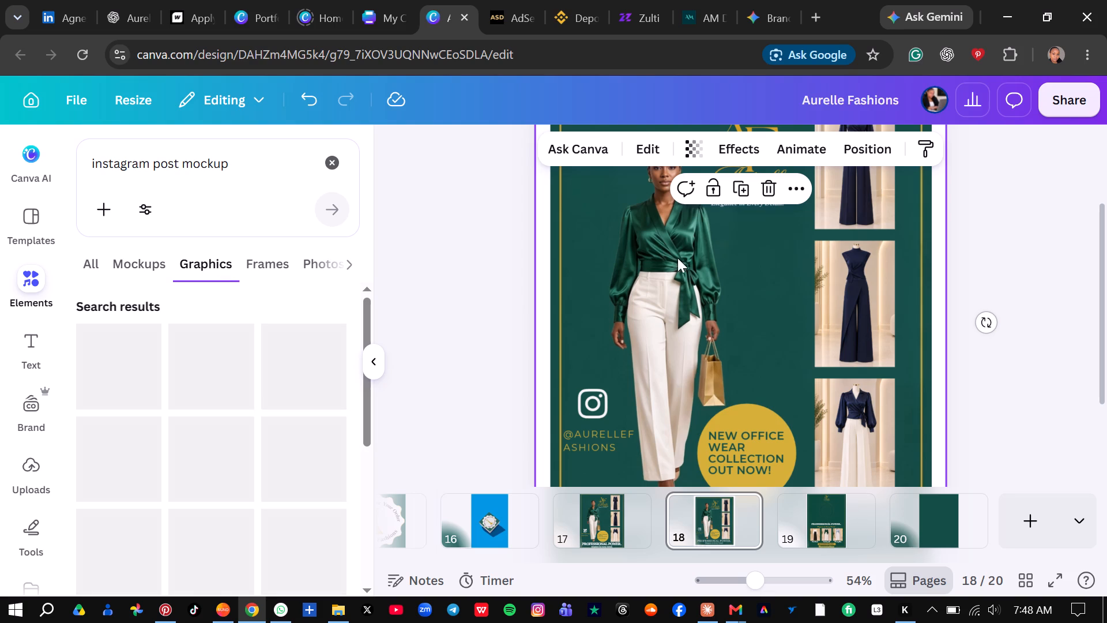
pyautogui.click(1041, 239)
pyautogui.moveTo(1105, 230); pyautogui.dragTo(1106, 238)
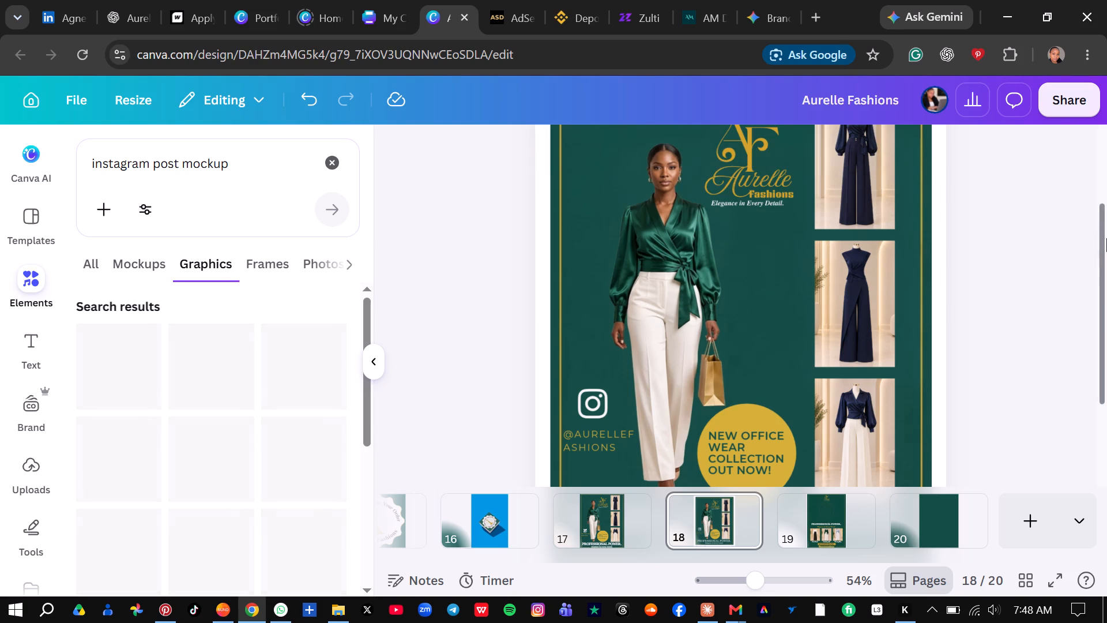
pyautogui.moveTo(1106, 238); pyautogui.dragTo(1106, 325)
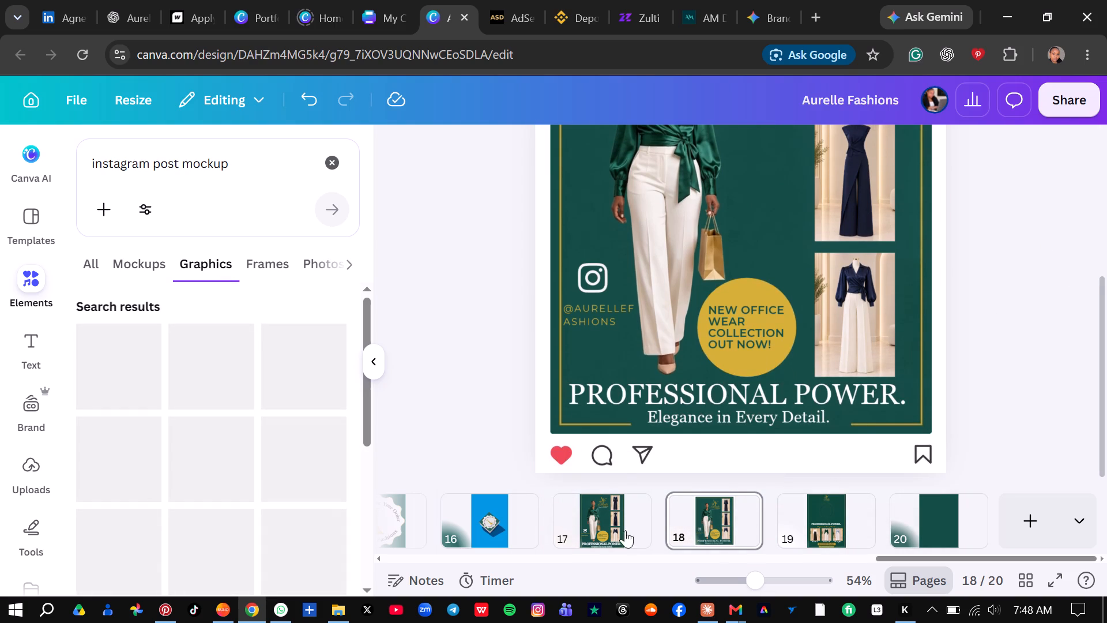
# Open the Professional Power flyer on page 17 and select the image of the model in the green blouse.
pyautogui.click(605, 518)
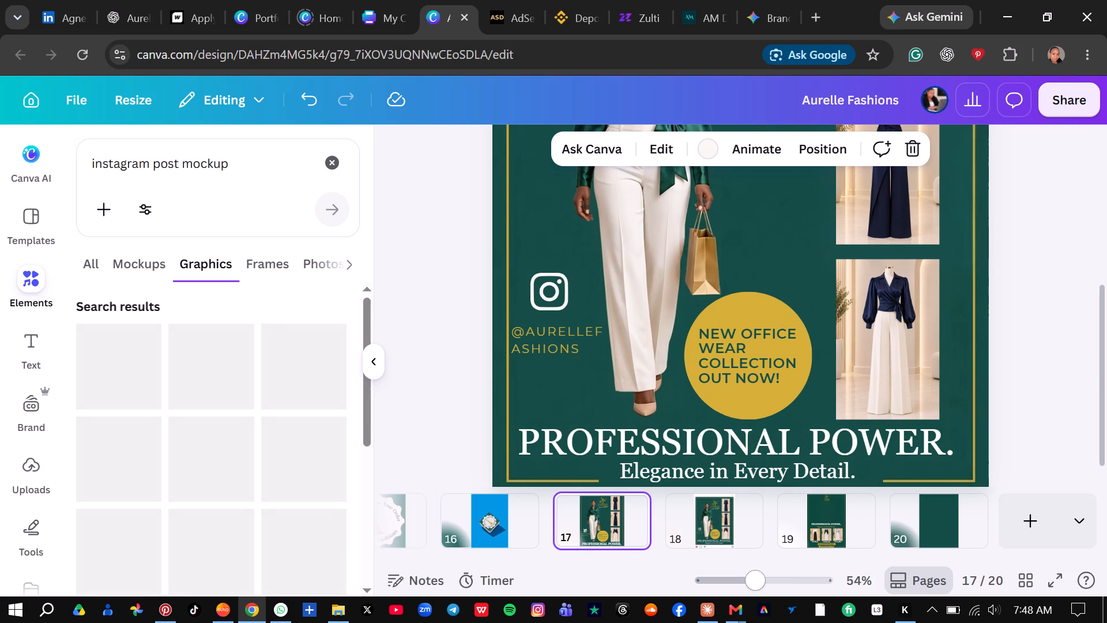
pyautogui.moveTo(755, 593); pyautogui.dragTo(730, 596)
pyautogui.click(703, 349)
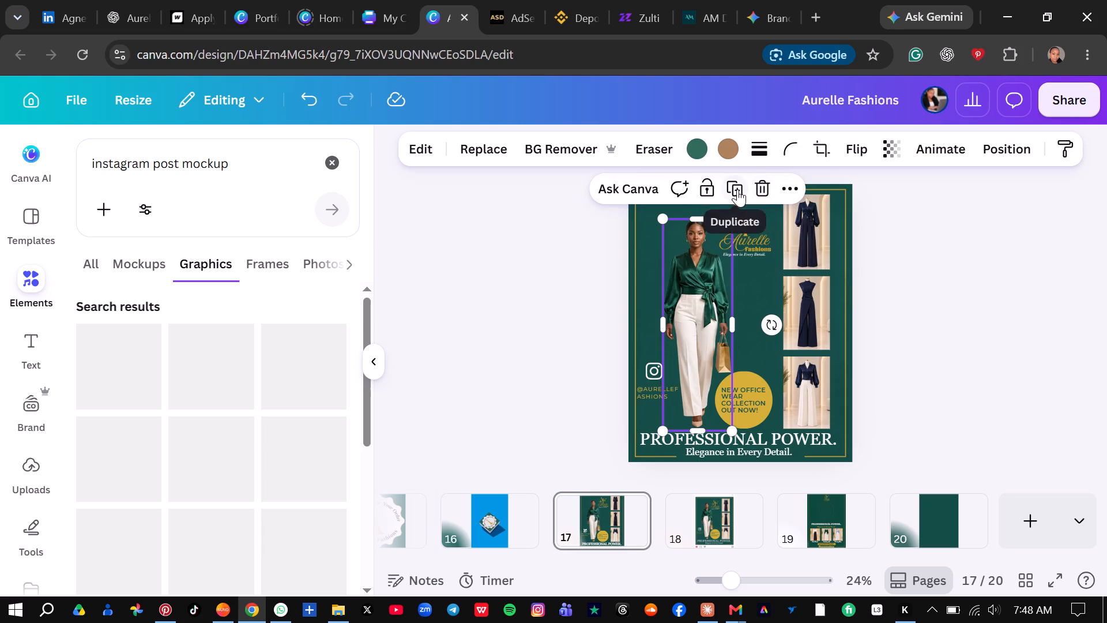
# Duplicate the cutout image of the woman in the green blouse on page 17.
pyautogui.click(737, 189)
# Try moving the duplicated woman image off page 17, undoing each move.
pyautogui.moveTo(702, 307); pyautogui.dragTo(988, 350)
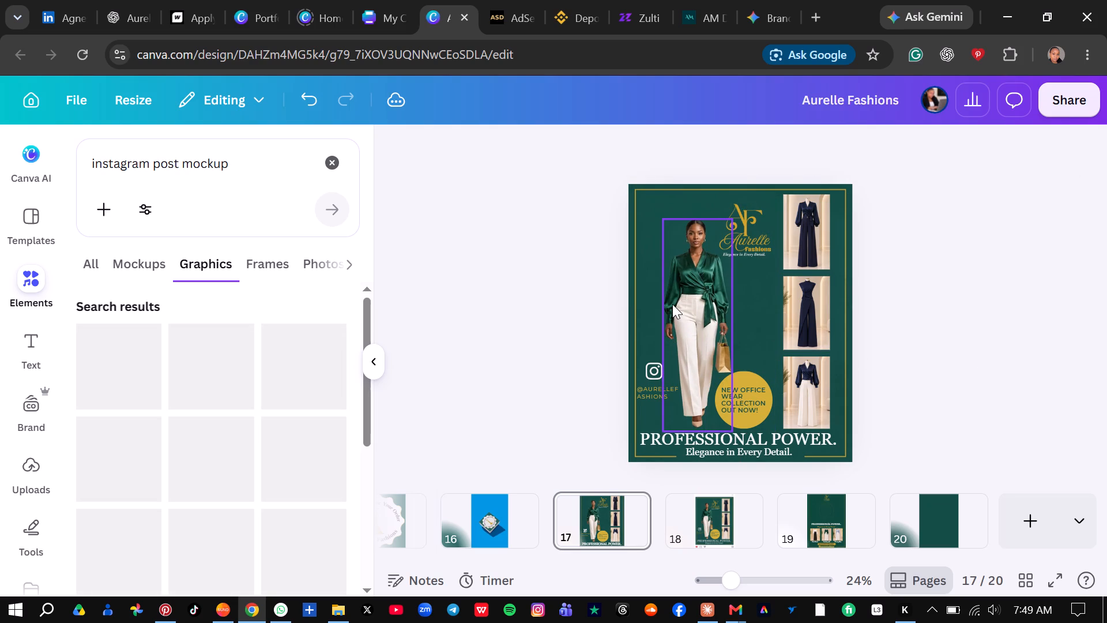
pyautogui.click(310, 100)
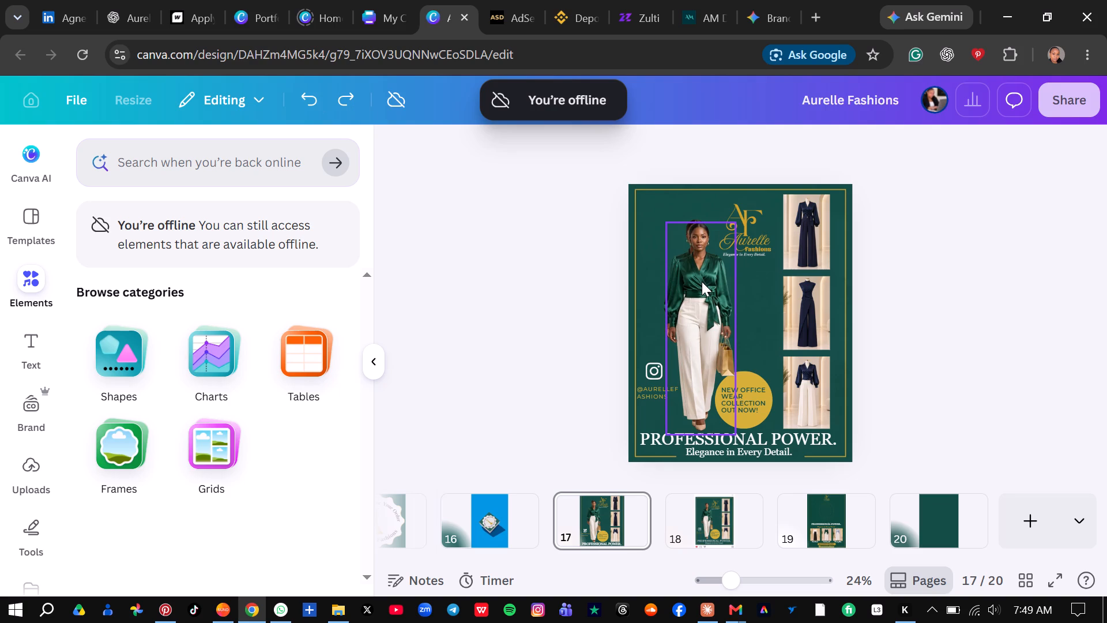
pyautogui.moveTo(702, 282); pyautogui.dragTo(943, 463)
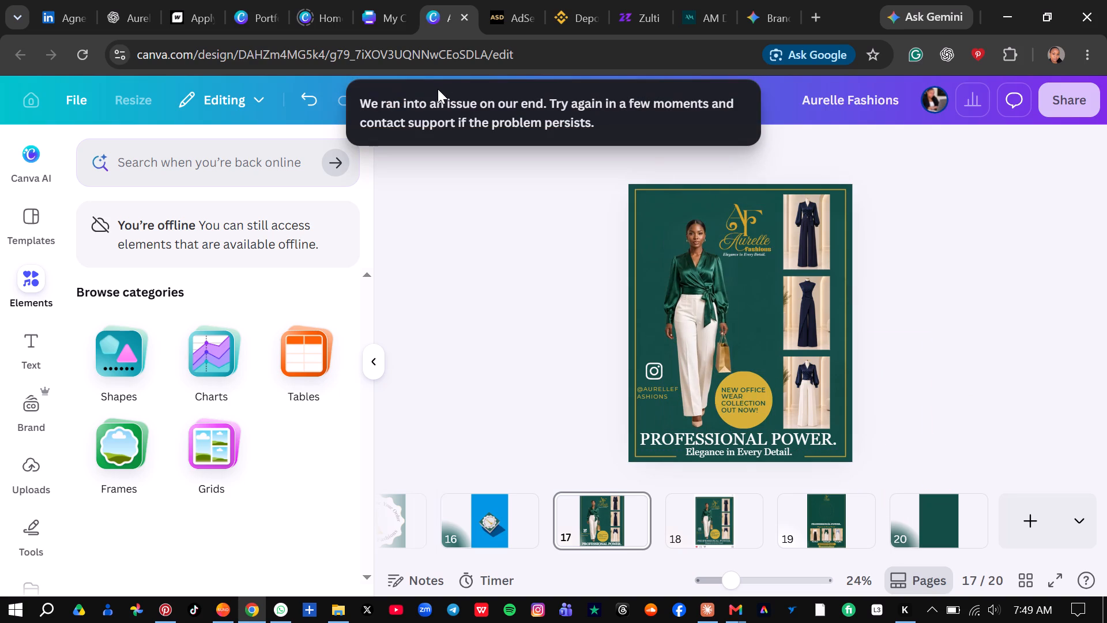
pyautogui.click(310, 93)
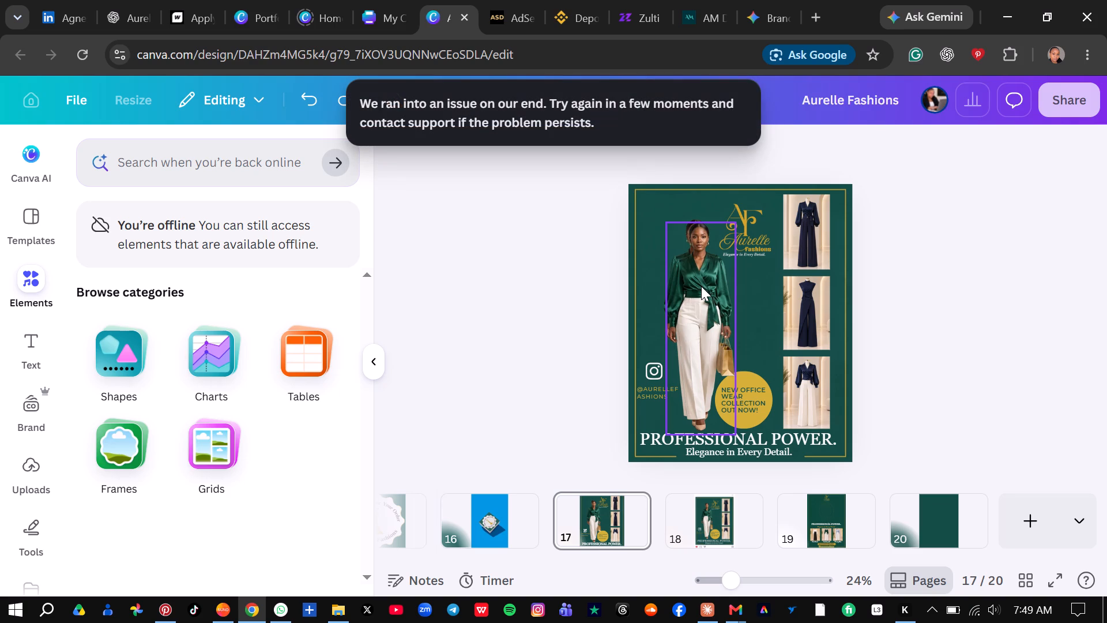
# Move the duplicated woman image from page 17 onto the plain dark green page 20.
pyautogui.moveTo(704, 306); pyautogui.dragTo(815, 381)
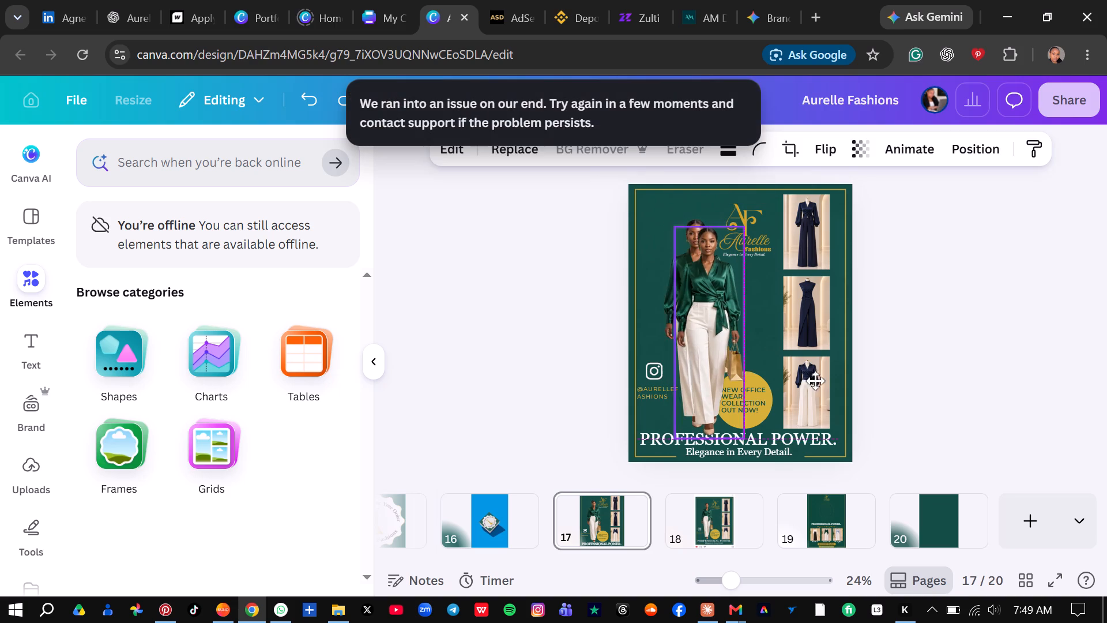
pyautogui.moveTo(815, 381); pyautogui.dragTo(979, 541)
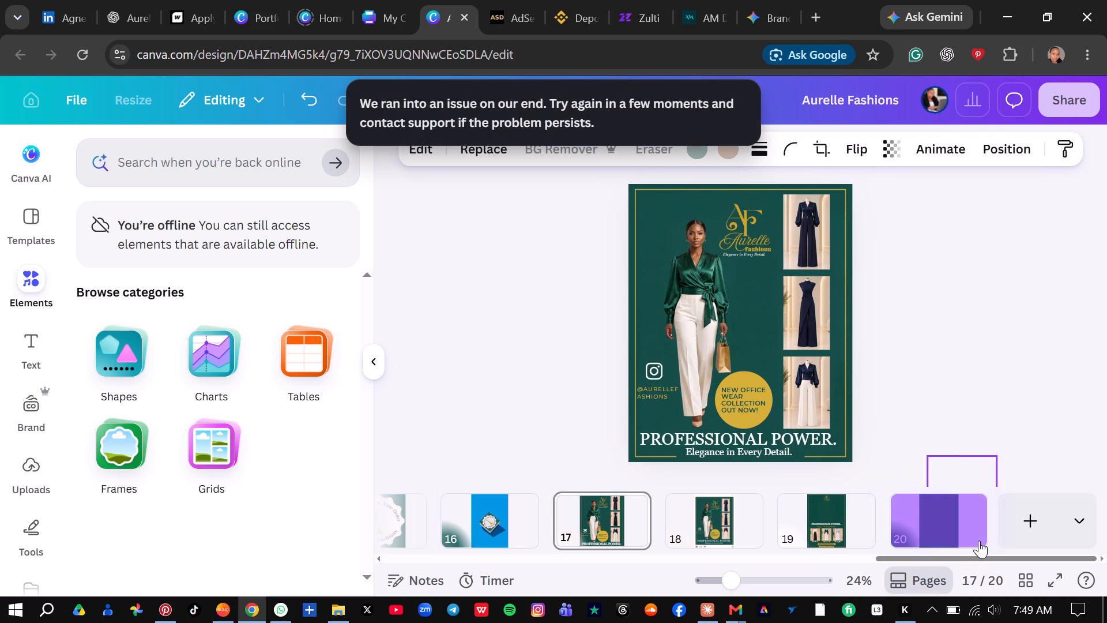
pyautogui.moveTo(979, 541); pyautogui.dragTo(1031, 545)
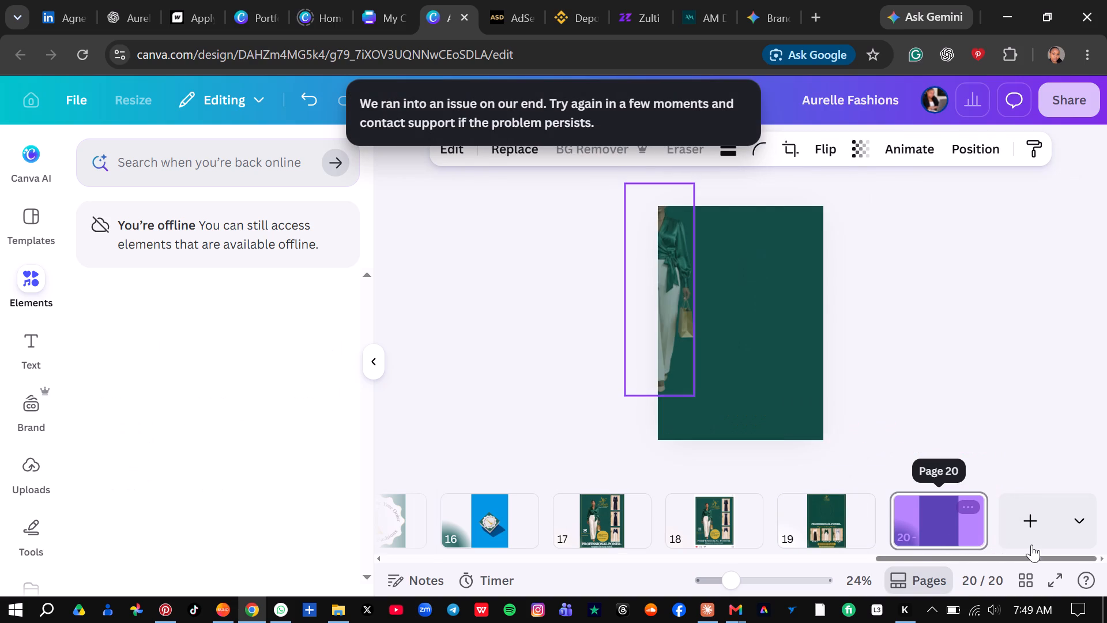
pyautogui.moveTo(1031, 545); pyautogui.dragTo(1059, 545)
# Position the woman image at the left margin guide of page 20, with her whole figure inside the page.
pyautogui.moveTo(762, 292); pyautogui.dragTo(751, 310)
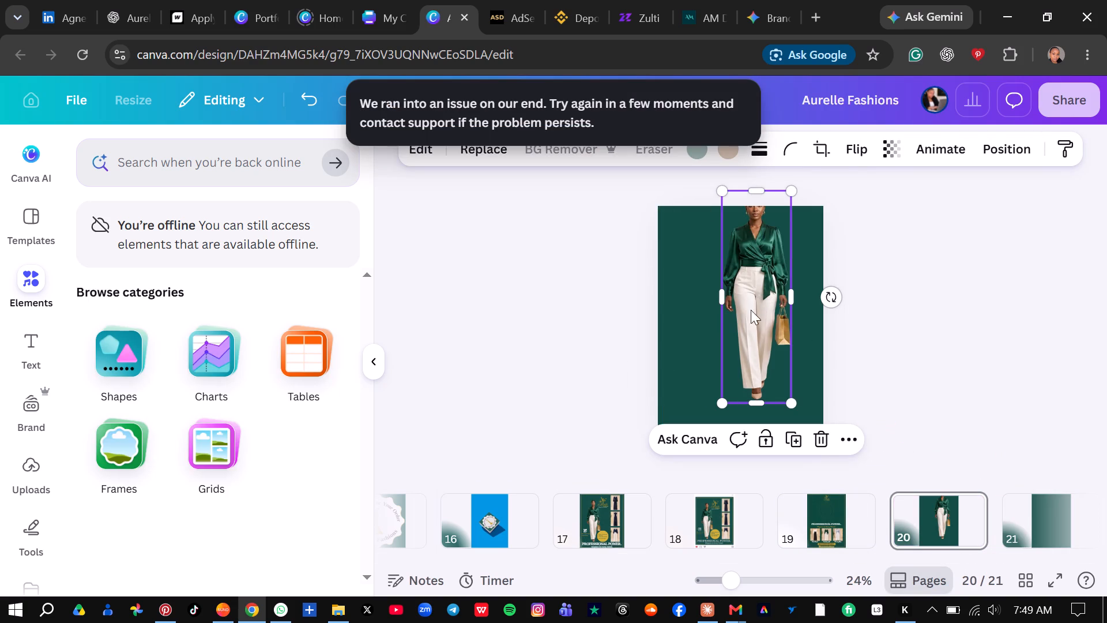
pyautogui.moveTo(751, 310); pyautogui.dragTo(725, 322)
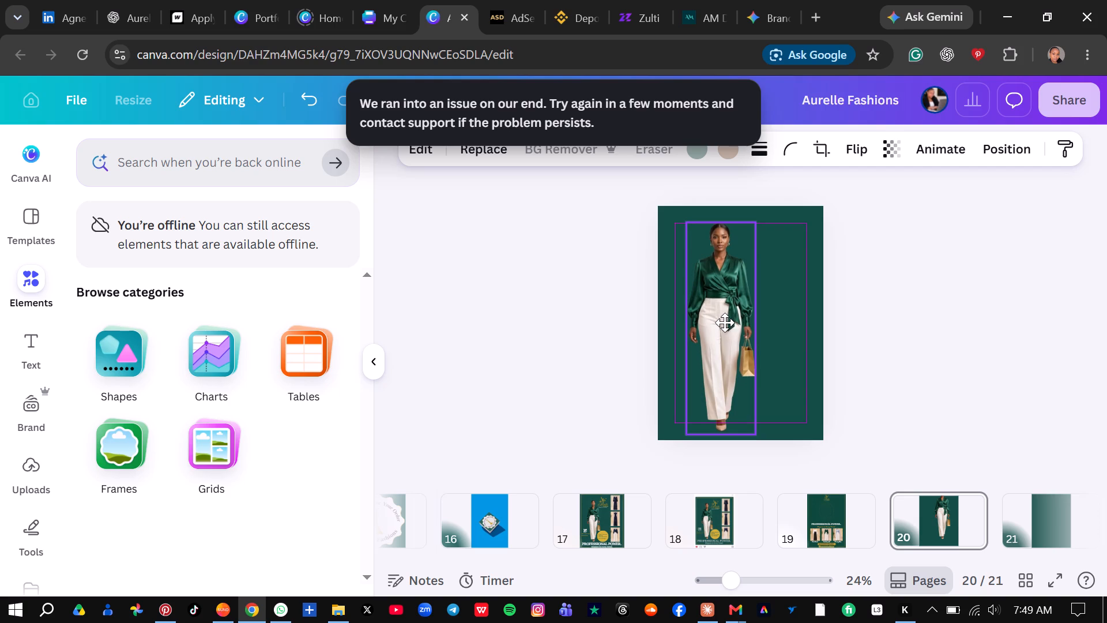
pyautogui.moveTo(725, 322); pyautogui.dragTo(722, 322)
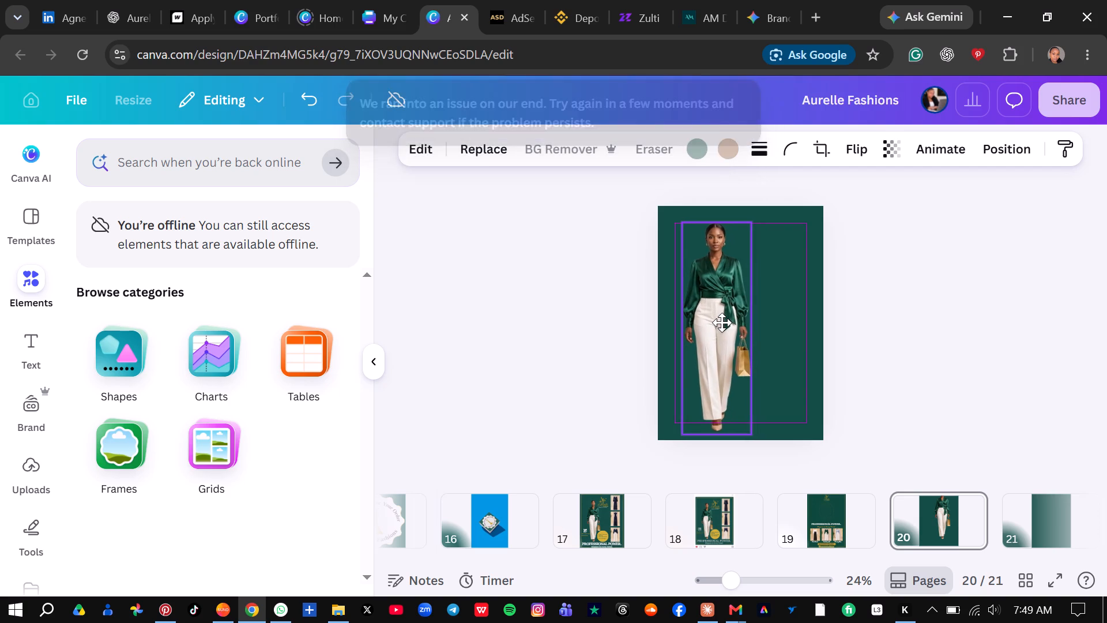
pyautogui.moveTo(722, 322); pyautogui.dragTo(714, 322)
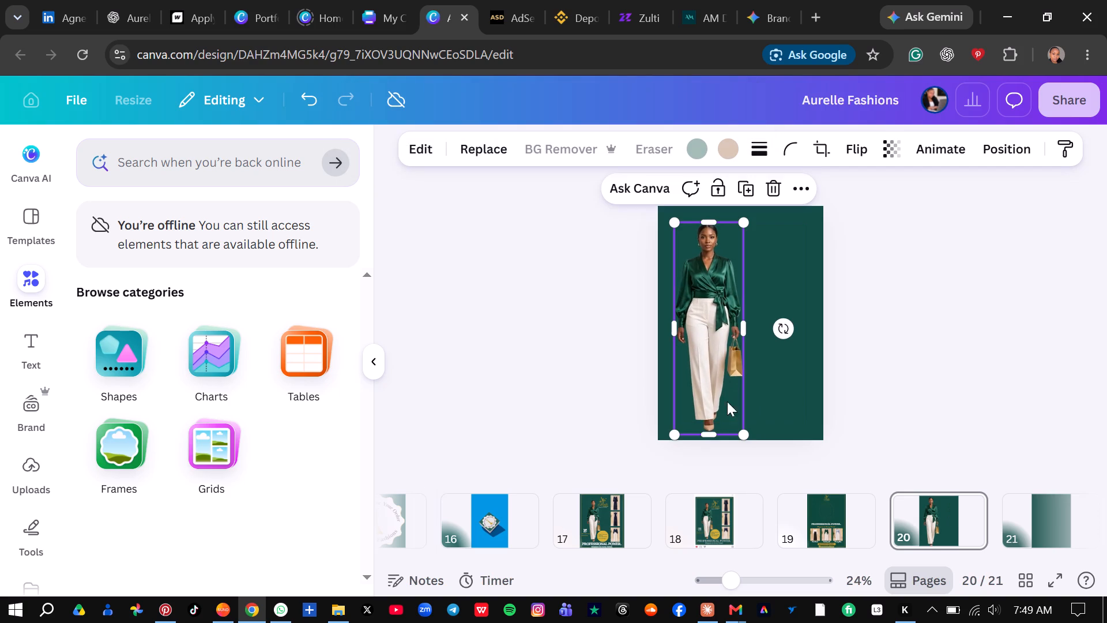
# Scale the woman image down slightly so her feet clear page 20's bottom edge, and nudge it slightly right.
pyautogui.moveTo(746, 436); pyautogui.dragTo(740, 423)
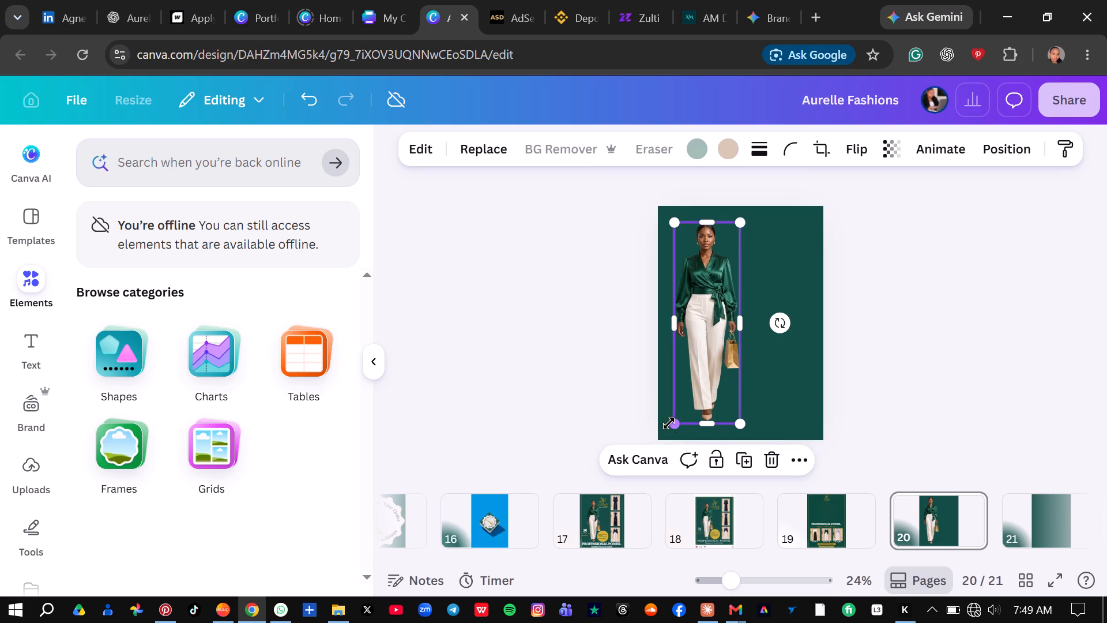
pyautogui.moveTo(669, 423); pyautogui.dragTo(673, 429)
pyautogui.click(978, 288)
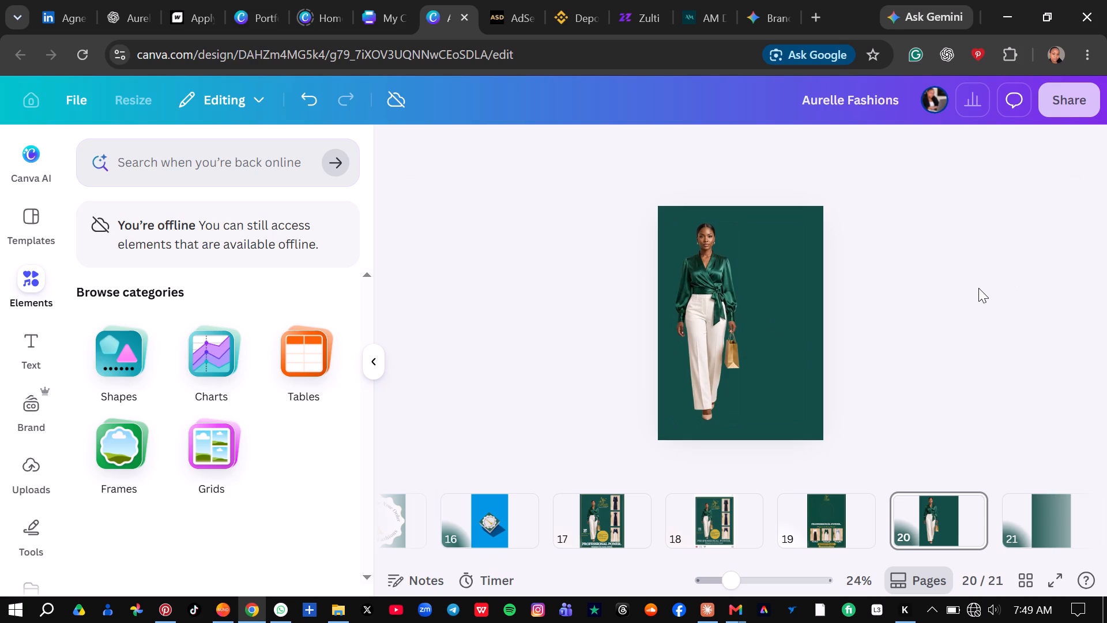
pyautogui.click(711, 305)
pyautogui.moveTo(711, 305); pyautogui.dragTo(715, 305)
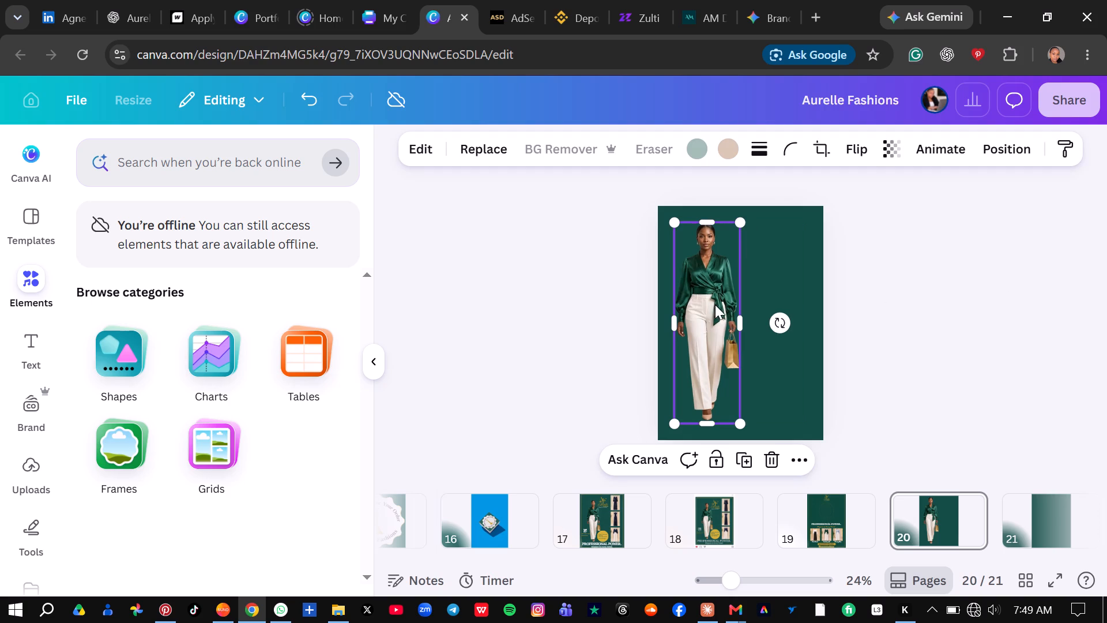
pyautogui.moveTo(715, 305); pyautogui.dragTo(716, 305)
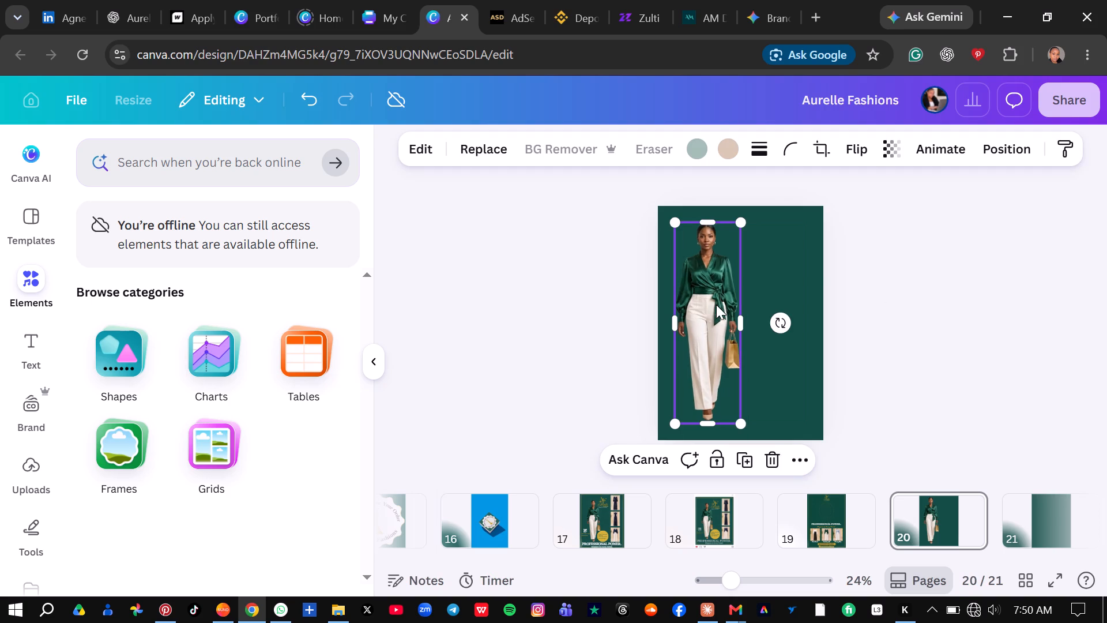
pyautogui.click(965, 283)
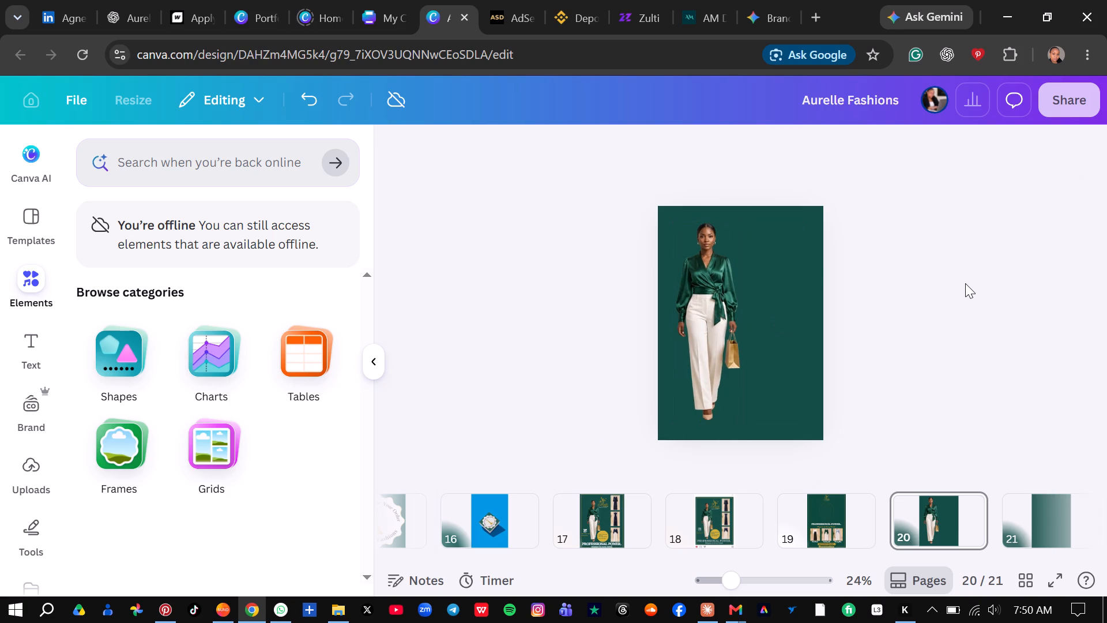
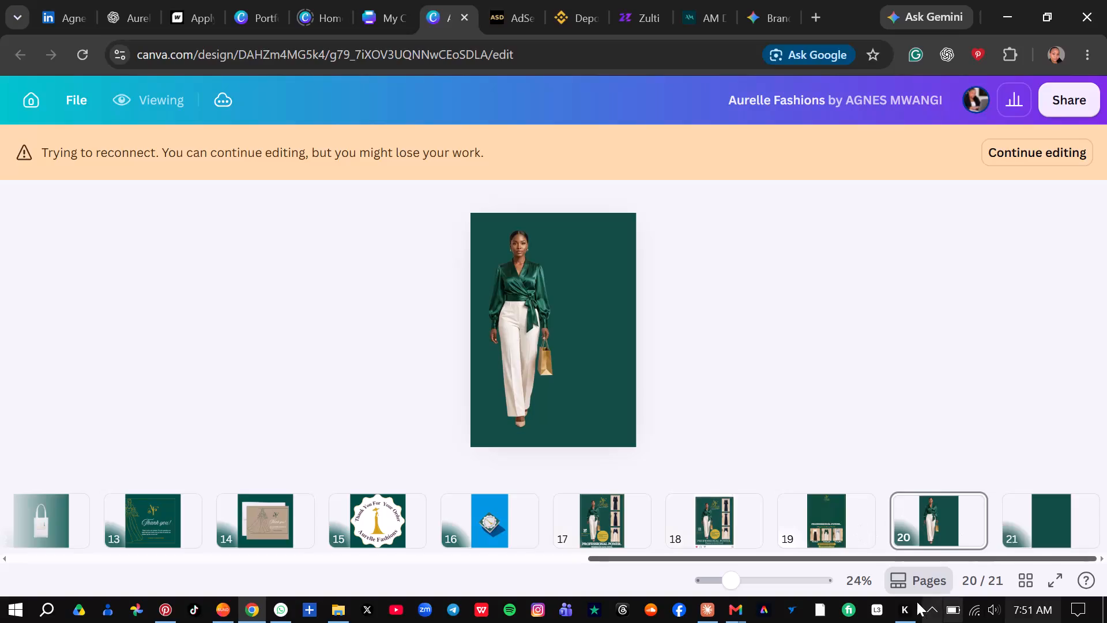
# Continue editing the Aurelle Fashions design while it is trying to reconnect.
pyautogui.click(1027, 155)
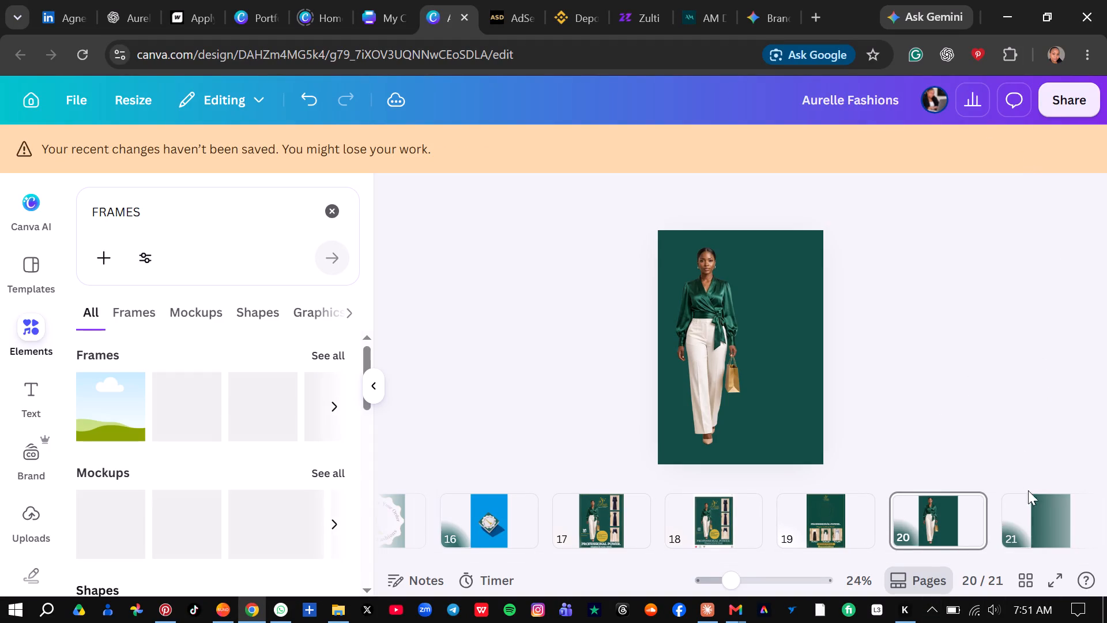
# Check the computer's Wi-Fi connection status, and return to the design on page 20.
pyautogui.click(971, 620)
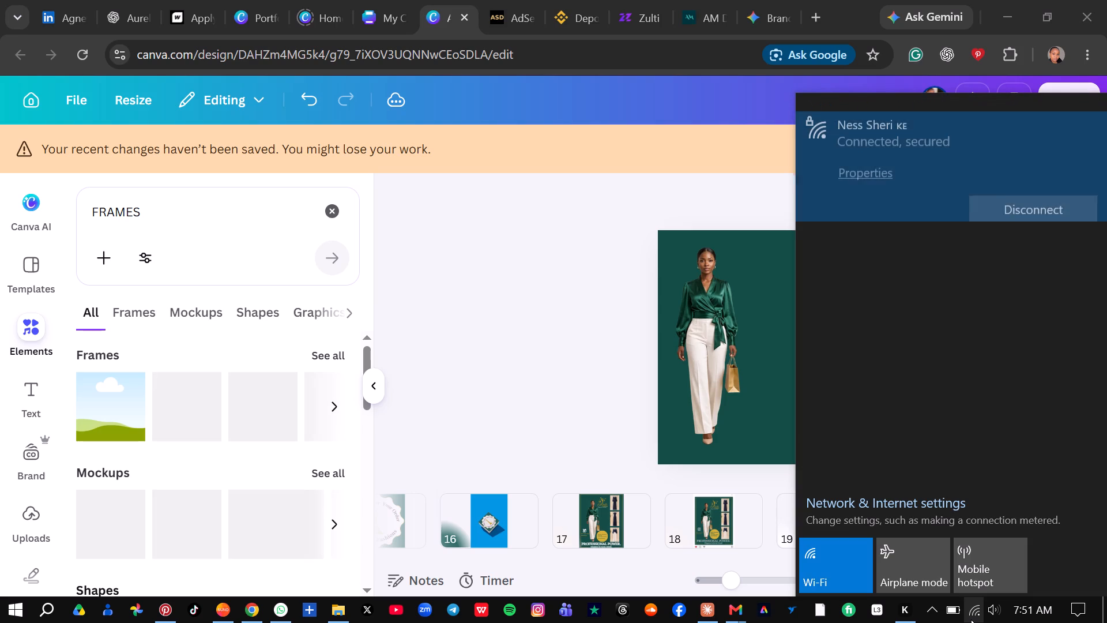
pyautogui.click(589, 411)
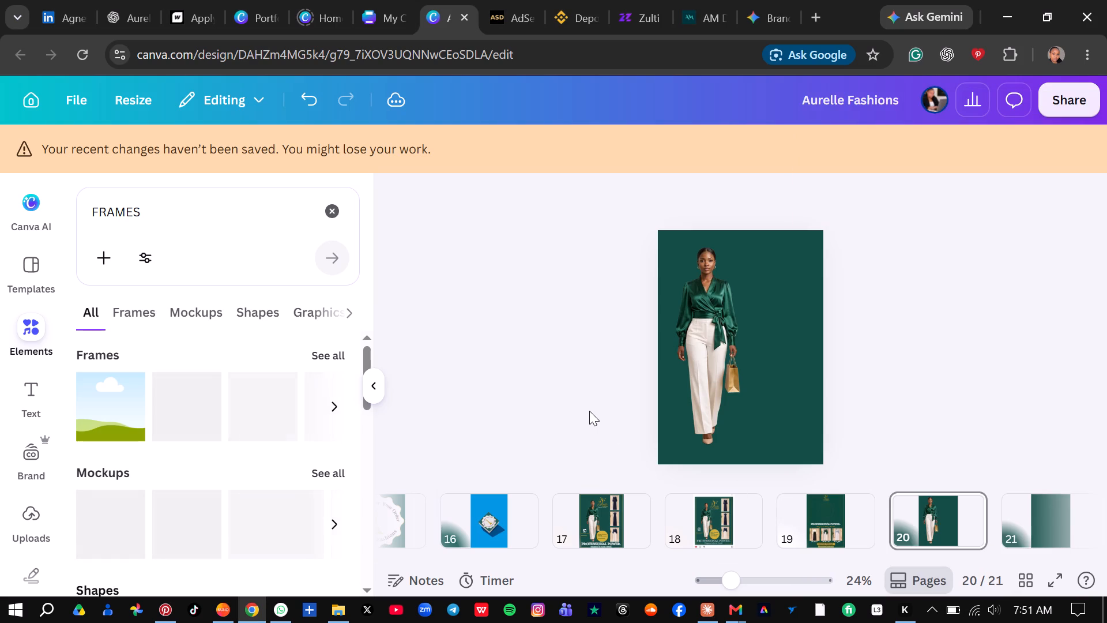
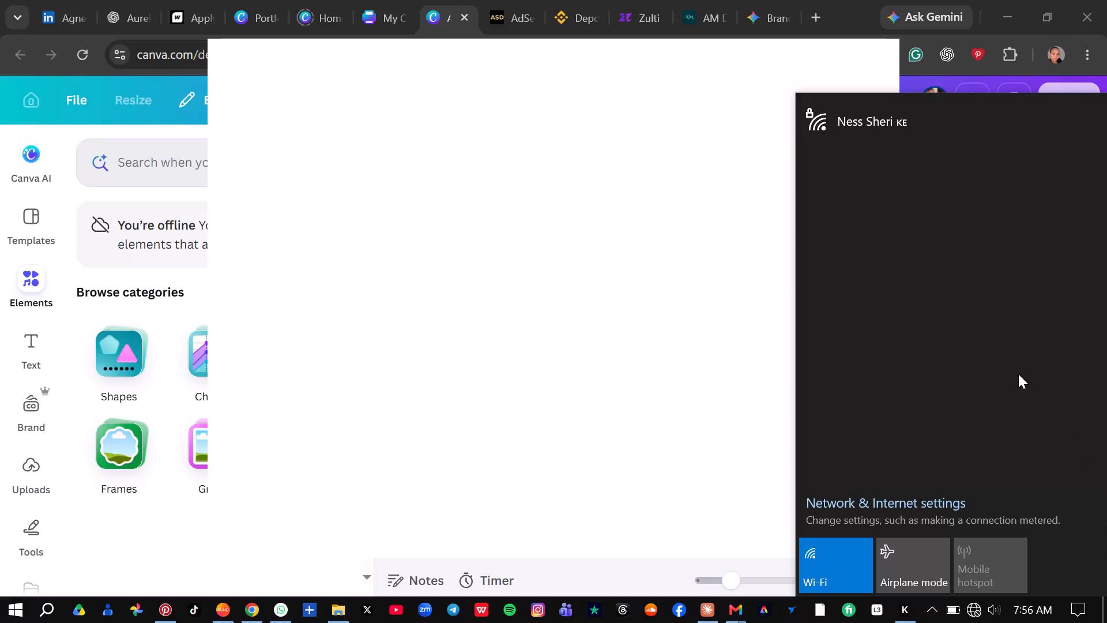
# Reconnect the computer to the internet by joining the listed secured Wi-Fi network.
pyautogui.click(843, 111)
pyautogui.click(1010, 209)
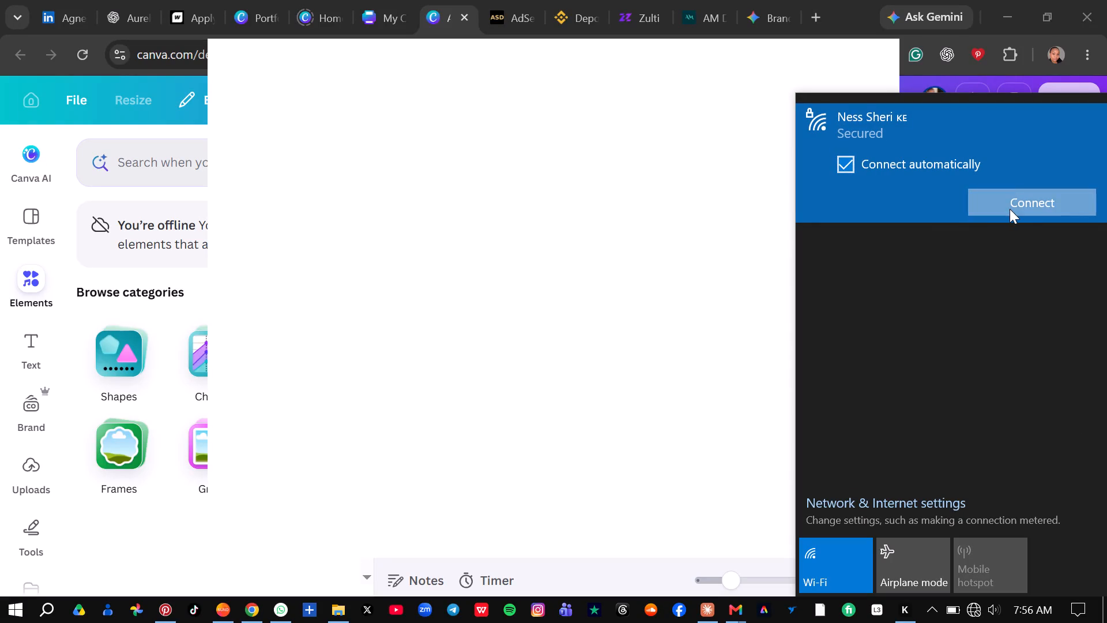
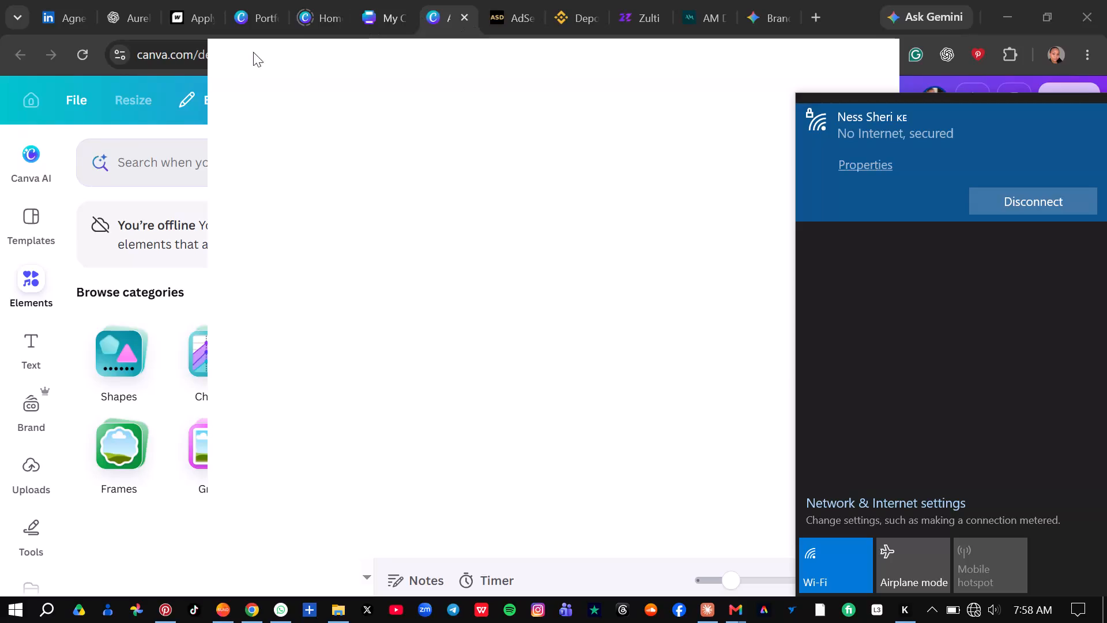
# Dismiss the Wi-Fi network flyout and return to page 20 of the Canva design.
pyautogui.click(120, 129)
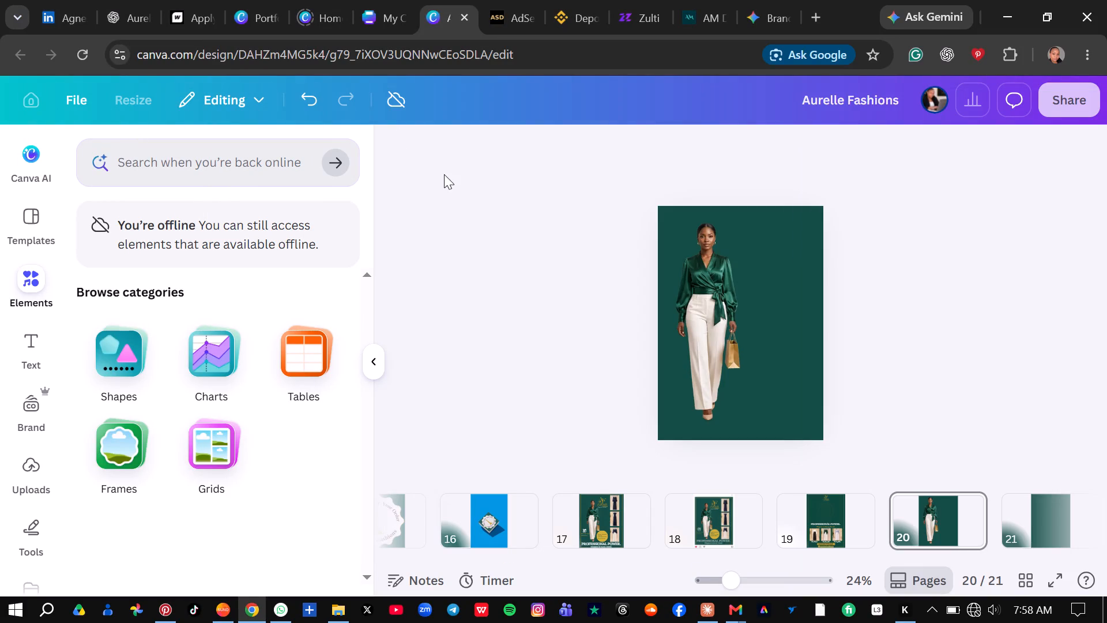
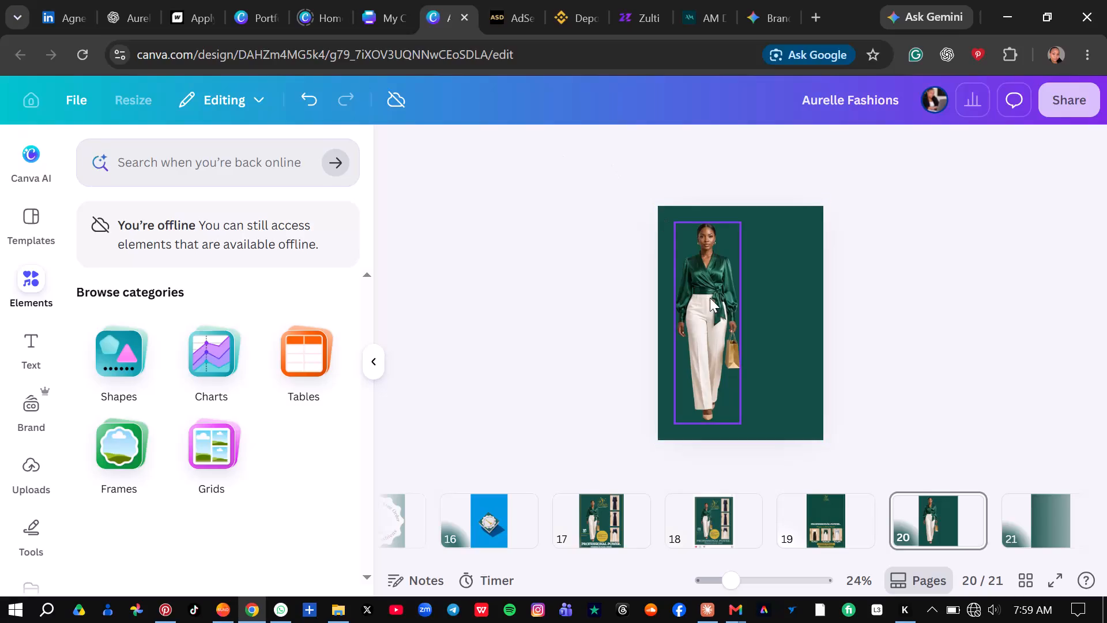
# Check the computer's Wi-Fi connection status in the system's network list, and return to the design.
pyautogui.click(970, 606)
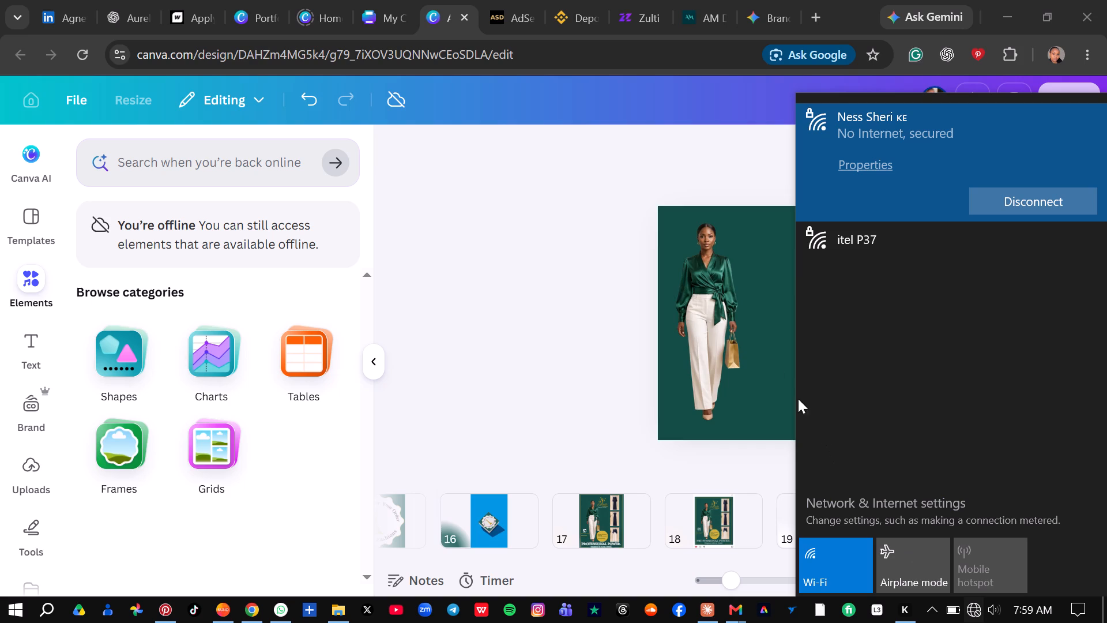
pyautogui.click(536, 212)
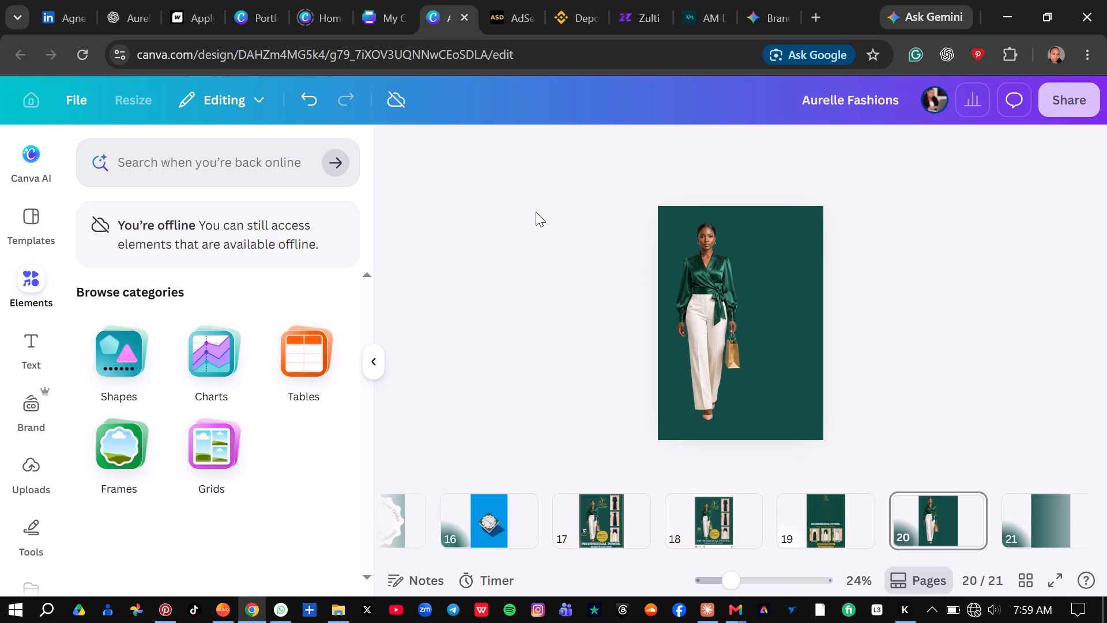
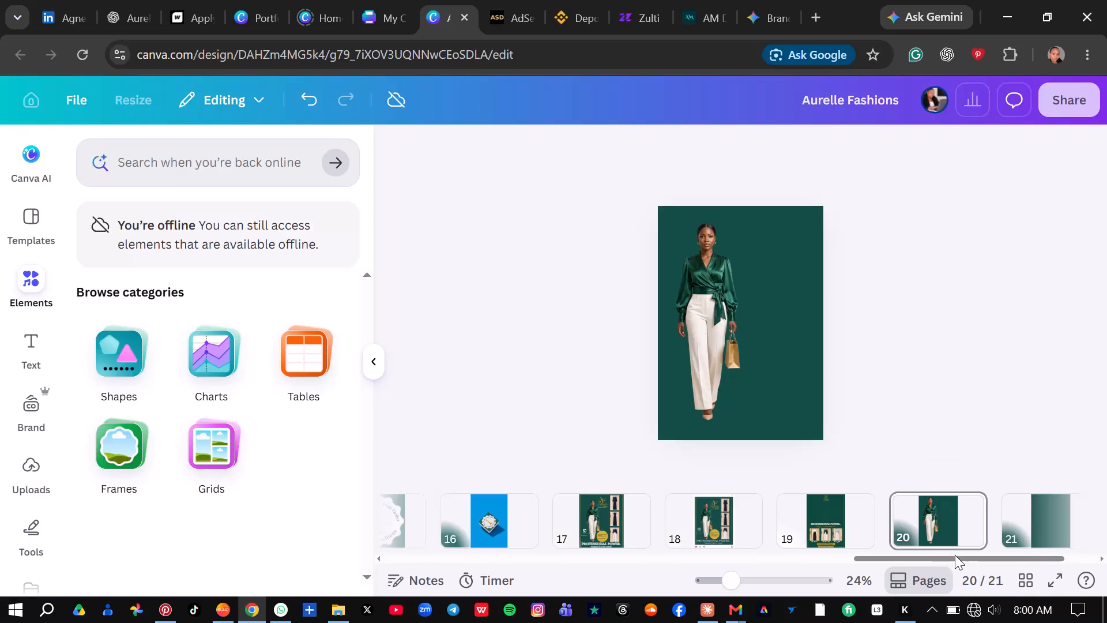
# Delete the plain dark green page 21 at the end of the design.
pyautogui.moveTo(955, 557); pyautogui.dragTo(1007, 554)
pyautogui.click(943, 505)
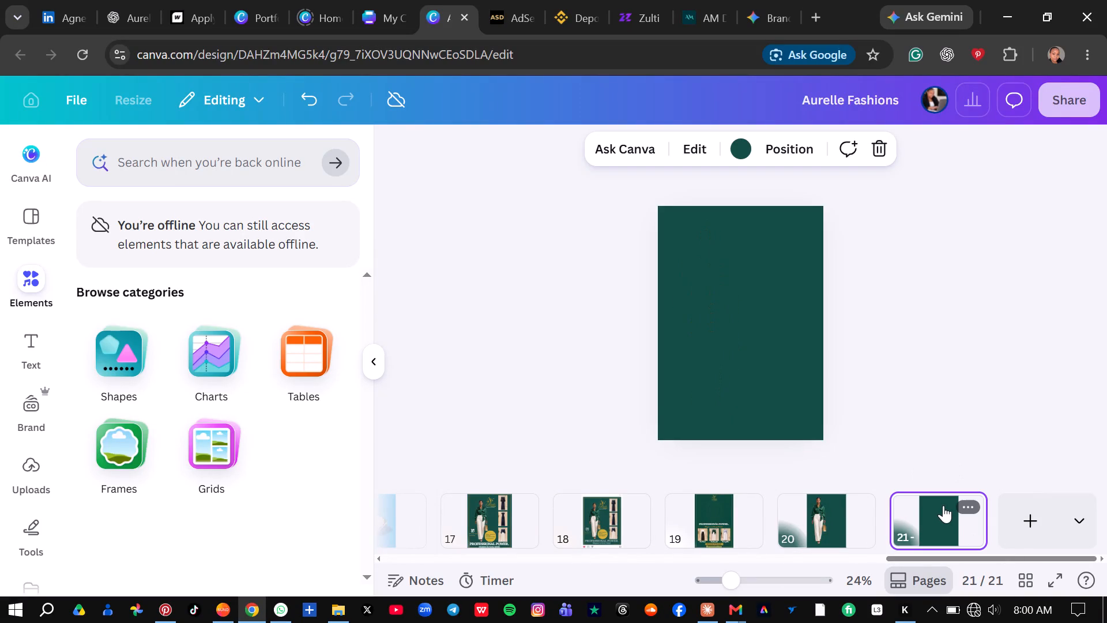
pyautogui.press('Delete')
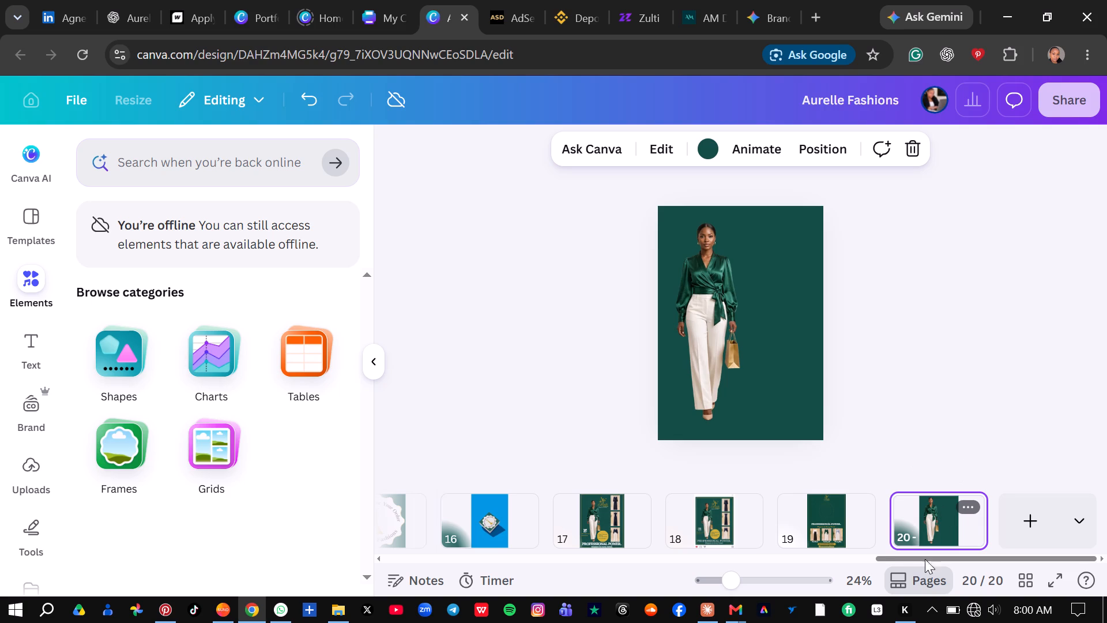
# Open page 19, the Professional Power flyer with the three outfit photos.
pyautogui.click(838, 527)
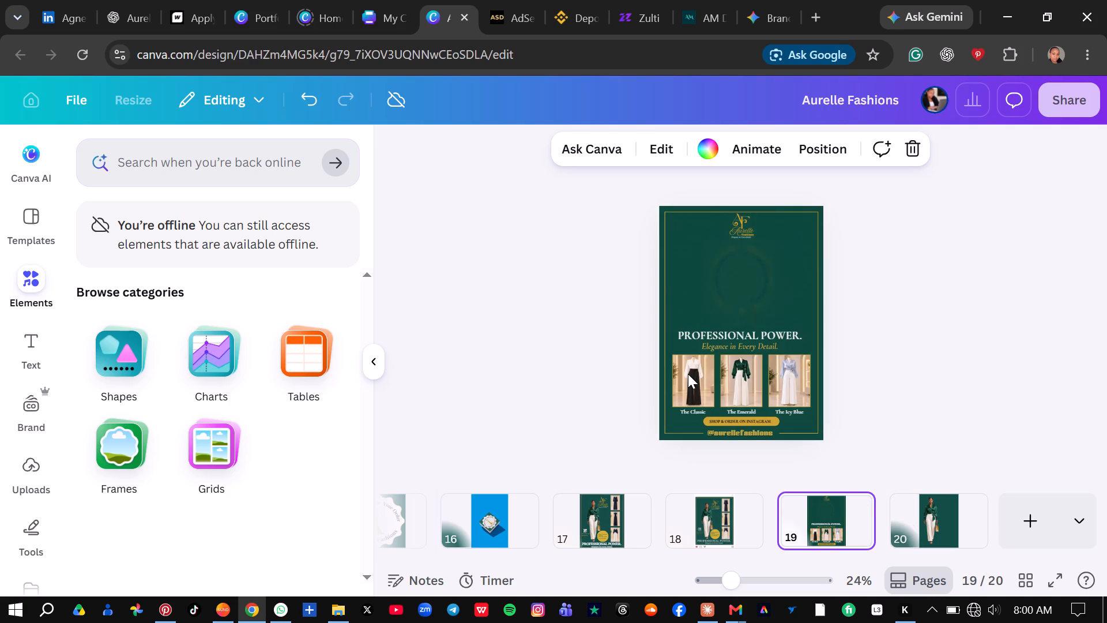
# Switch to the Windows network settings, turn Wi-Fi off and back on, and select the previously connected network.
pyautogui.click(975, 606)
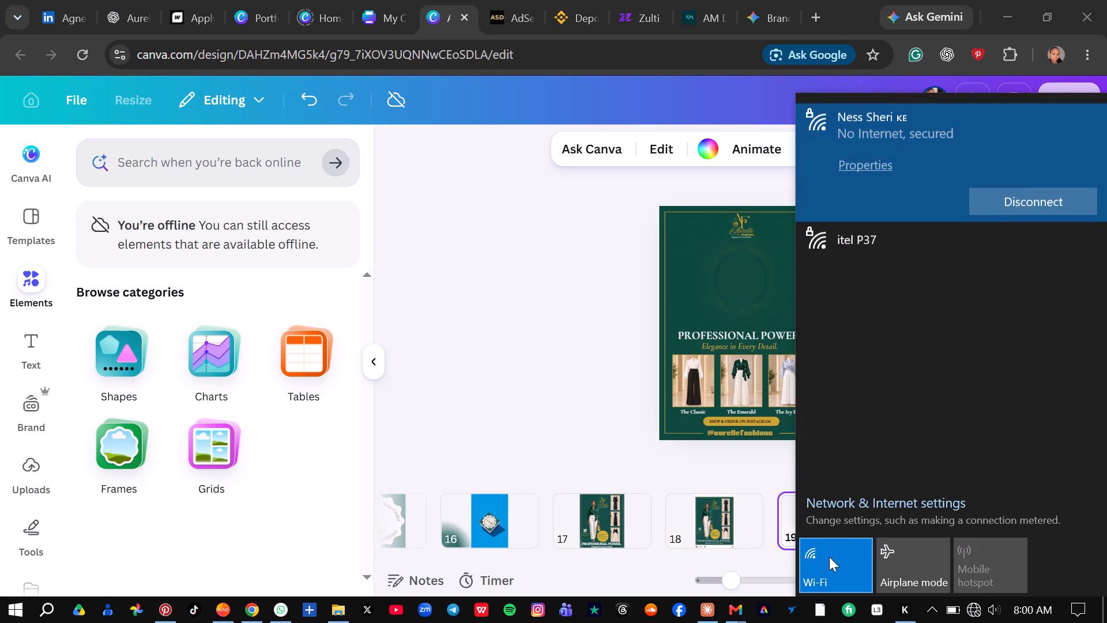
pyautogui.click(827, 561)
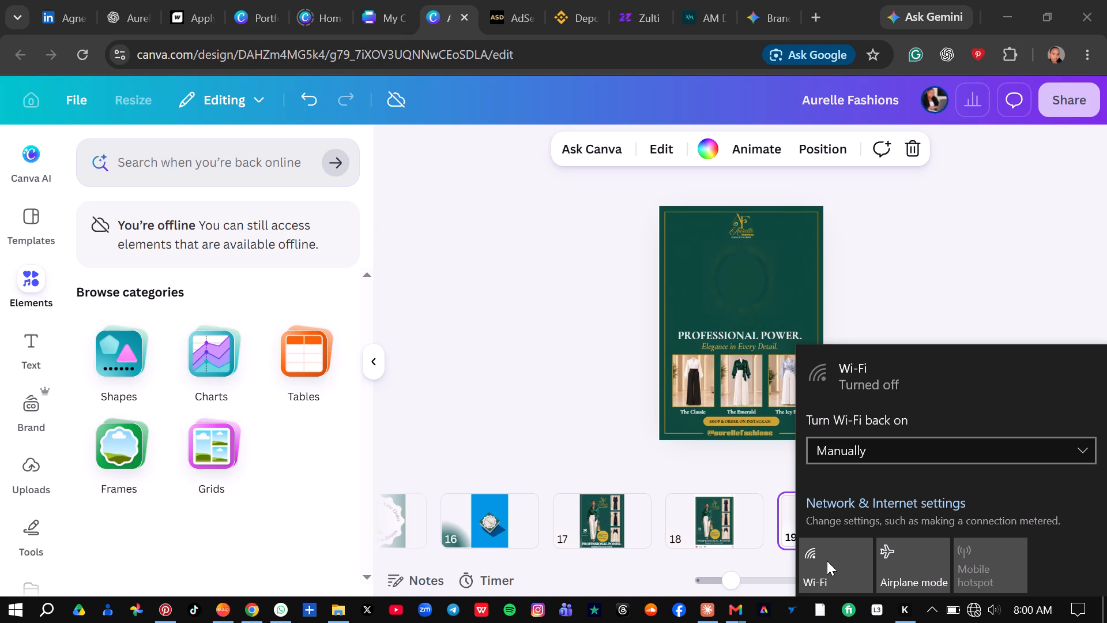
pyautogui.click(827, 561)
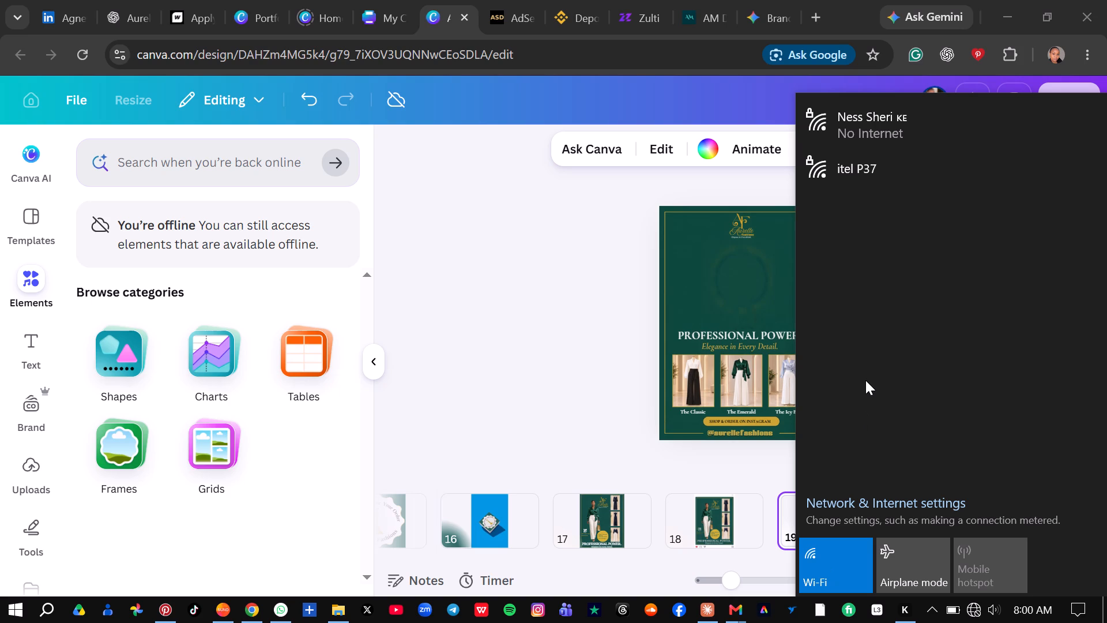
pyautogui.click(868, 129)
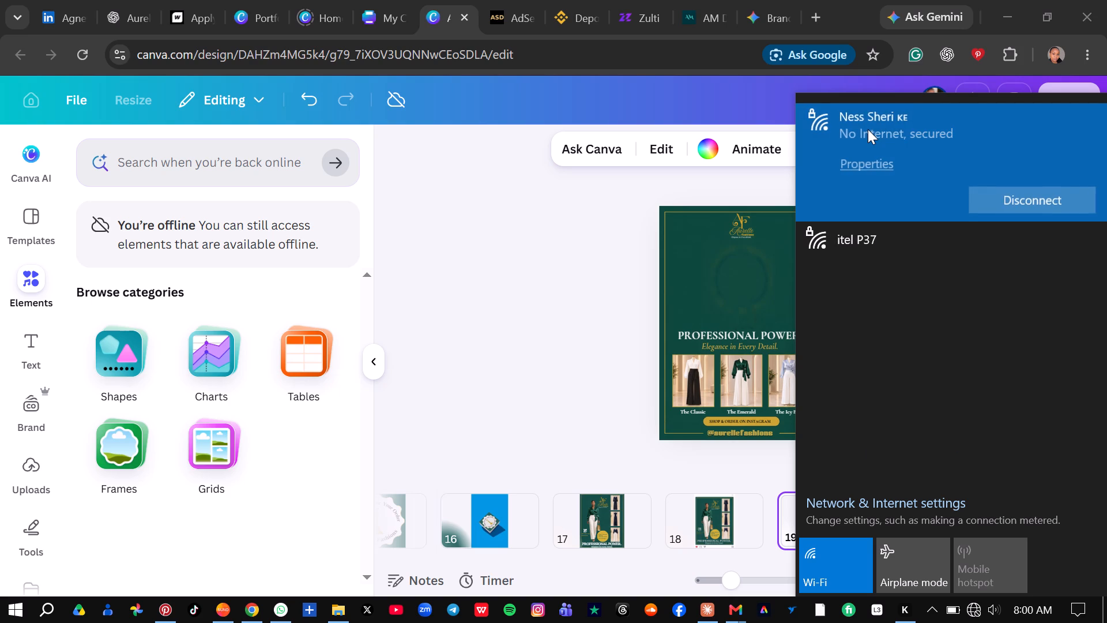
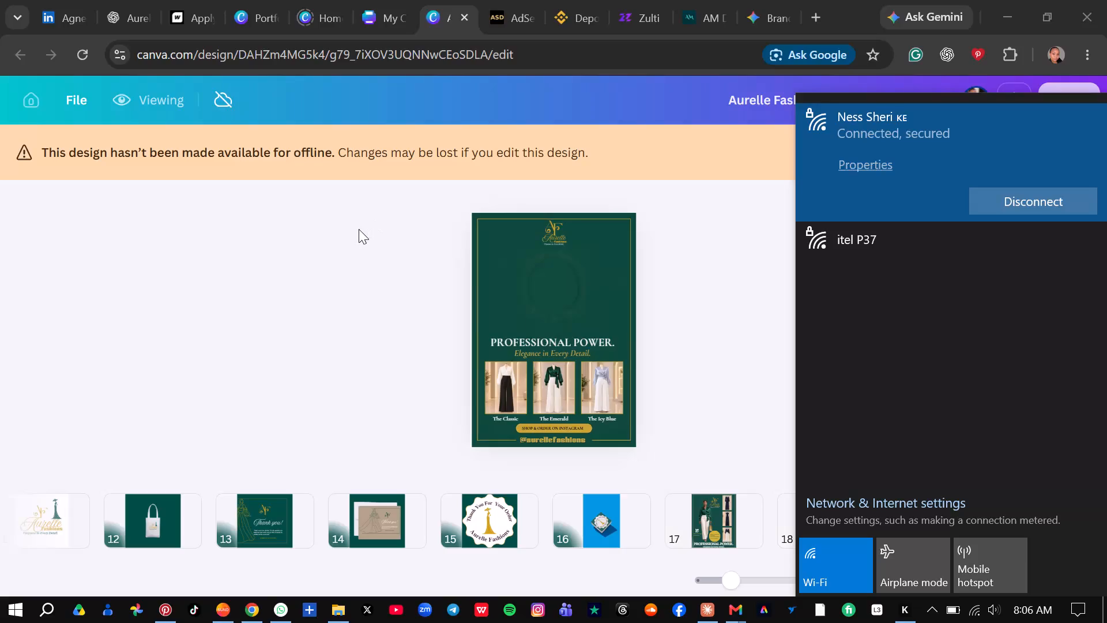
# Dismiss the Wi-Fi network list and resume editing the Aurelle Fashions design despite it being unavailable offline.
pyautogui.click(359, 229)
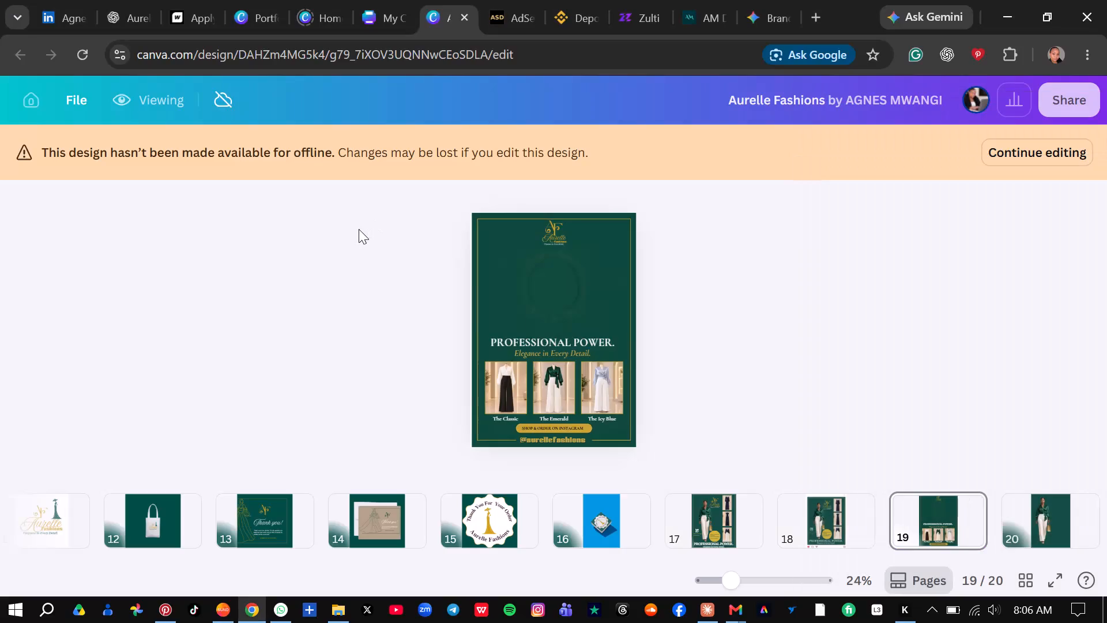
pyautogui.click(1001, 150)
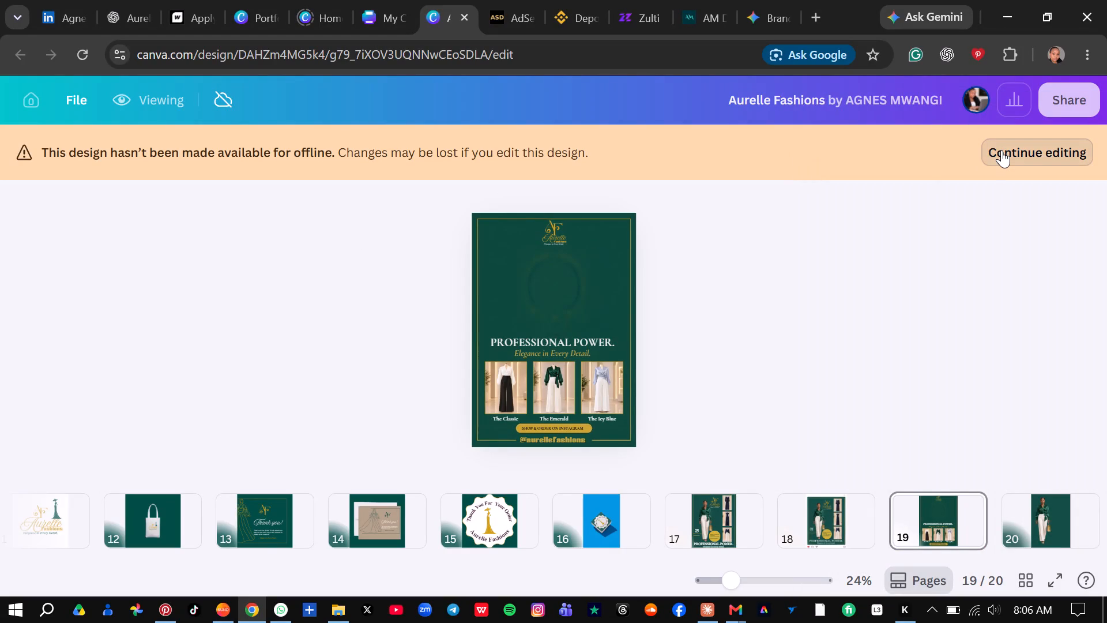
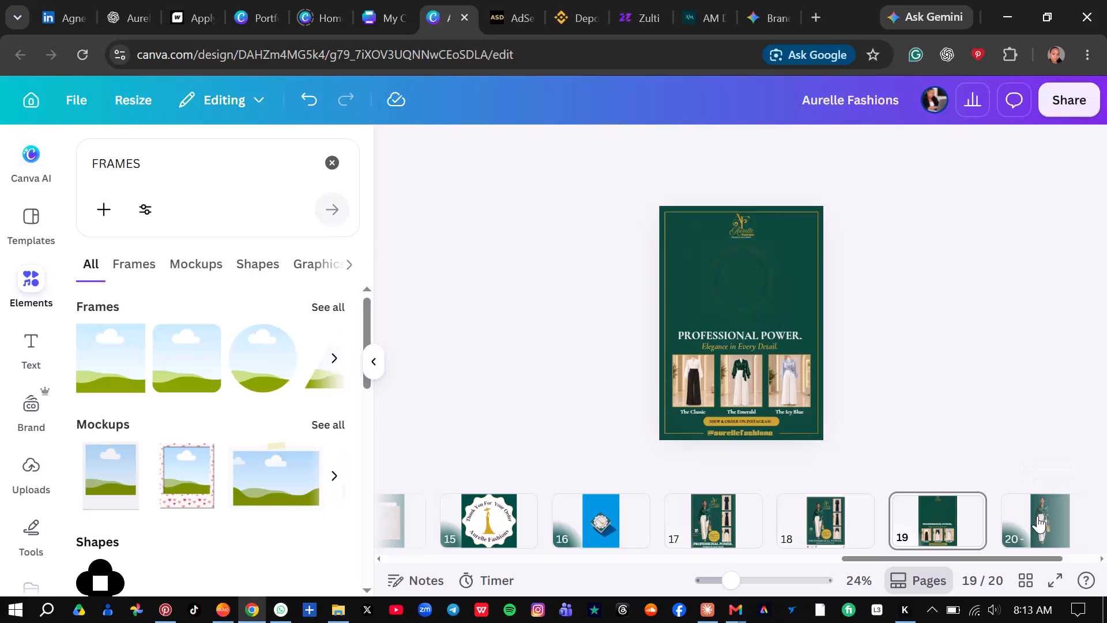
# Move the Classic outfit image (white blouse, black trousers) from page 19 onto page 20, beside the woman's head.
pyautogui.click(936, 516)
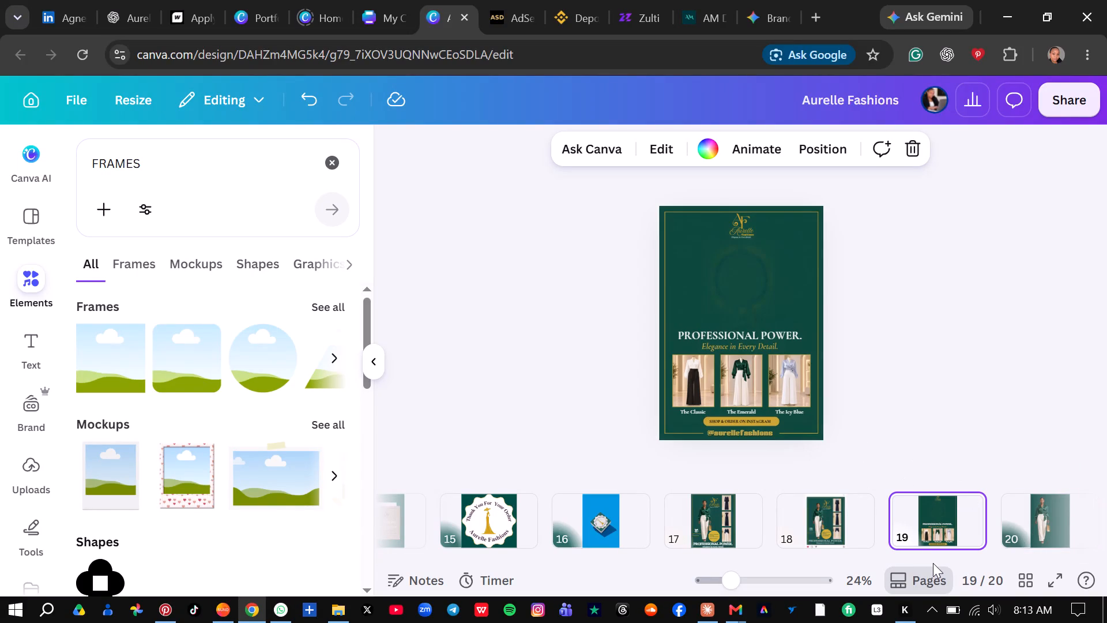
pyautogui.moveTo(934, 553); pyautogui.dragTo(962, 547)
pyautogui.click(700, 374)
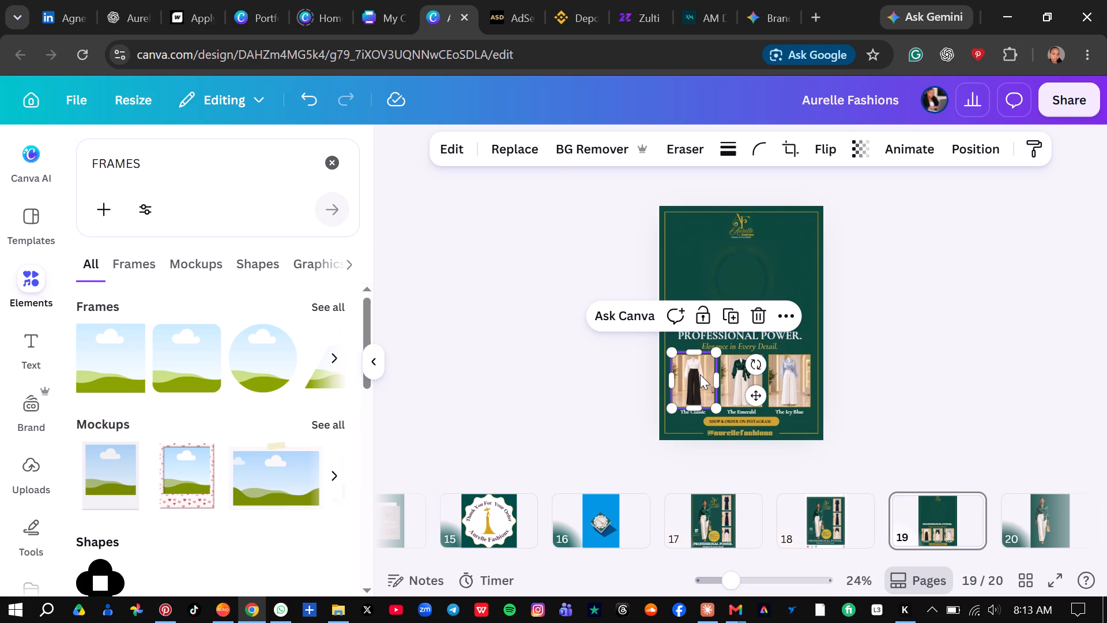
pyautogui.moveTo(700, 374); pyautogui.dragTo(1044, 408)
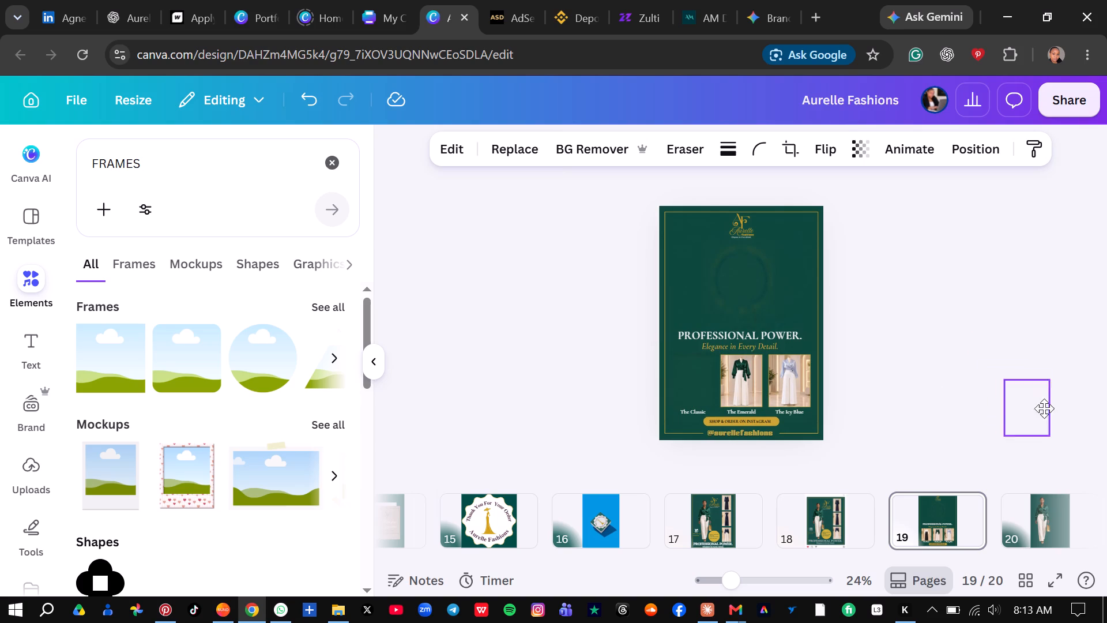
pyautogui.moveTo(1044, 408); pyautogui.dragTo(1049, 502)
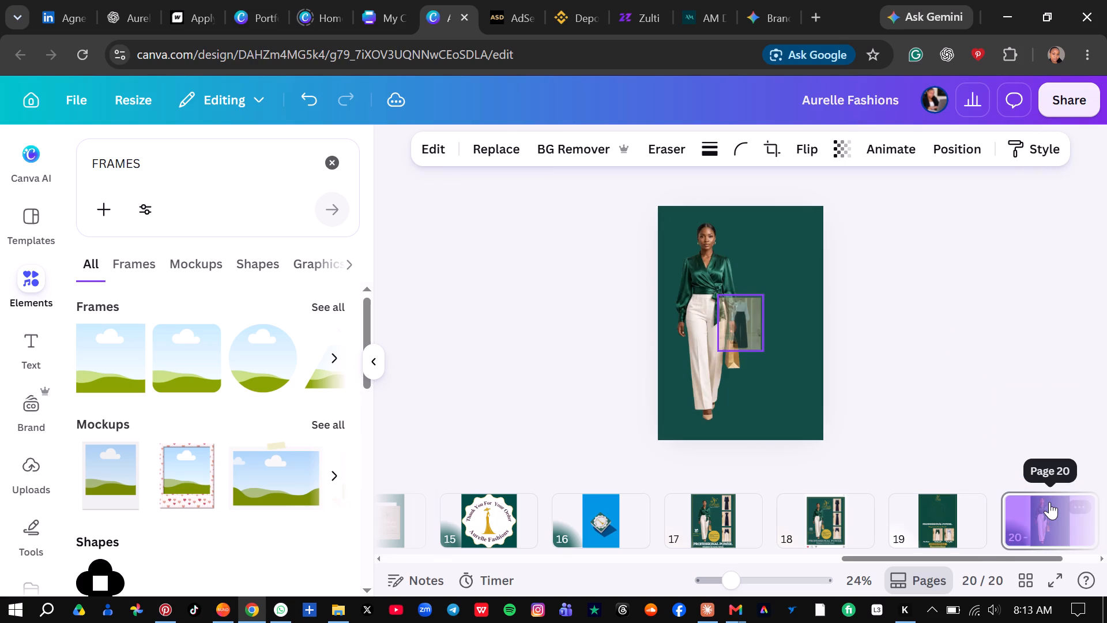
pyautogui.moveTo(1049, 502); pyautogui.dragTo(1072, 431)
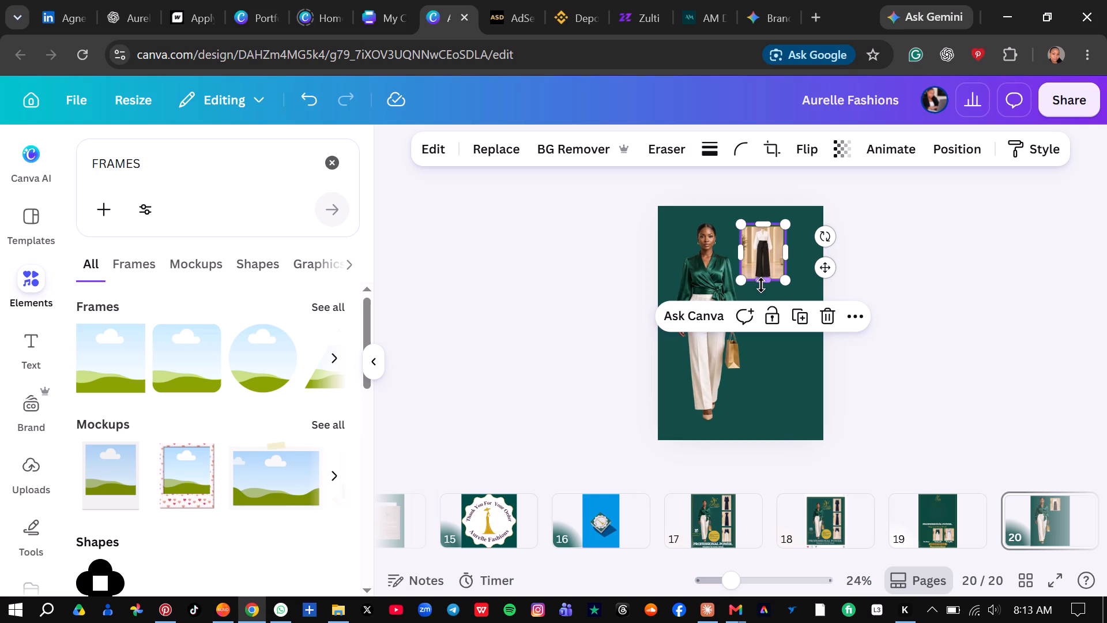
# Stretch the Classic outfit image slightly taller and shift it closer to page 20's right edge.
pyautogui.moveTo(764, 279); pyautogui.dragTo(764, 287)
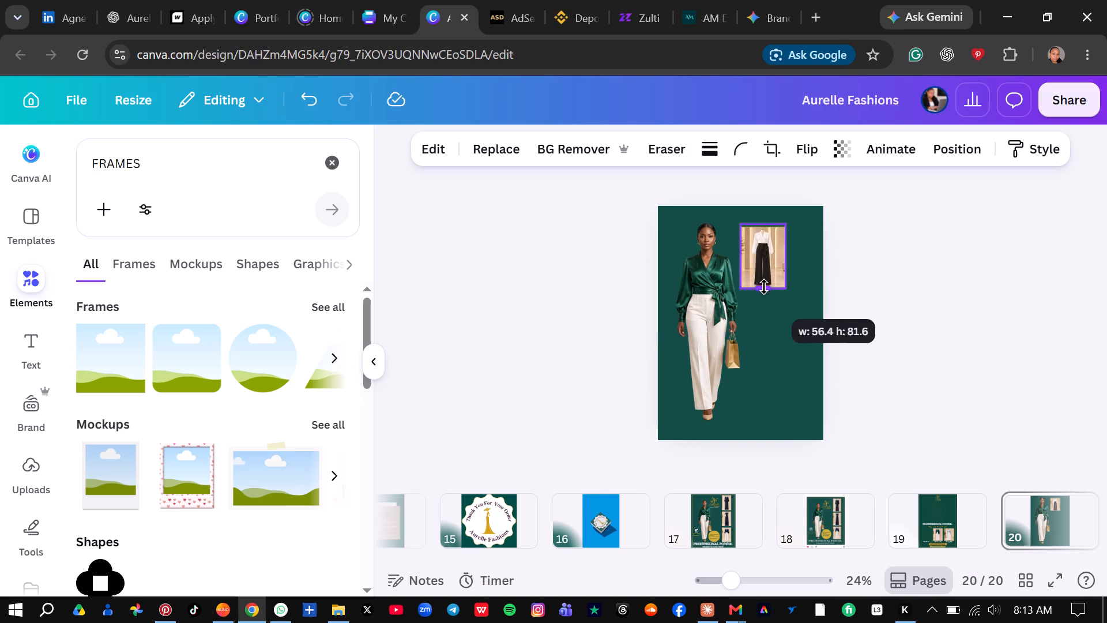
pyautogui.moveTo(764, 287); pyautogui.dragTo(769, 283)
pyautogui.moveTo(755, 245); pyautogui.dragTo(762, 245)
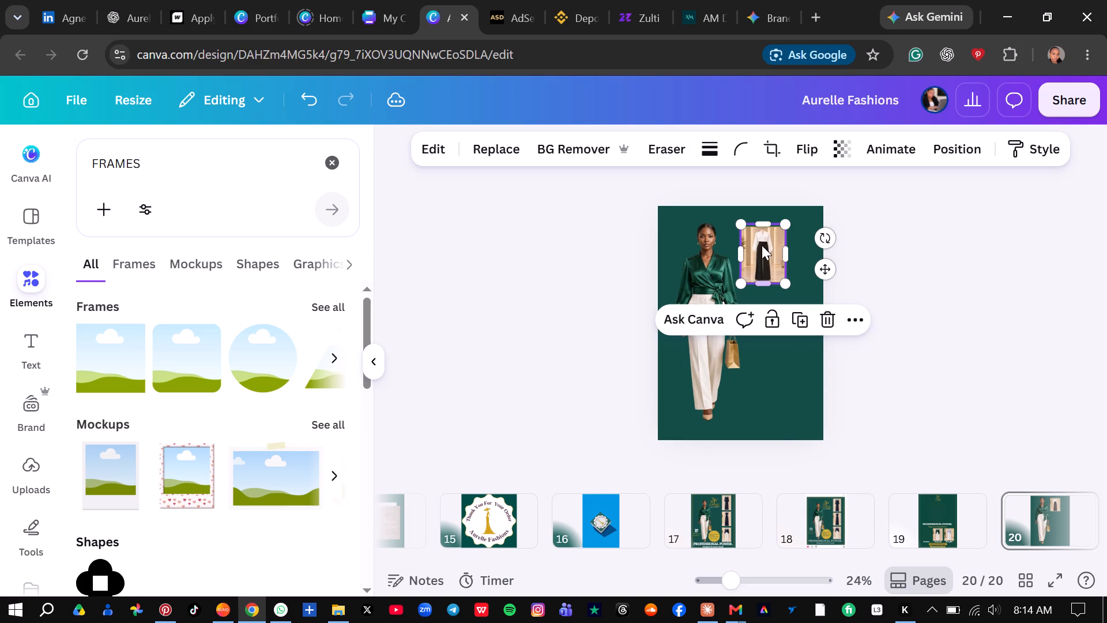
pyautogui.moveTo(762, 245); pyautogui.dragTo(774, 246)
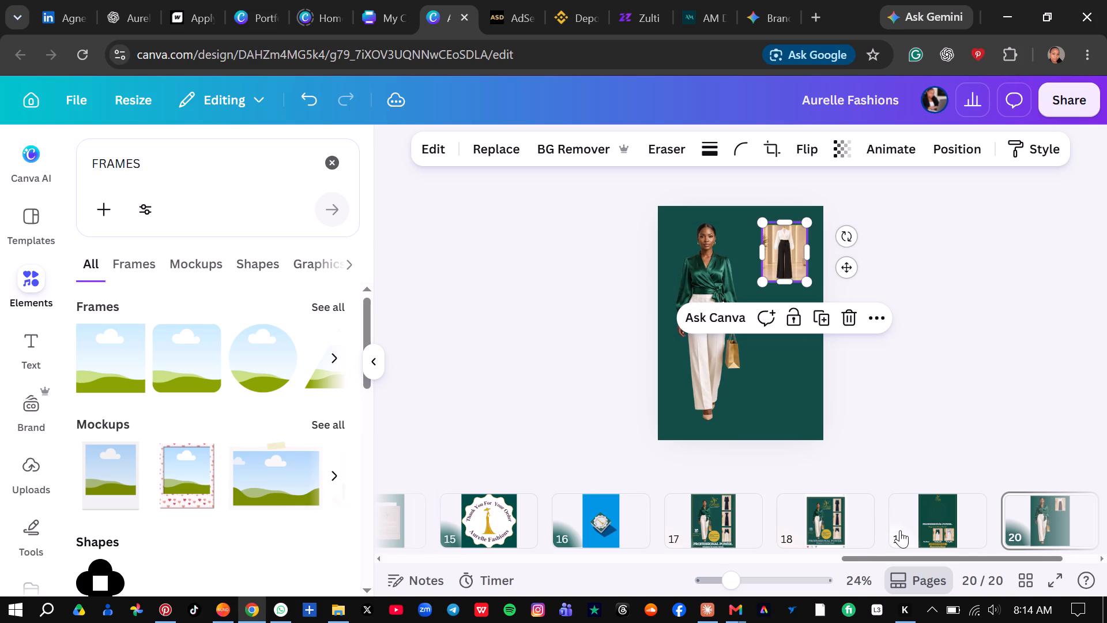
# Move the Emerald outfit image from page 19 to page 20 and align it directly beneath the Classic outfit image.
pyautogui.click(933, 530)
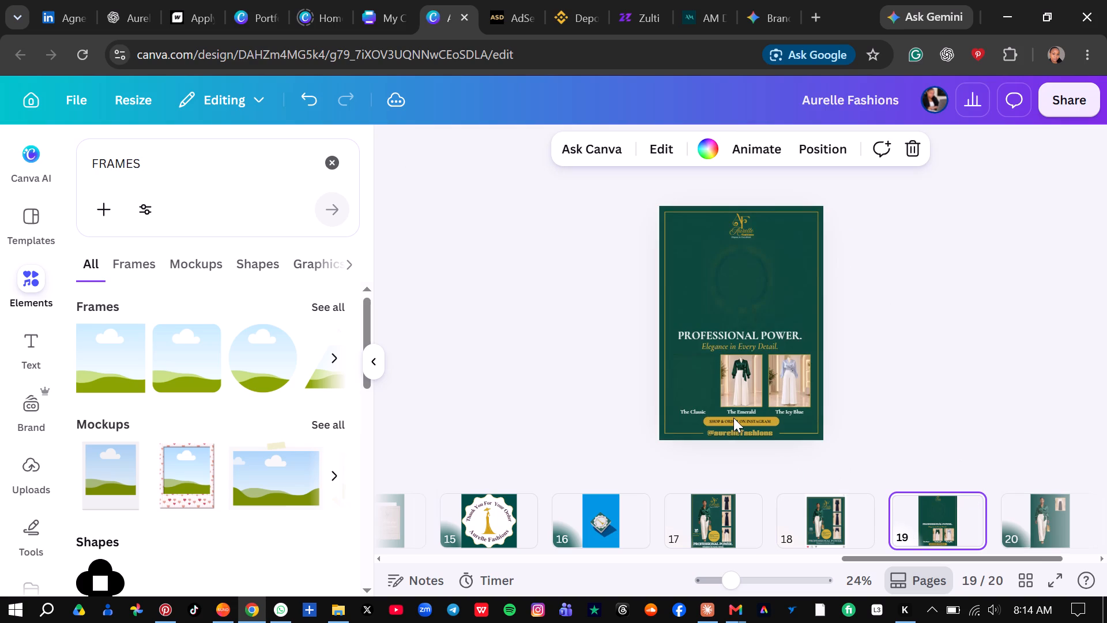
pyautogui.moveTo(742, 380); pyautogui.dragTo(1046, 521)
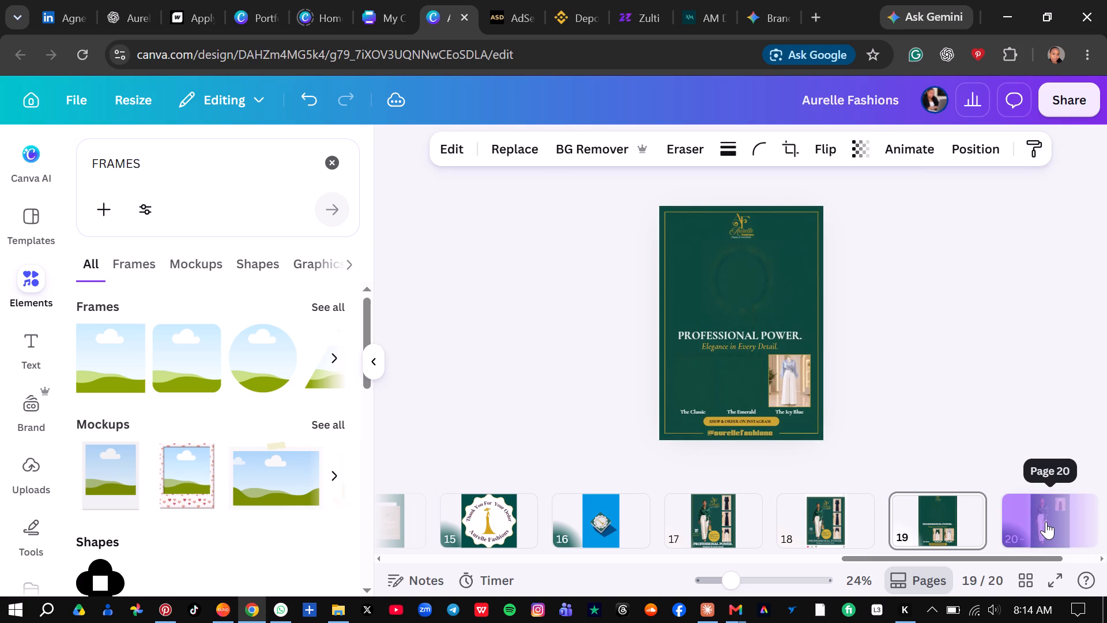
pyautogui.moveTo(1046, 521); pyautogui.dragTo(1085, 506)
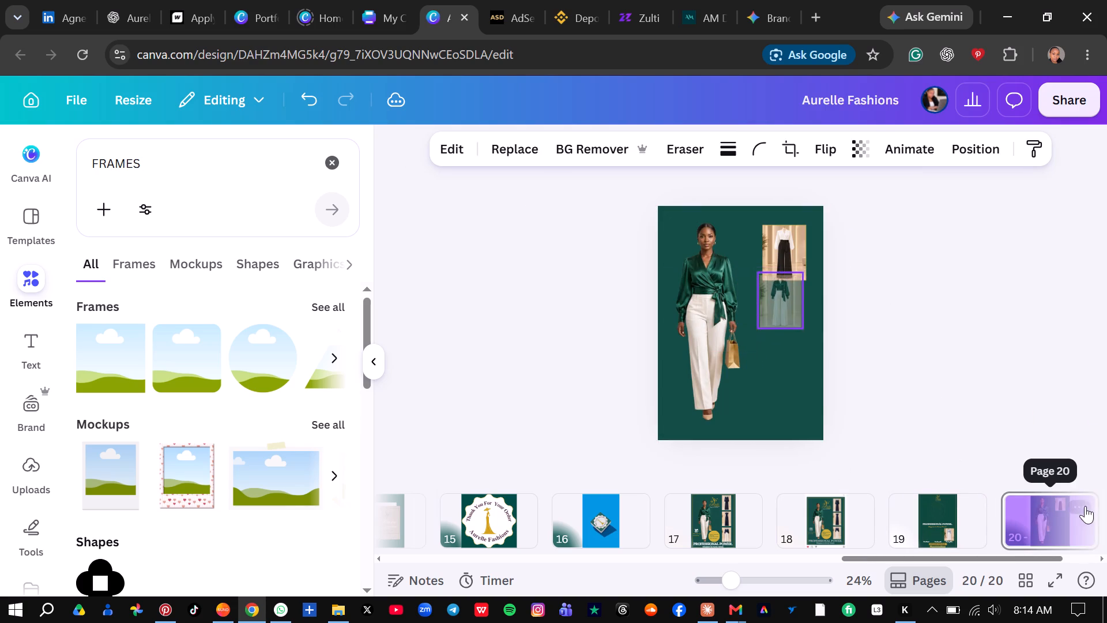
pyautogui.moveTo(1085, 506); pyautogui.dragTo(1076, 508)
pyautogui.moveTo(735, 376); pyautogui.dragTo(780, 313)
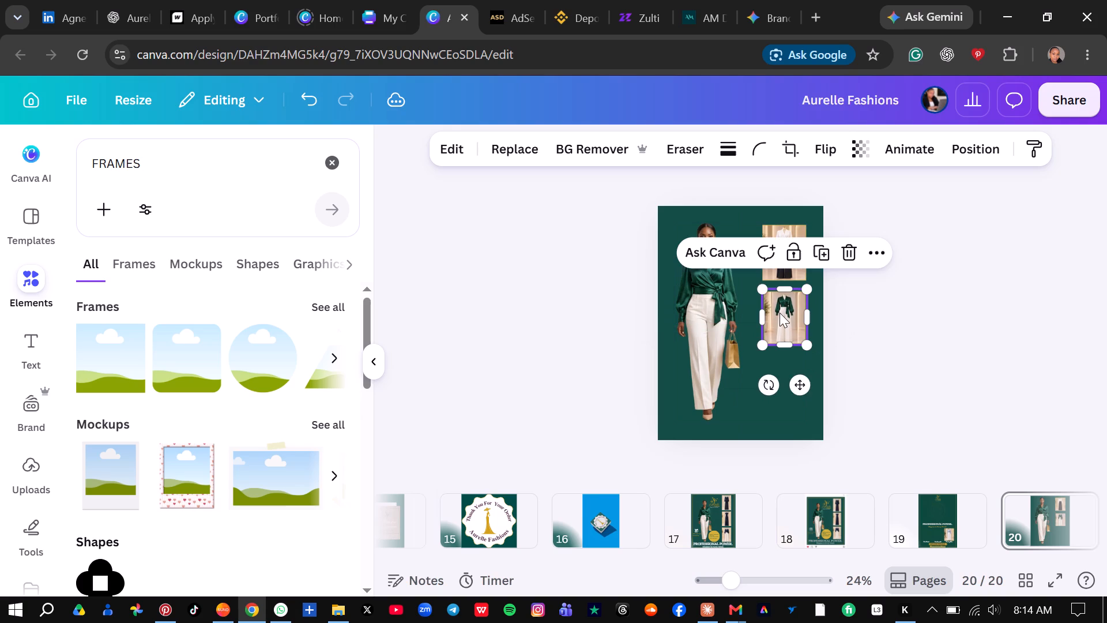
# Move the Icy Blue outfit image from page 19 to page 20, aligned below the Emerald image with equal 9.5 gaps.
pyautogui.click(939, 521)
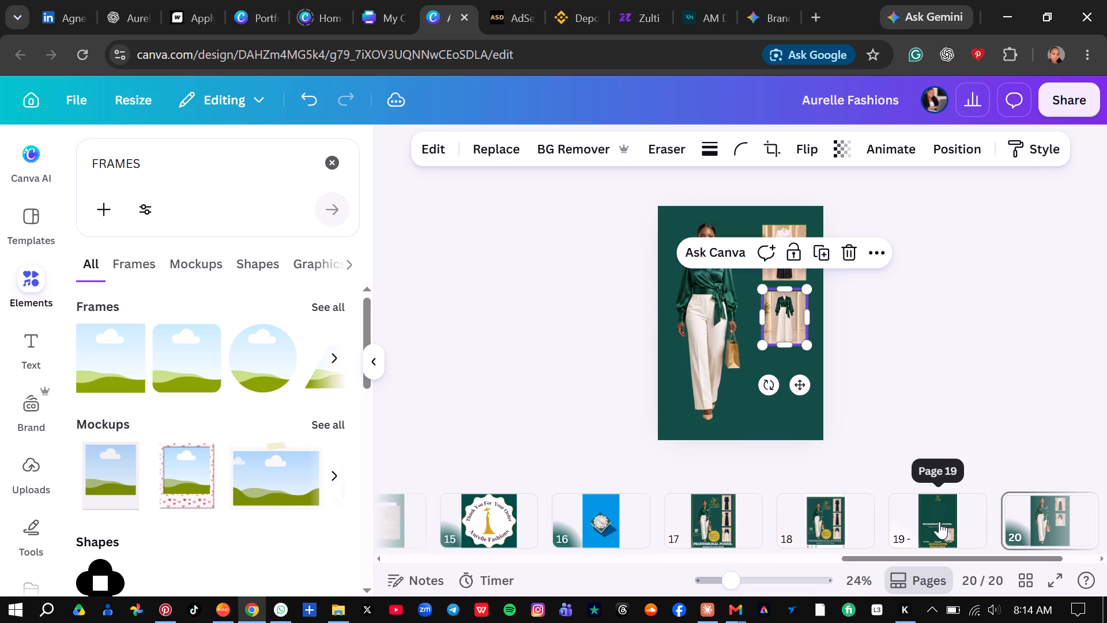
pyautogui.moveTo(795, 376); pyautogui.dragTo(1023, 508)
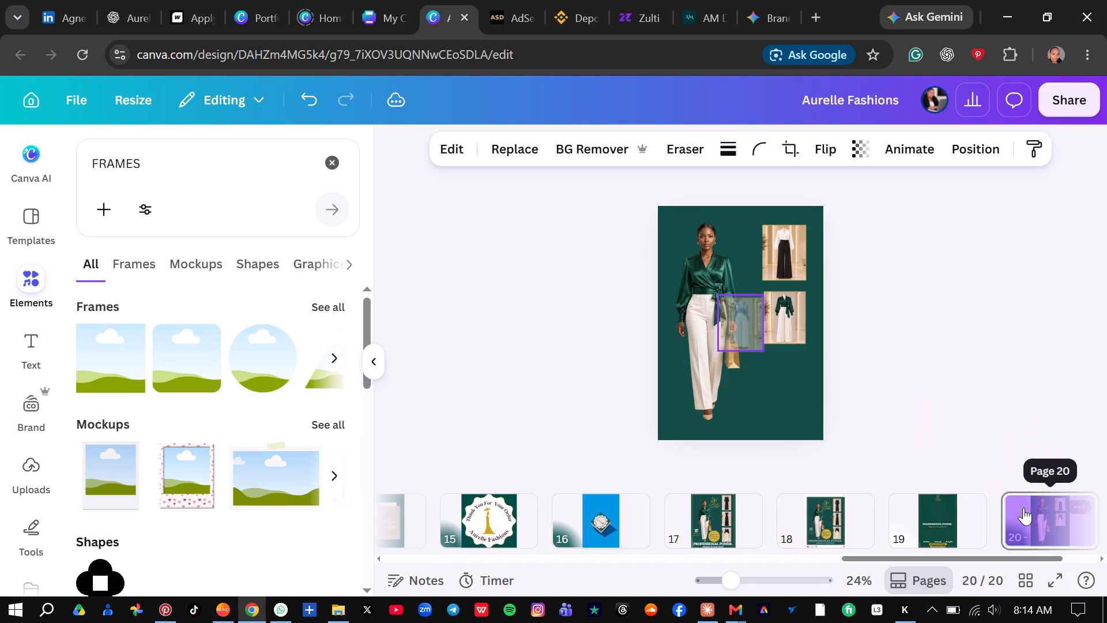
pyautogui.moveTo(1023, 508); pyautogui.dragTo(1036, 539)
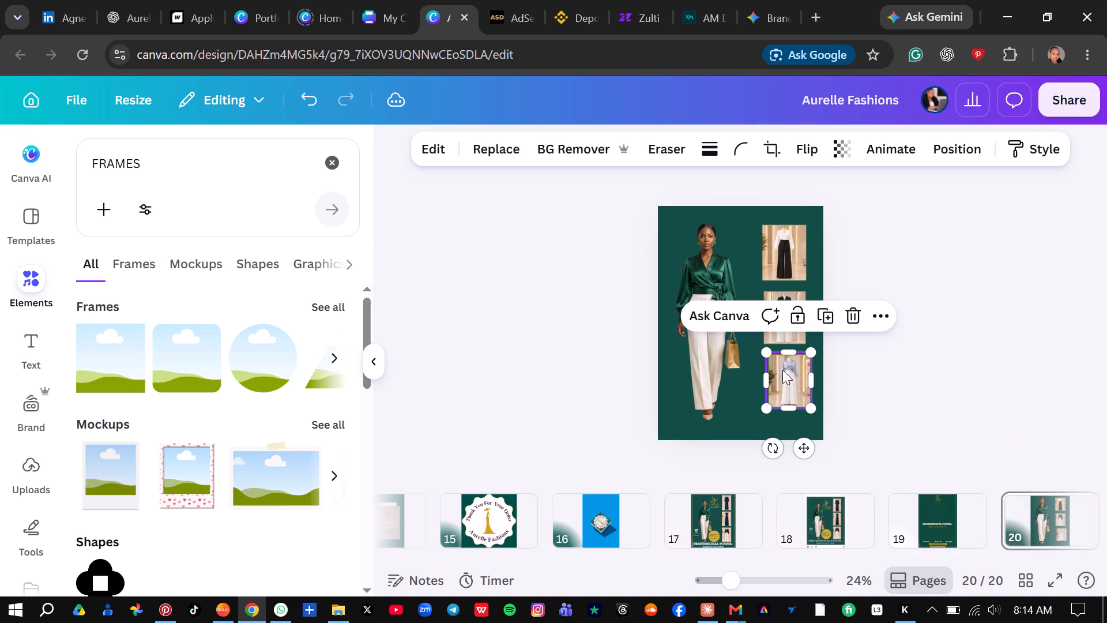
pyautogui.click(782, 370)
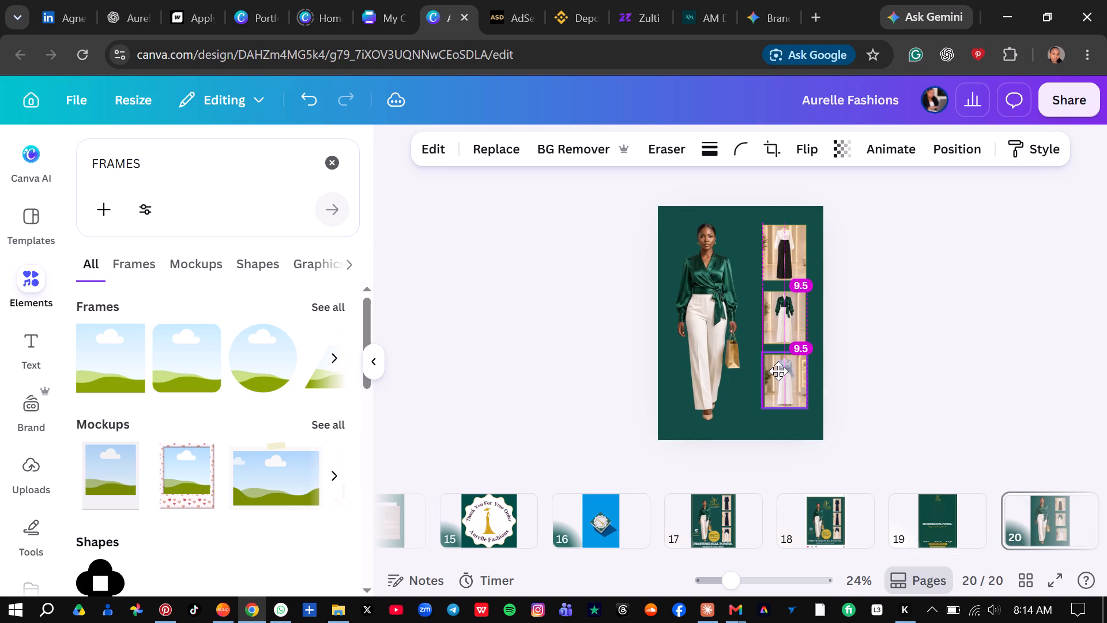
pyautogui.click(954, 331)
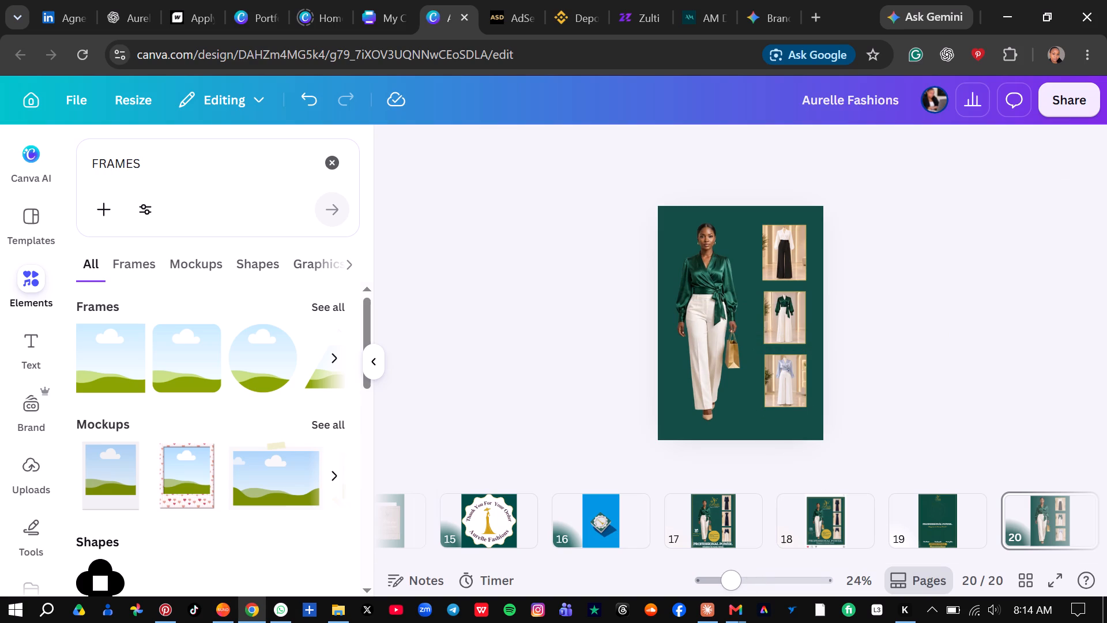
pyautogui.moveTo(730, 593); pyautogui.dragTo(744, 592)
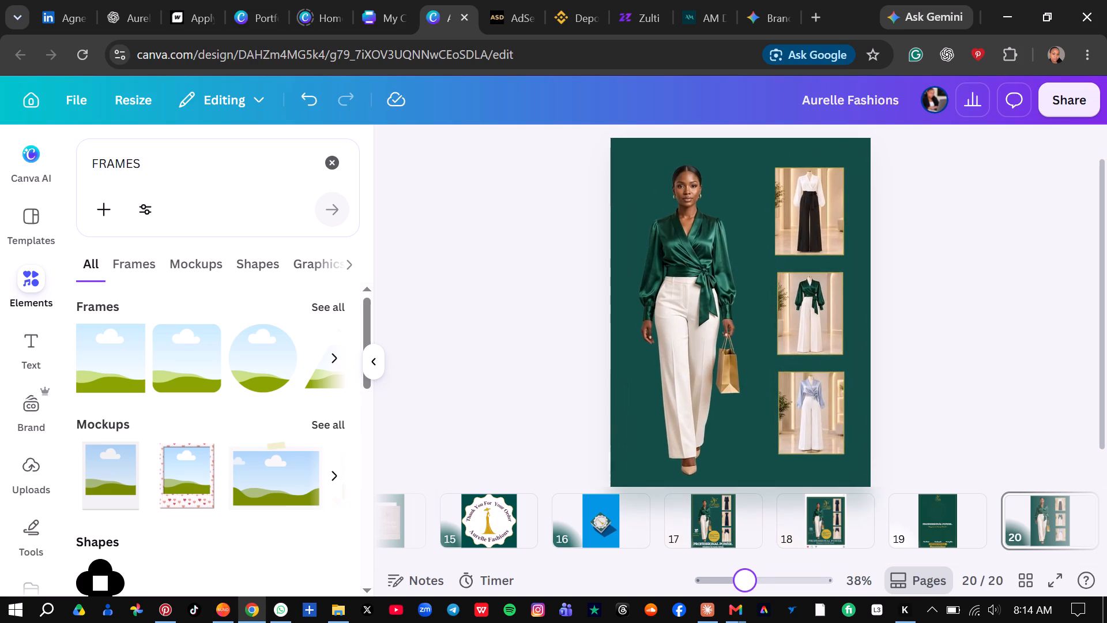
pyautogui.moveTo(744, 592); pyautogui.dragTo(736, 592)
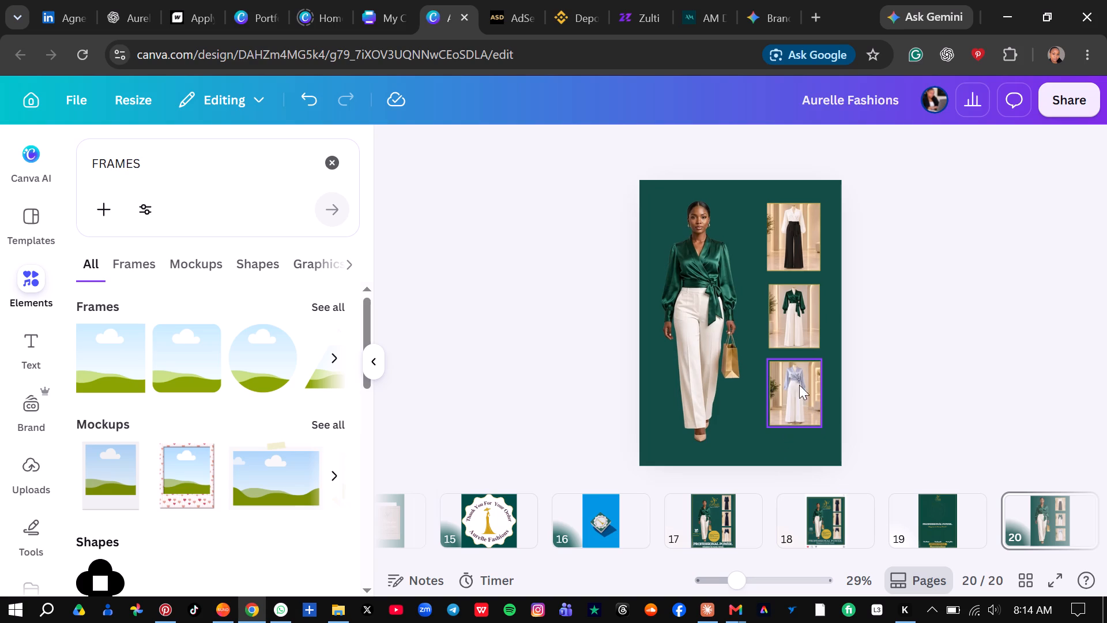
pyautogui.click(939, 530)
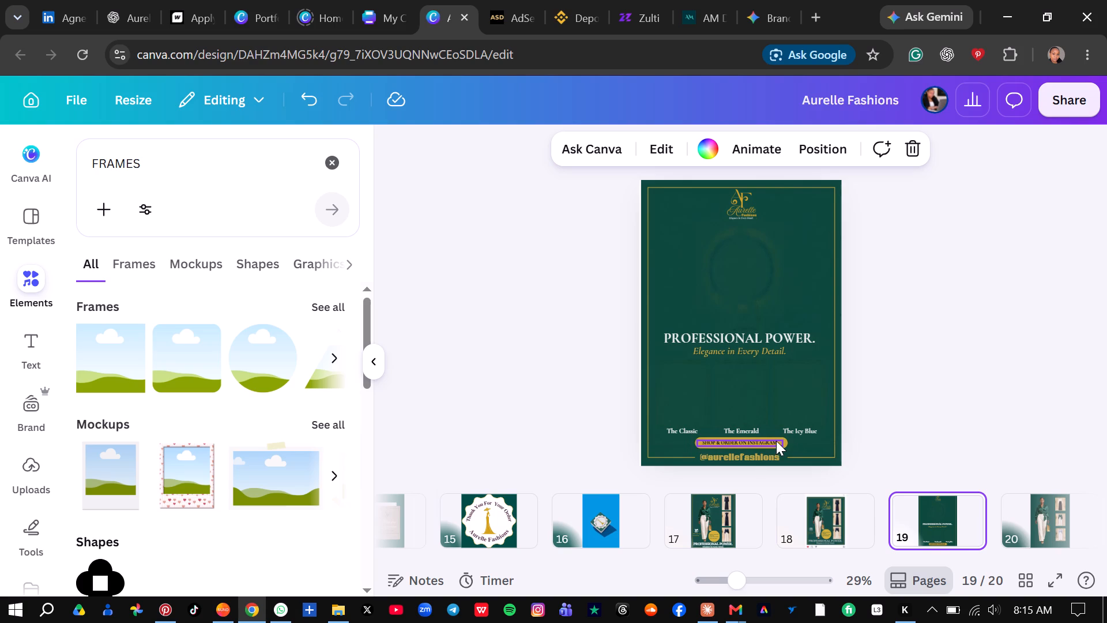
# Group the gold "SHOP & ORDER ON INSTAGRAM" button with its text and move it from page 19 to the bottom area of page 20.
pyautogui.keyDown('shift'); pyautogui.click(784, 440); pyautogui.keyUp('shift')
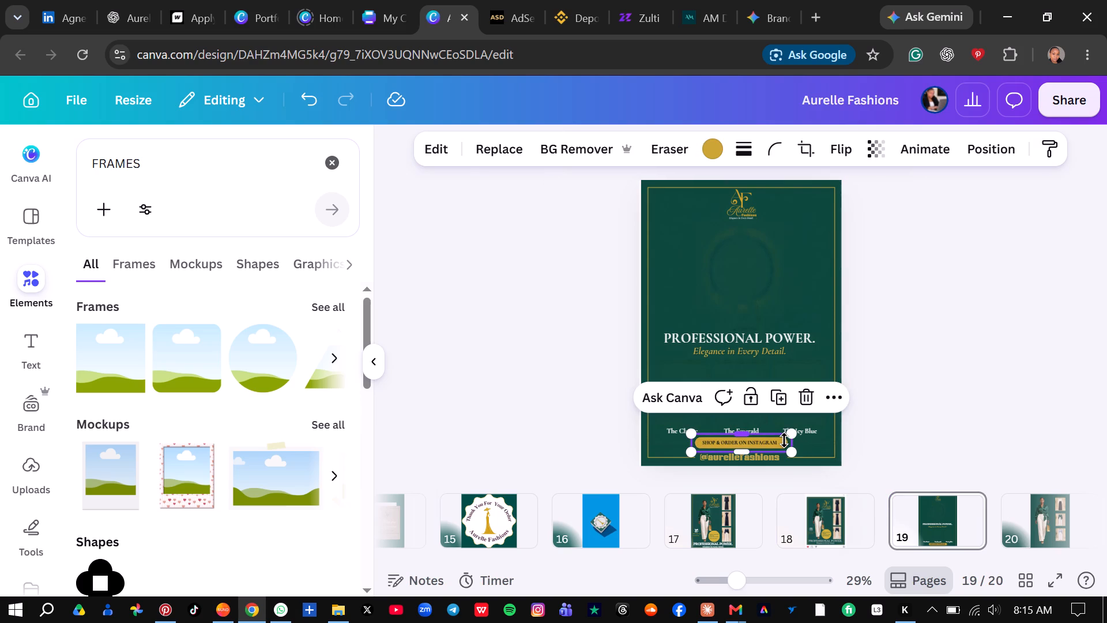
pyautogui.keyDown('shift'); pyautogui.click(765, 444); pyautogui.keyUp('shift')
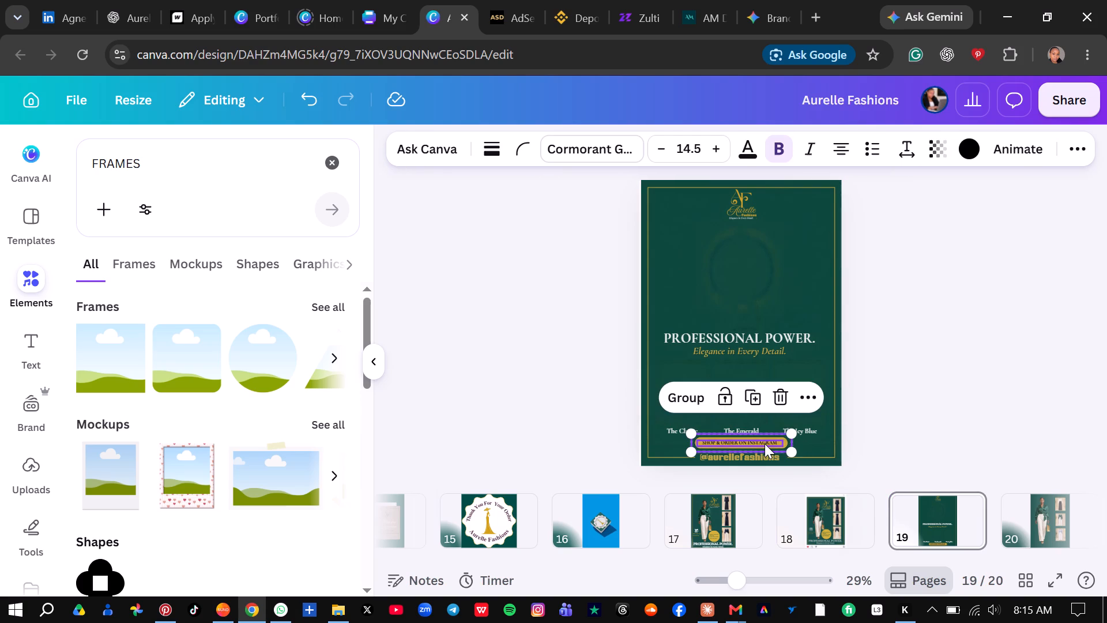
pyautogui.click(688, 392)
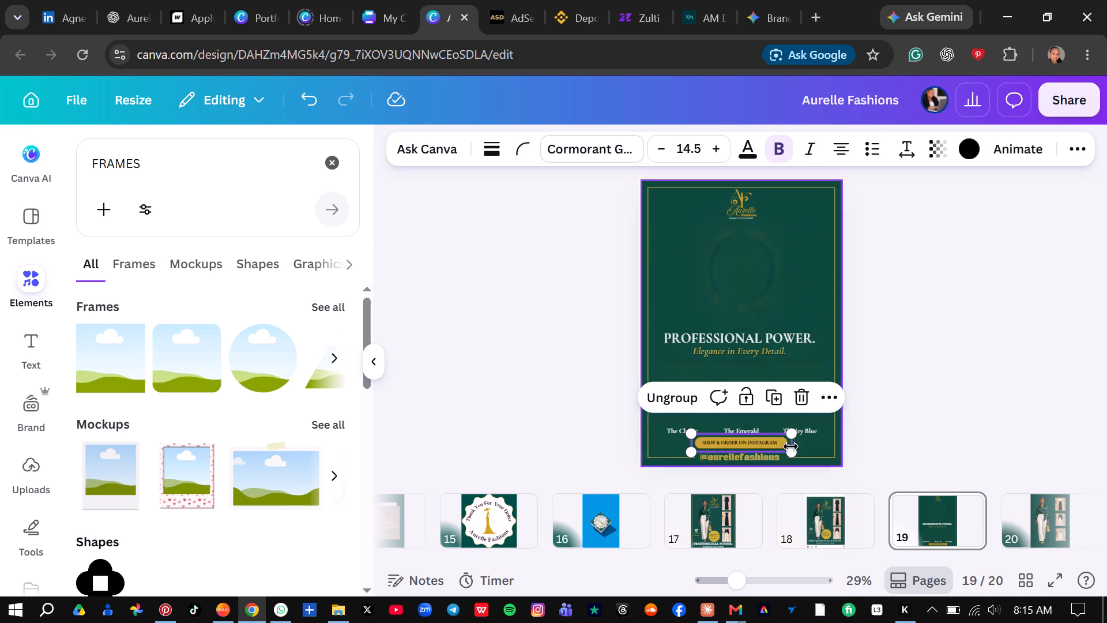
pyautogui.moveTo(745, 440); pyautogui.dragTo(1060, 538)
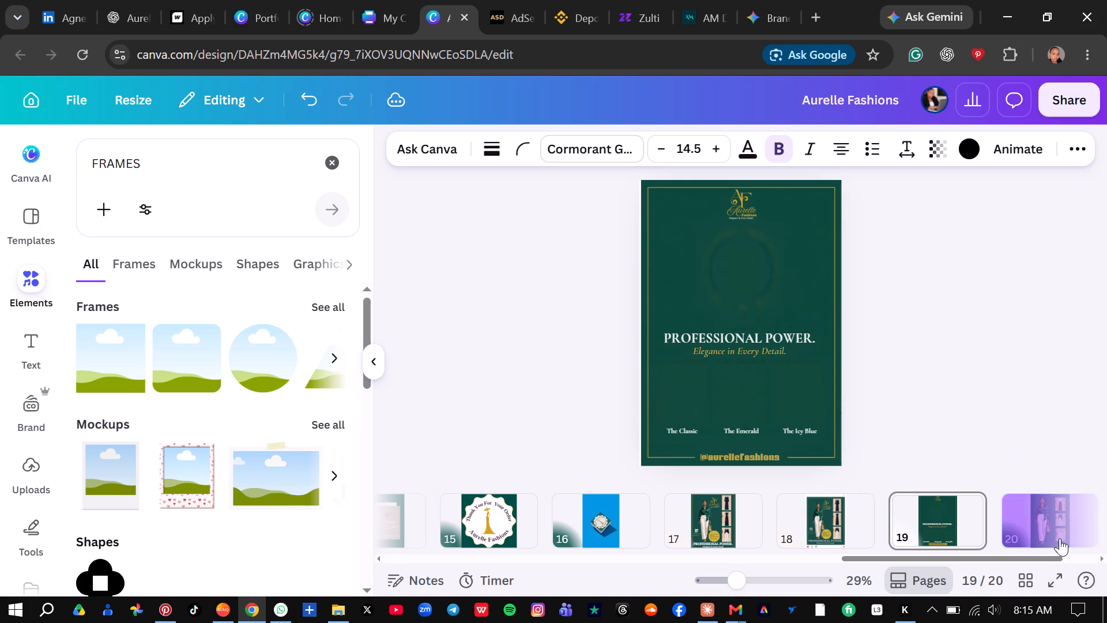
pyautogui.moveTo(1060, 538); pyautogui.dragTo(1036, 576)
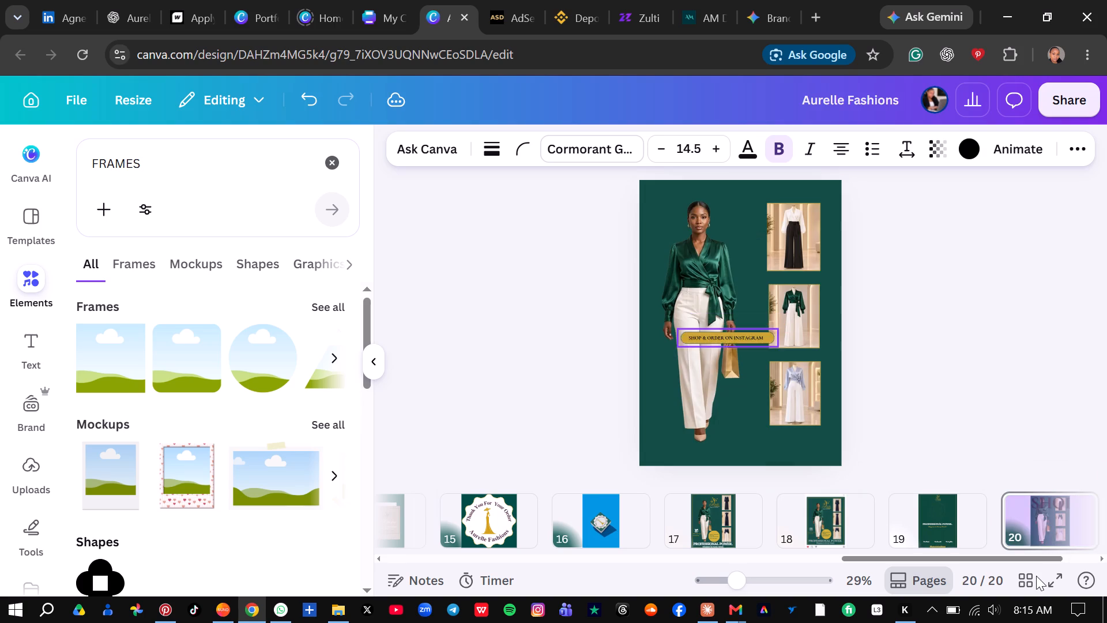
pyautogui.moveTo(1036, 576); pyautogui.dragTo(1036, 579)
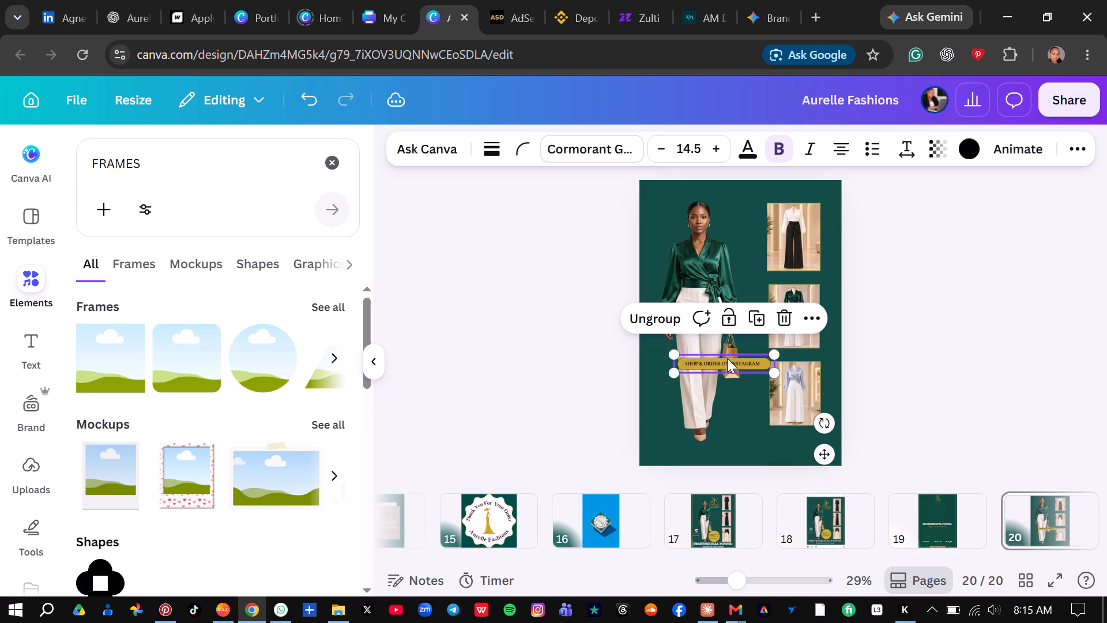
pyautogui.moveTo(727, 358); pyautogui.dragTo(763, 446)
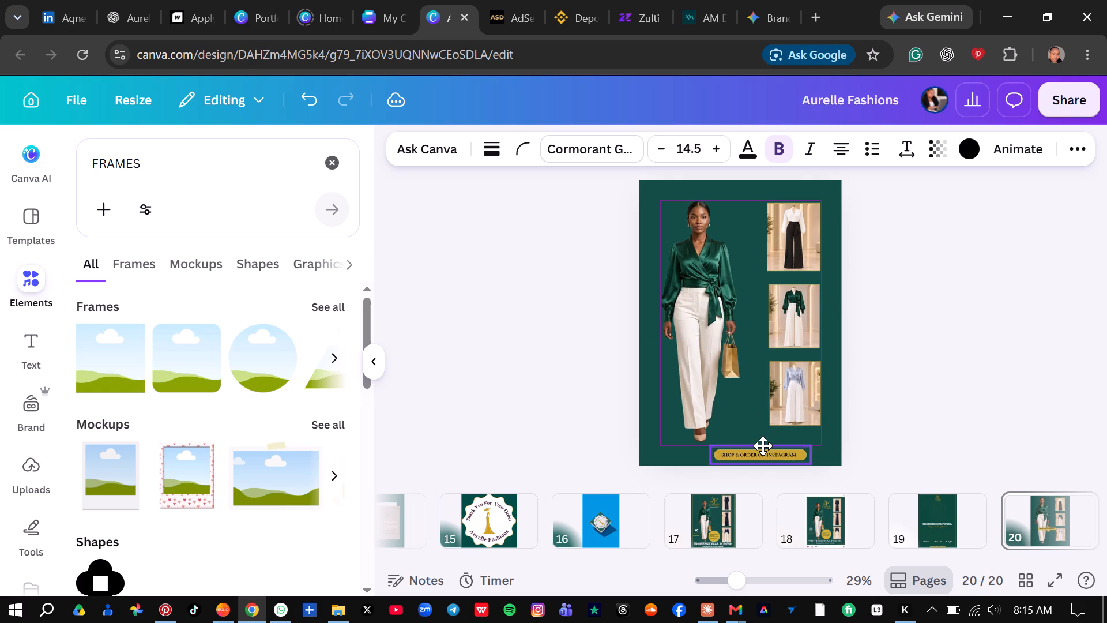
pyautogui.moveTo(763, 446); pyautogui.dragTo(760, 435)
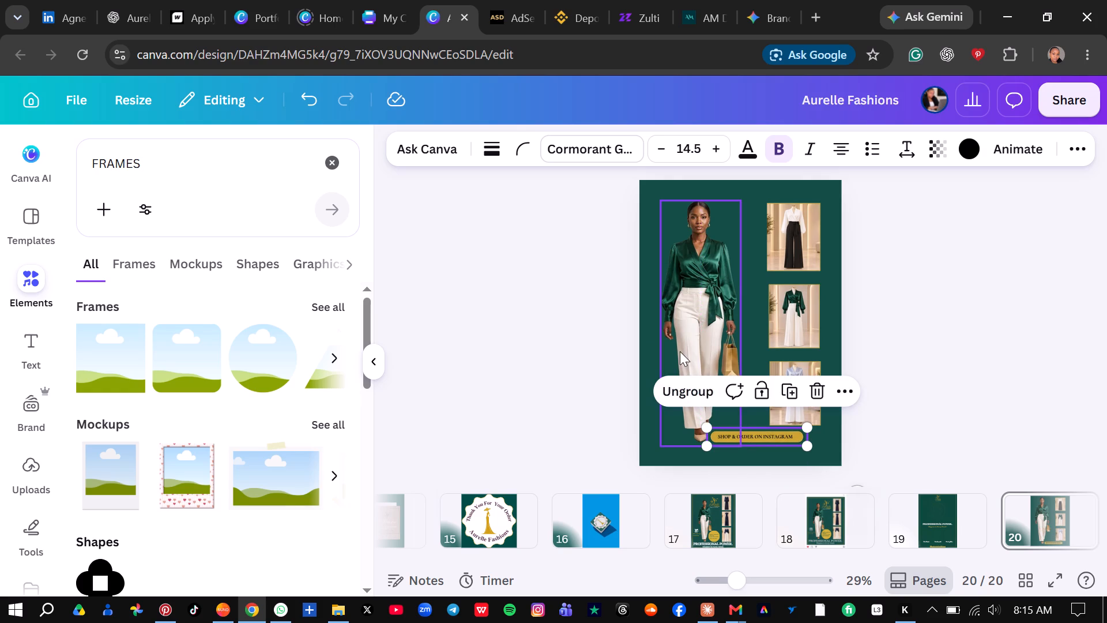
# Scale down the woman's image on page 20 proportionally so her feet end just above the Instagram button.
pyautogui.click(684, 347)
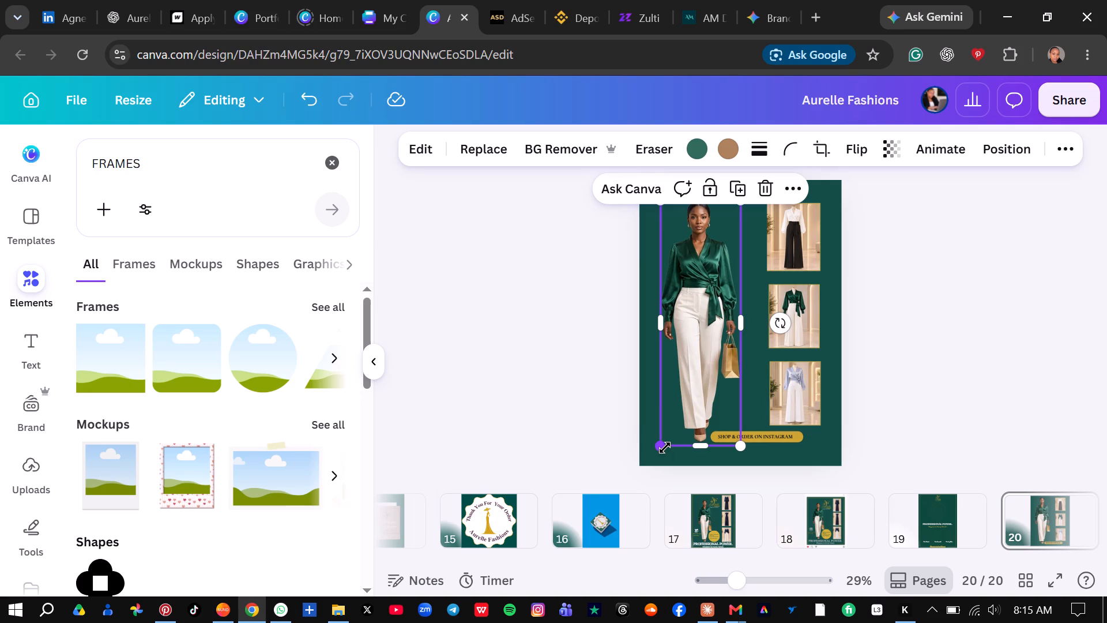
pyautogui.moveTo(665, 448); pyautogui.dragTo(668, 418)
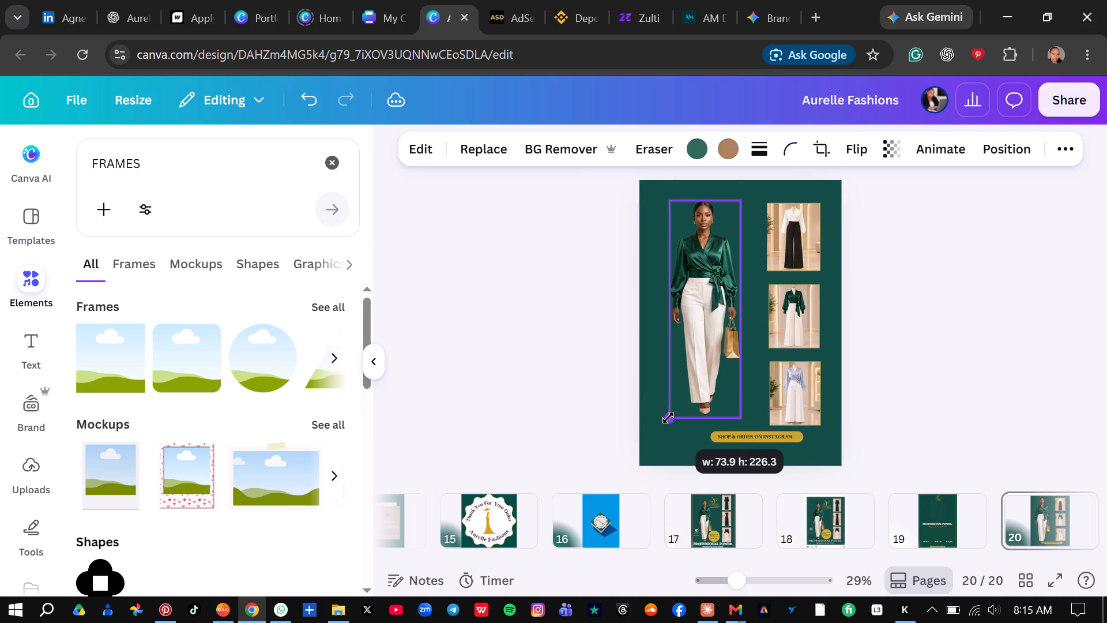
pyautogui.moveTo(668, 418); pyautogui.dragTo(669, 416)
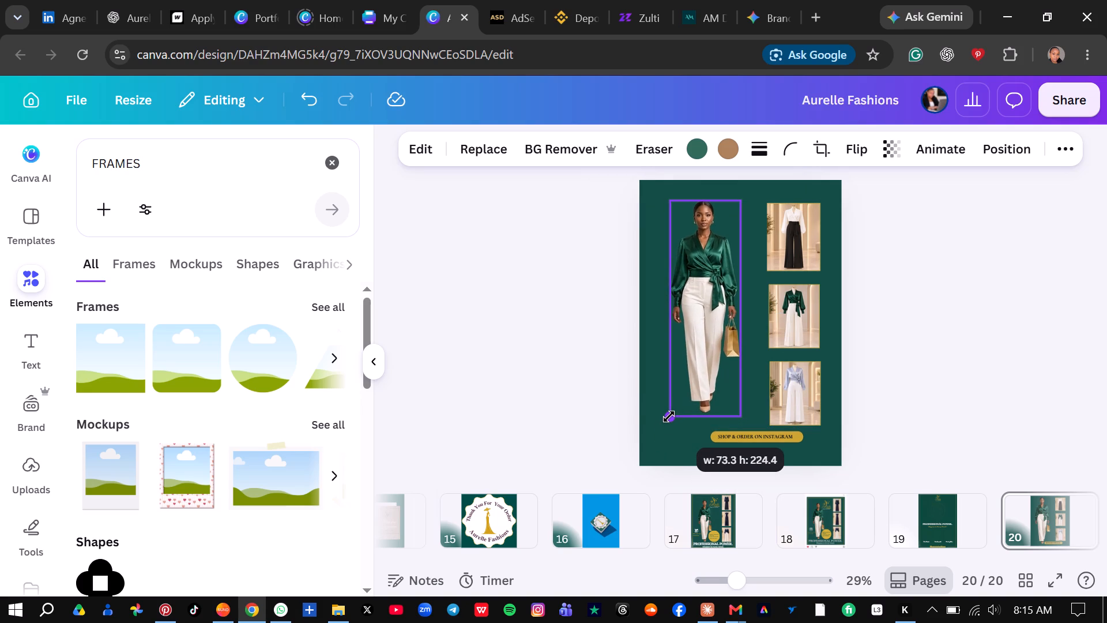
pyautogui.moveTo(669, 416); pyautogui.dragTo(665, 424)
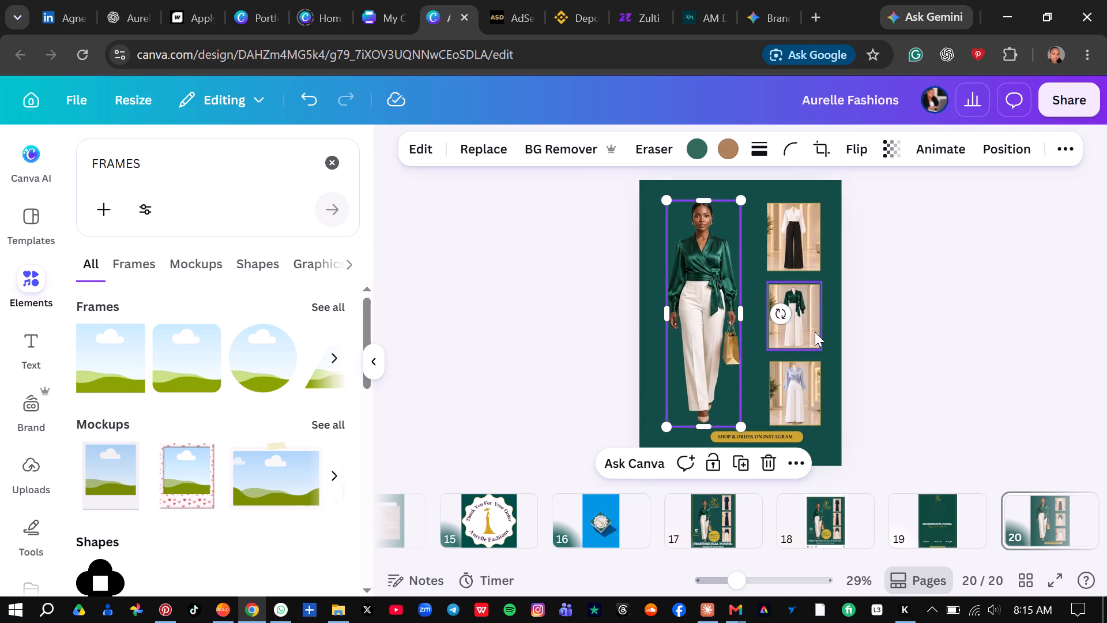
pyautogui.click(742, 202)
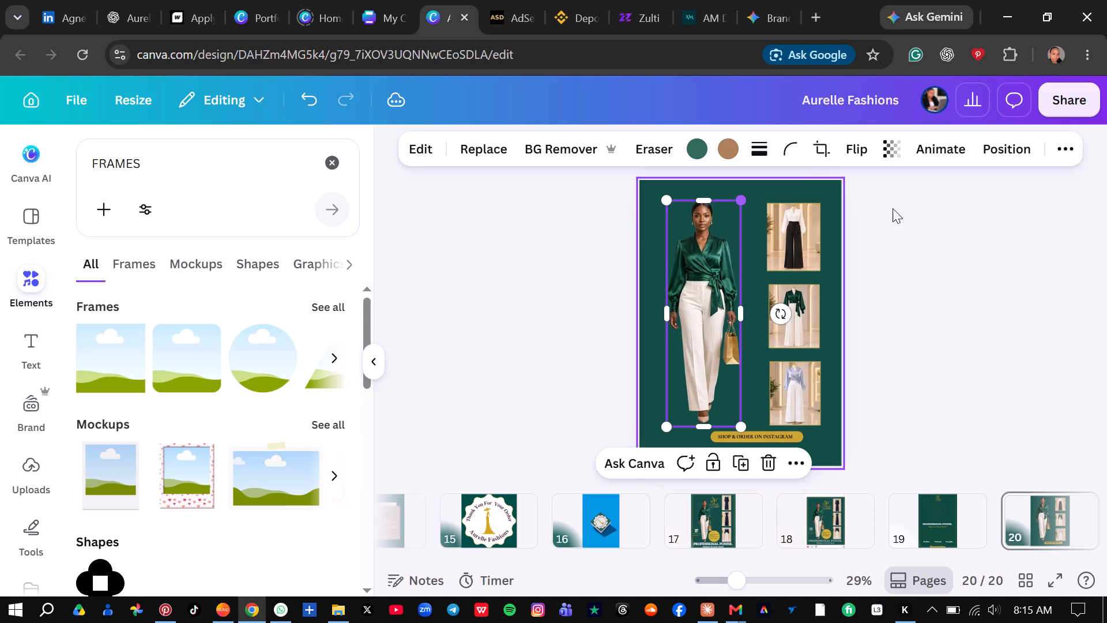
pyautogui.click(931, 232)
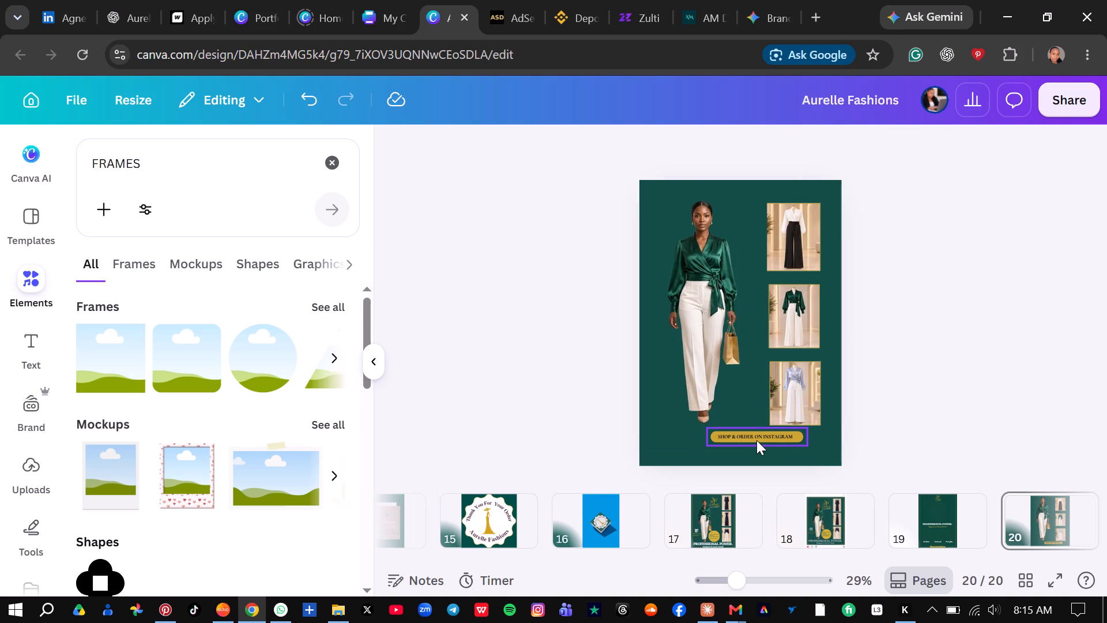
# Shift the "SHOP & ORDER ON INSTAGRAM" button sideways to centre it horizontally on page 20.
pyautogui.moveTo(755, 438); pyautogui.dragTo(734, 438)
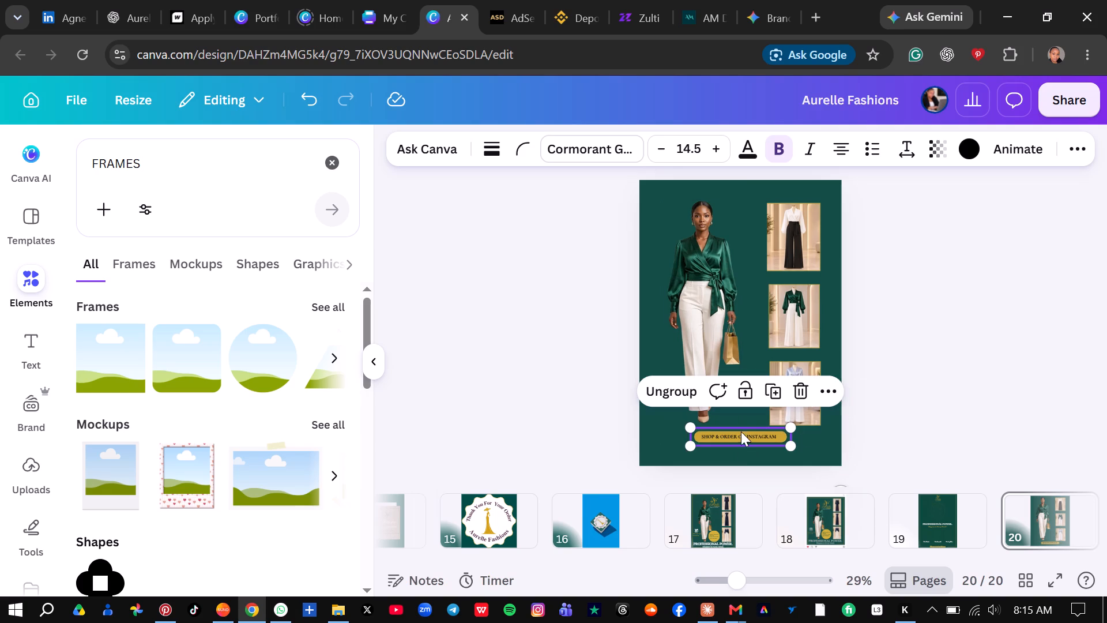
pyautogui.click(963, 332)
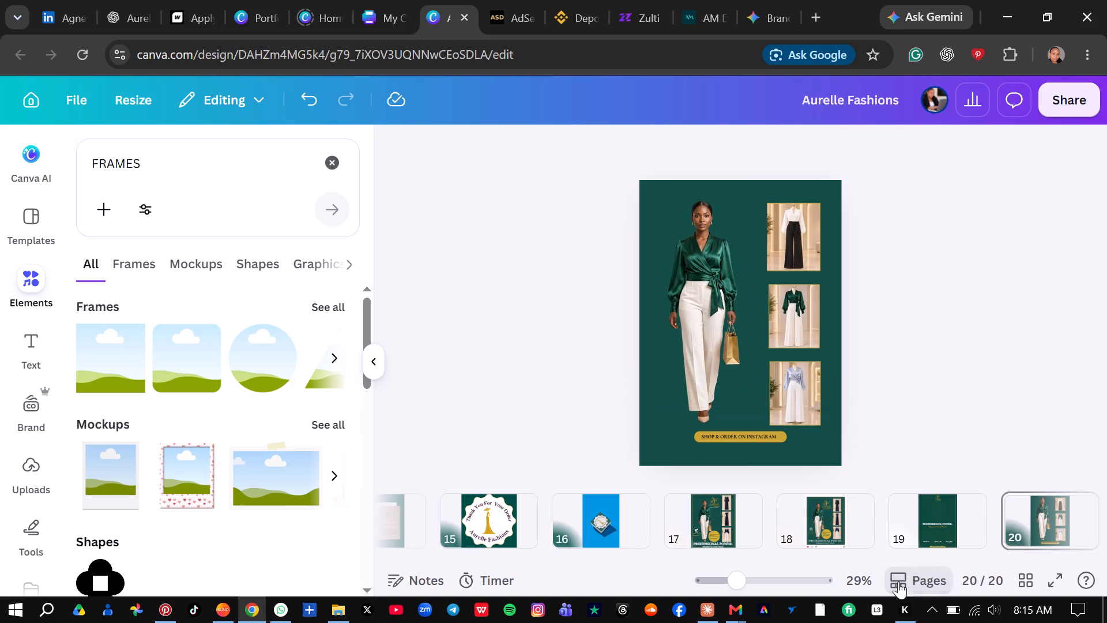
pyautogui.click(922, 530)
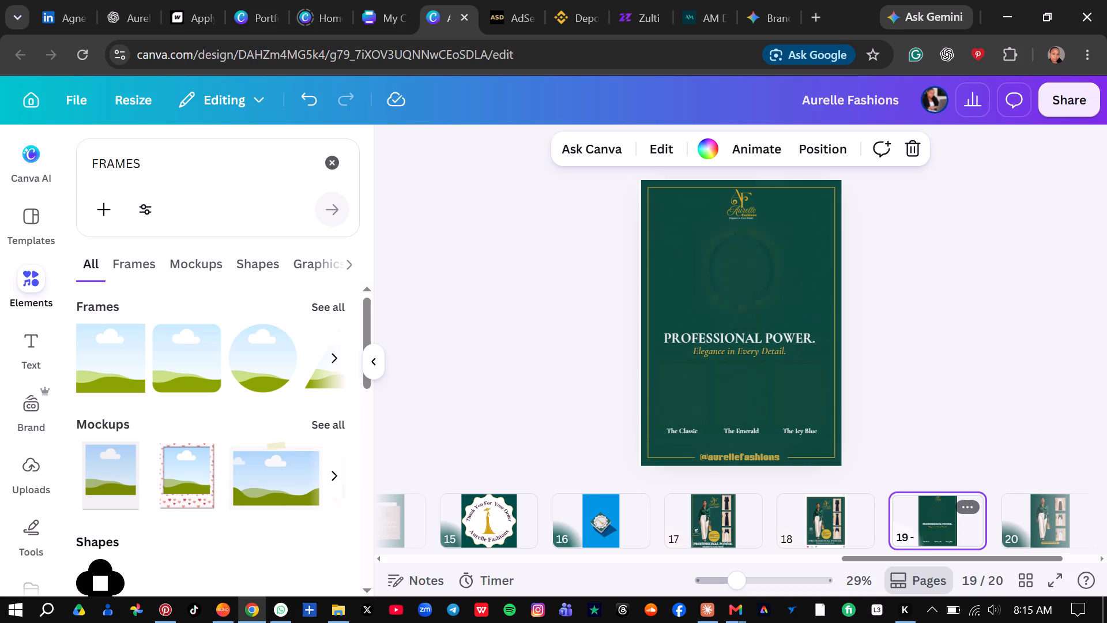
pyautogui.click(724, 455)
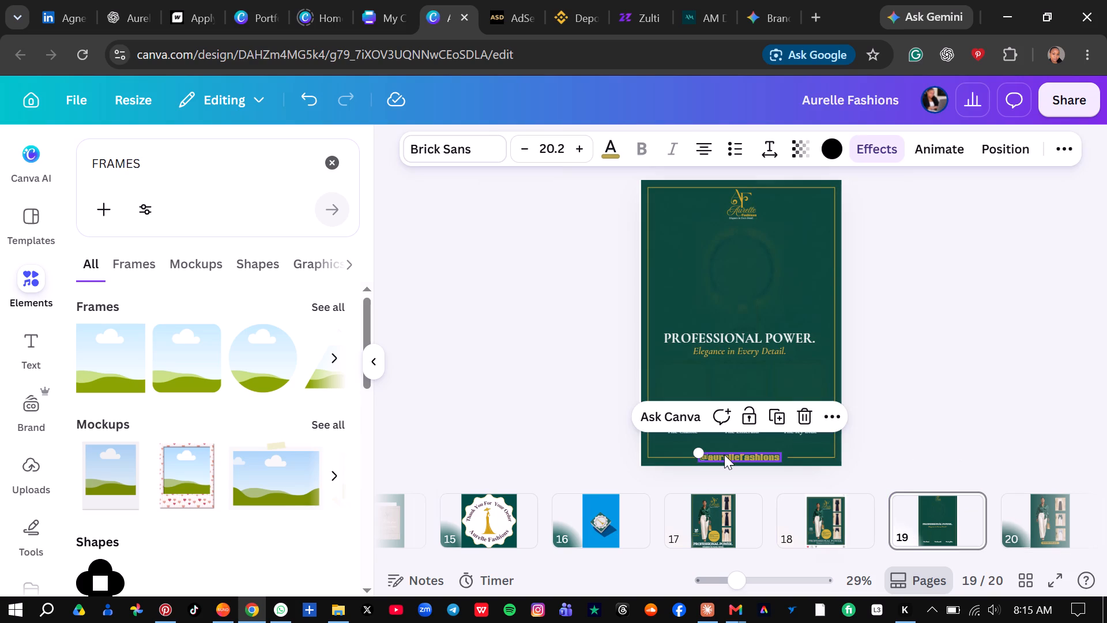
pyautogui.moveTo(735, 454); pyautogui.dragTo(1055, 514)
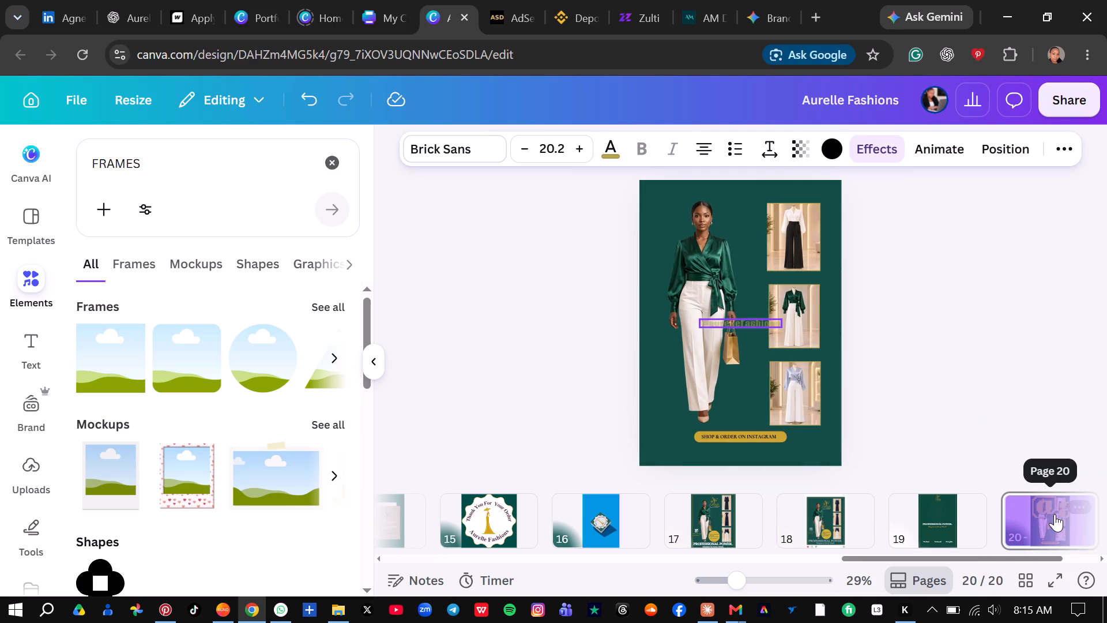
pyautogui.moveTo(1055, 514); pyautogui.dragTo(1036, 533)
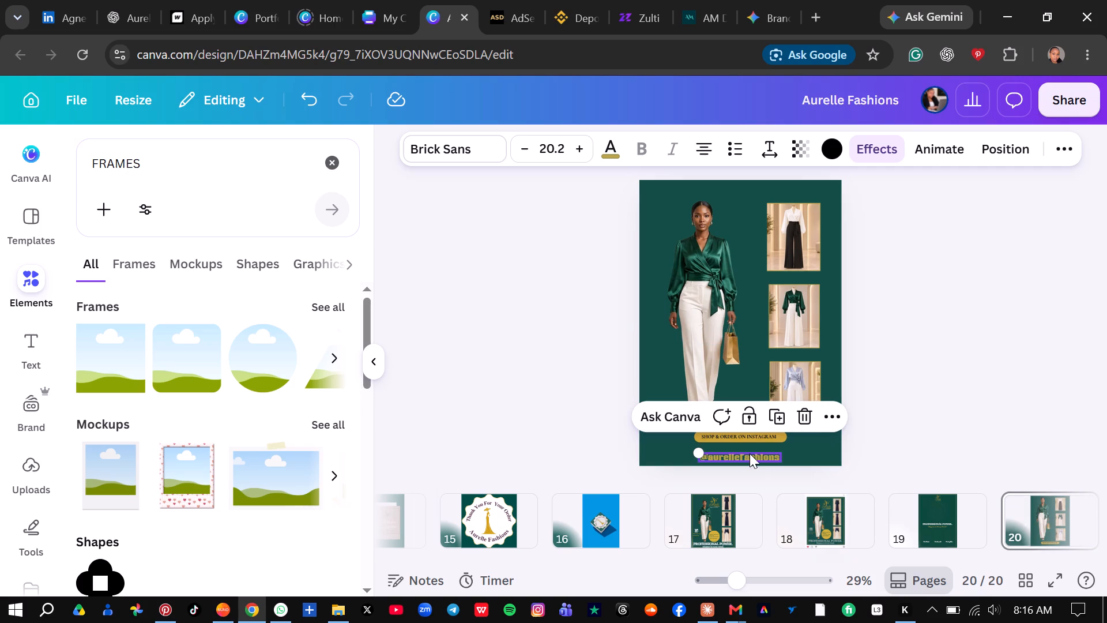
pyautogui.moveTo(750, 453); pyautogui.dragTo(748, 444)
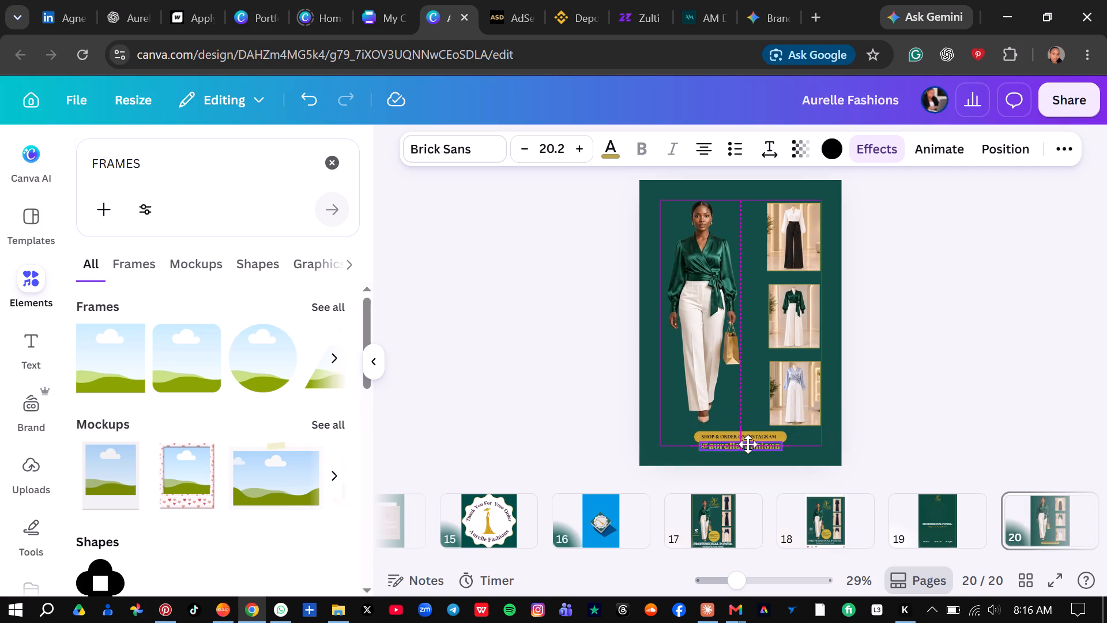
pyautogui.moveTo(748, 444); pyautogui.dragTo(748, 445)
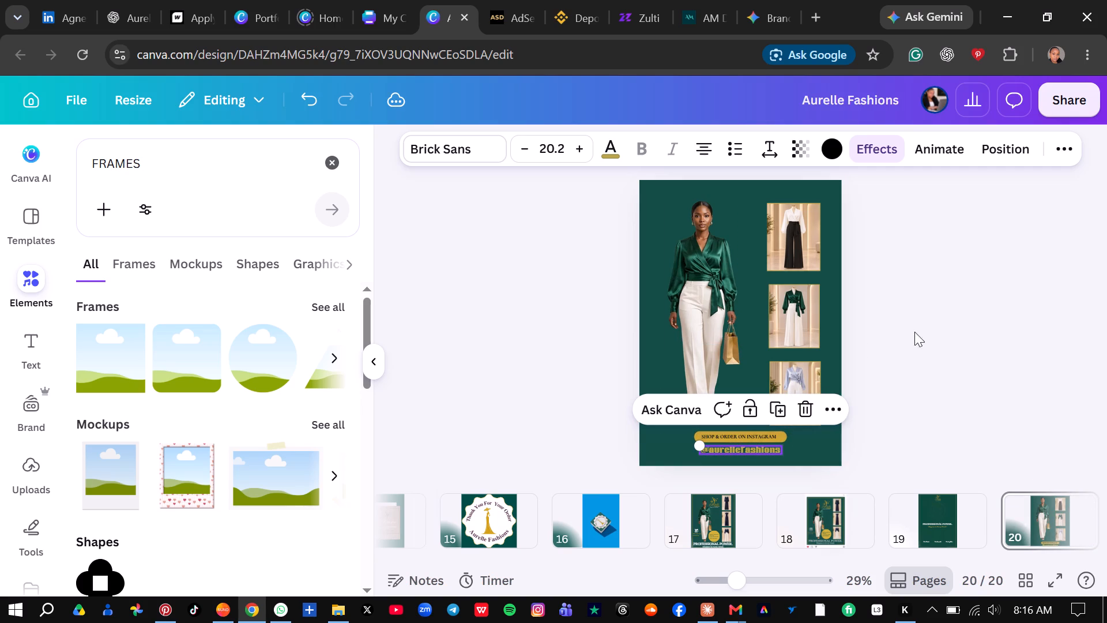
pyautogui.click(943, 350)
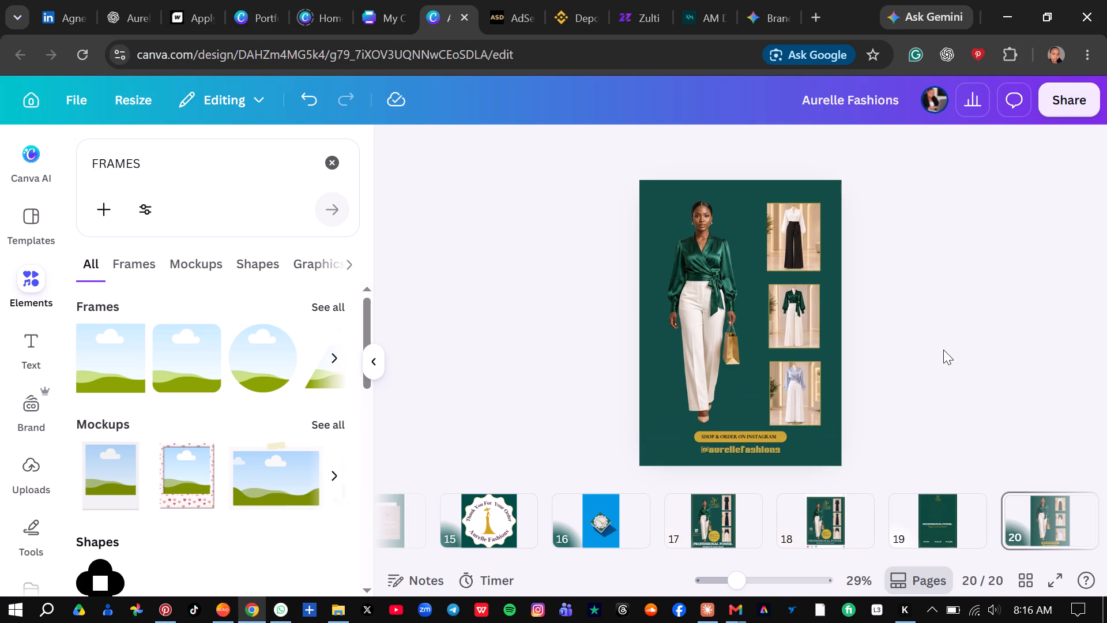
# Move the gold Aurelle Fashions logo from page 19 to the top of page 20, between the woman's head and the Classic outfit image.
pyautogui.click(943, 524)
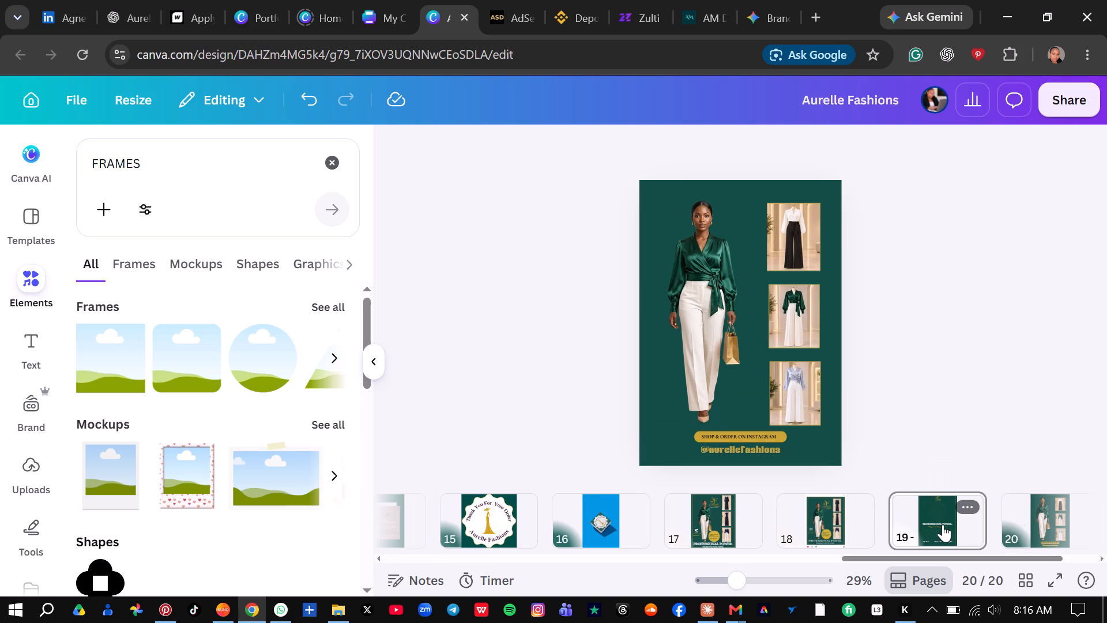
pyautogui.click(1031, 528)
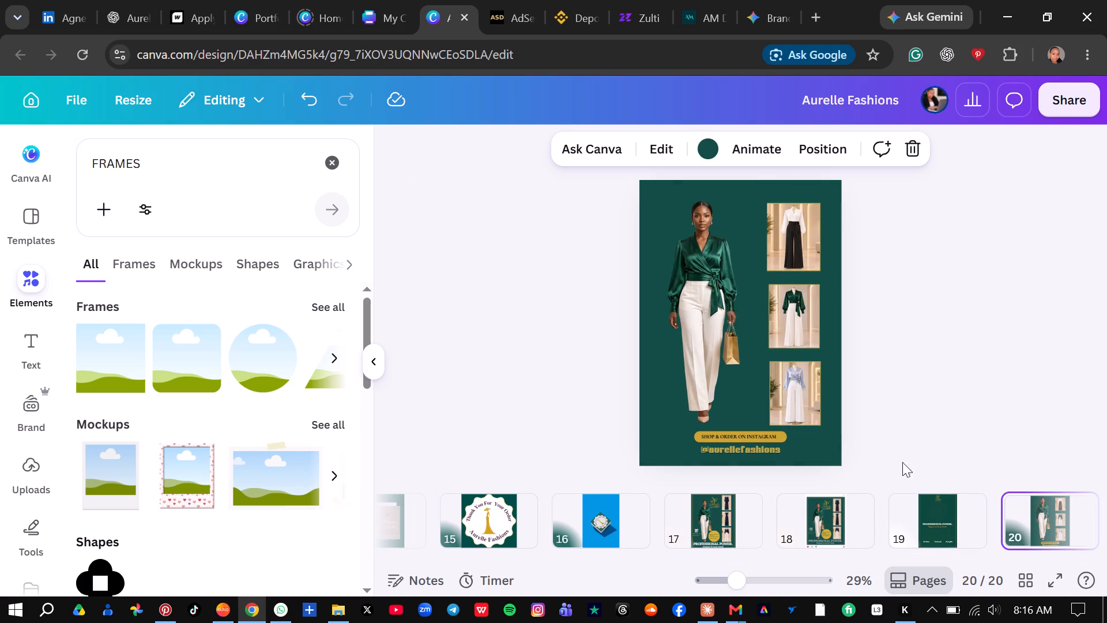
pyautogui.click(942, 506)
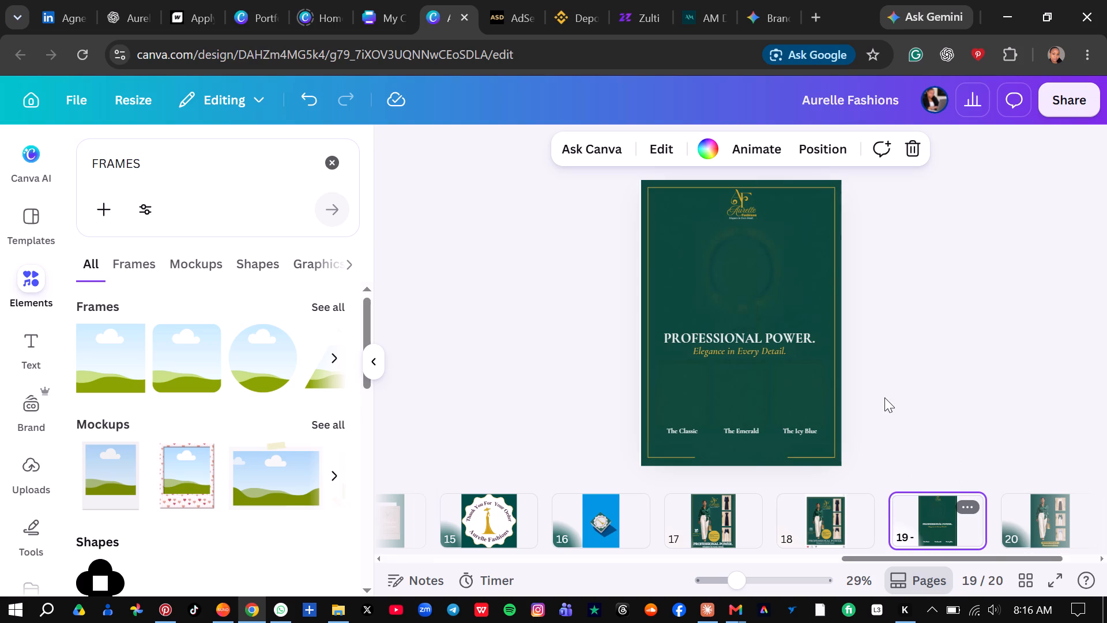
pyautogui.moveTo(747, 213); pyautogui.dragTo(1057, 514)
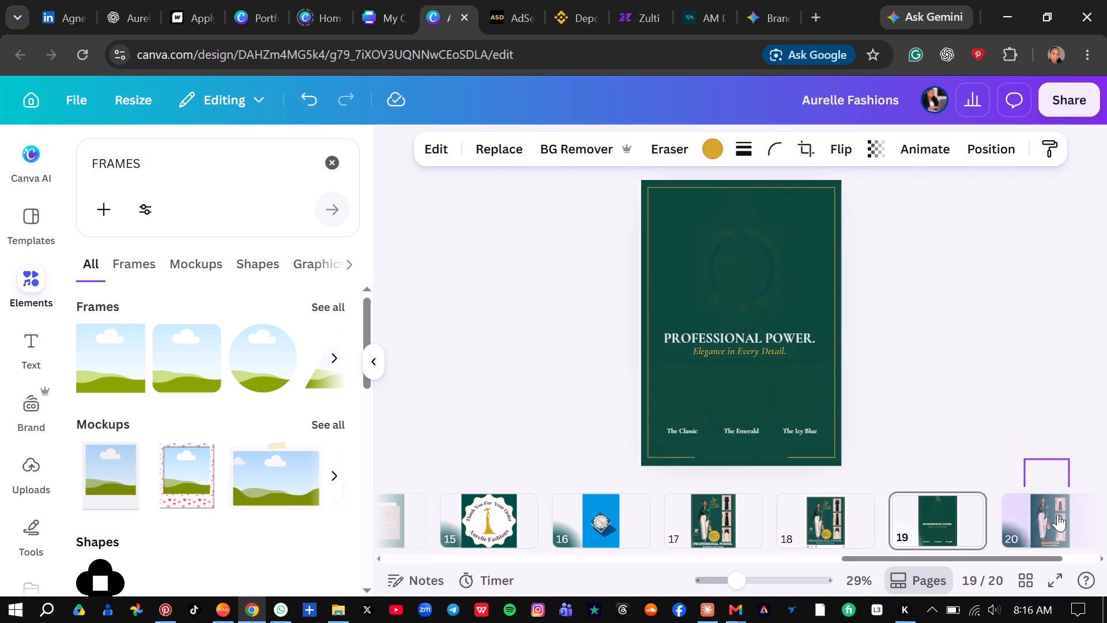
pyautogui.moveTo(1057, 514); pyautogui.dragTo(981, 368)
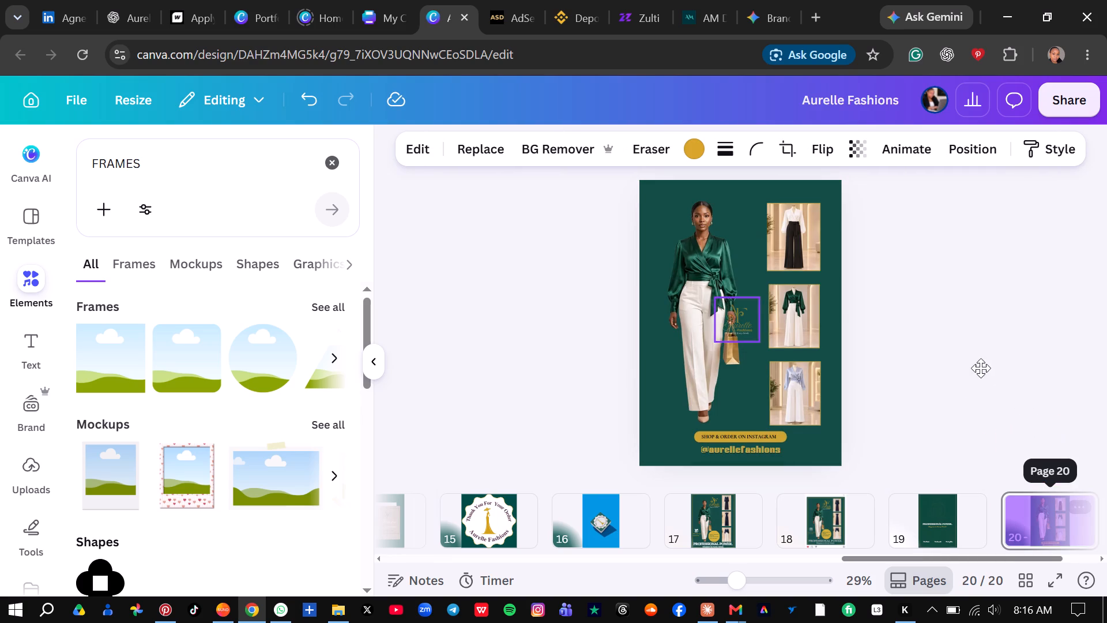
pyautogui.moveTo(981, 368); pyautogui.dragTo(1053, 403)
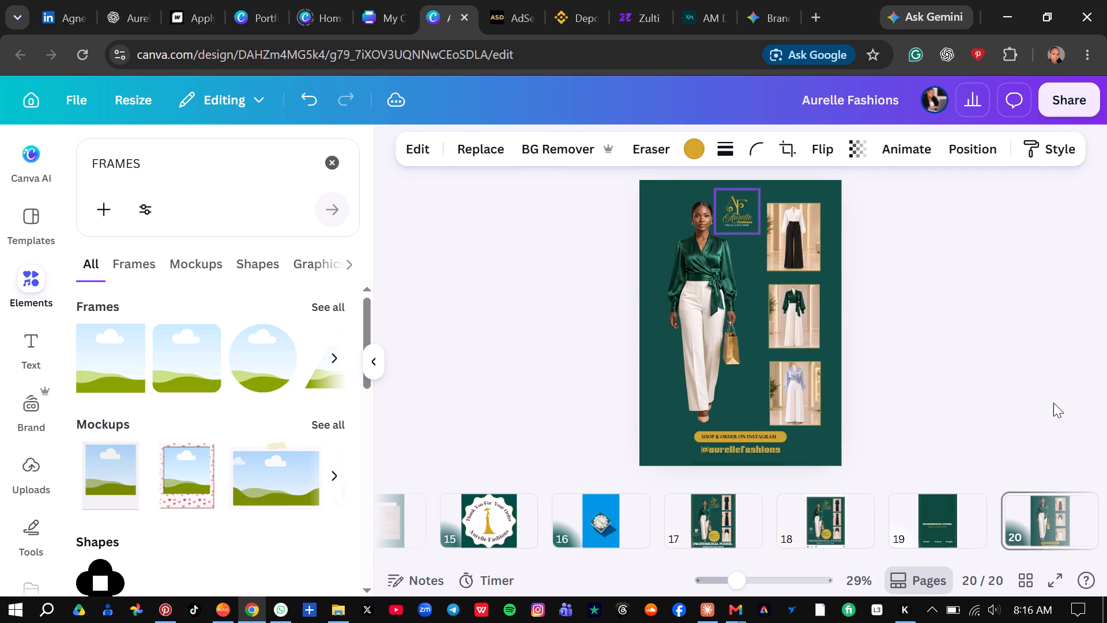
pyautogui.moveTo(739, 209); pyautogui.dragTo(737, 208)
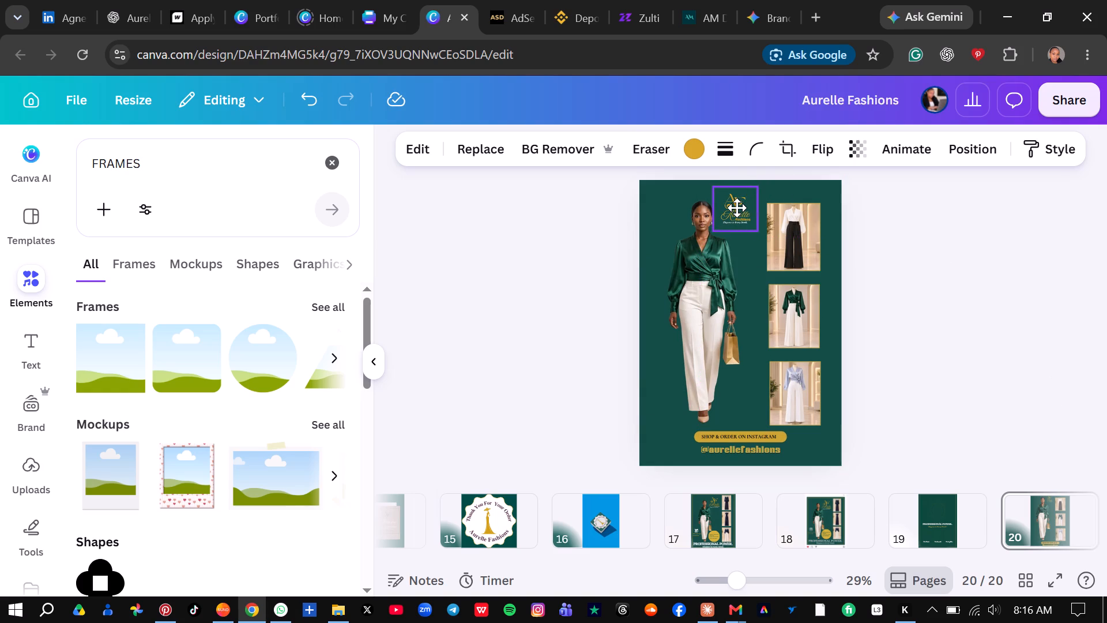
pyautogui.moveTo(737, 208); pyautogui.dragTo(737, 215)
pyautogui.click(942, 250)
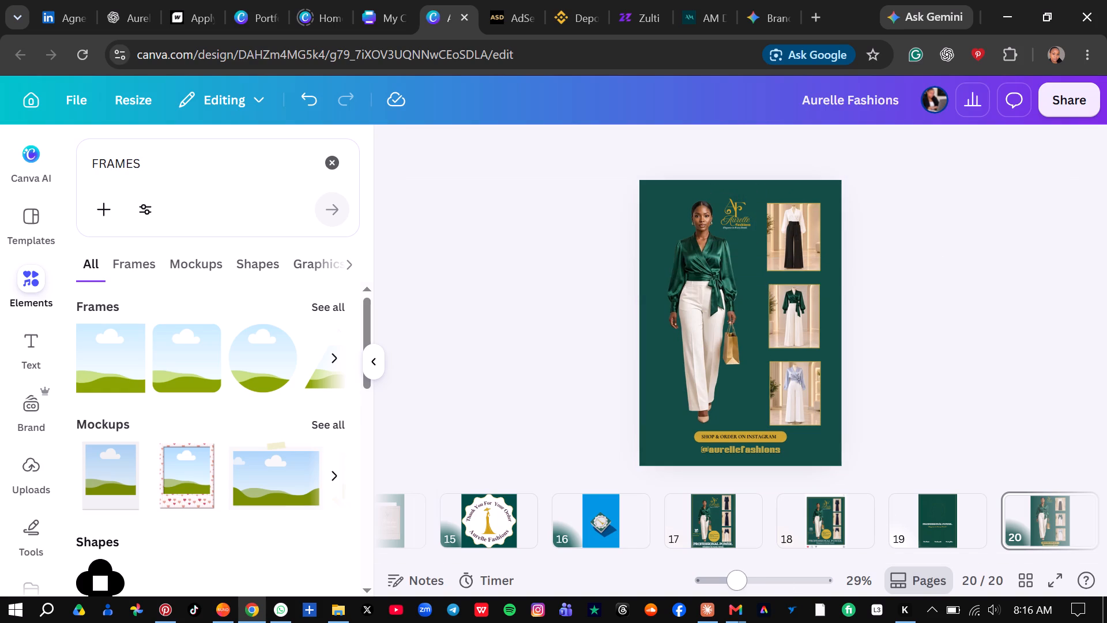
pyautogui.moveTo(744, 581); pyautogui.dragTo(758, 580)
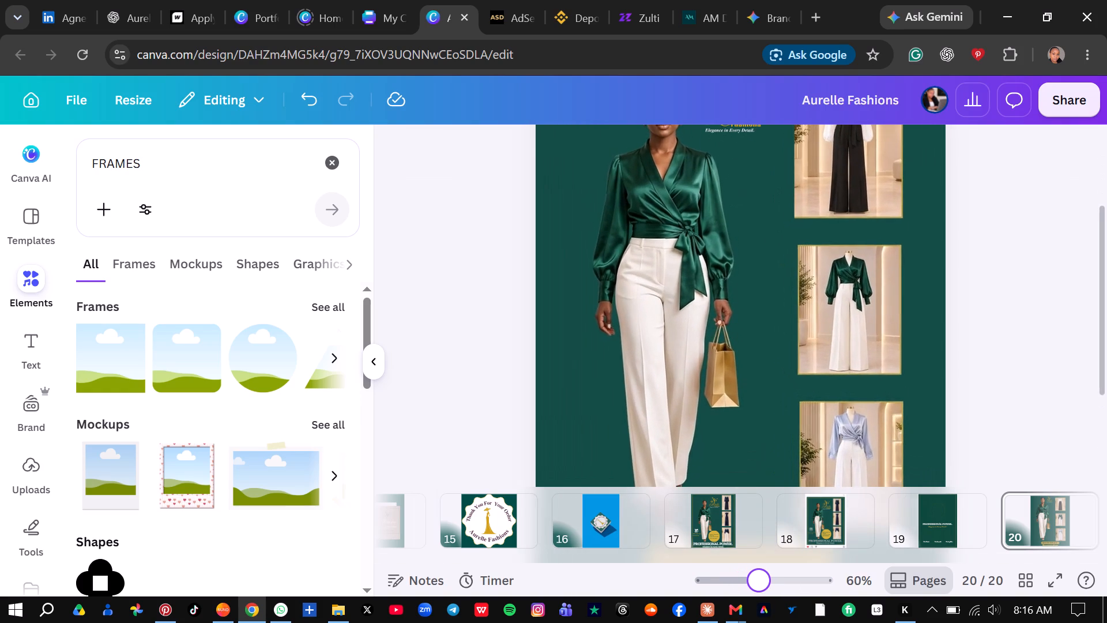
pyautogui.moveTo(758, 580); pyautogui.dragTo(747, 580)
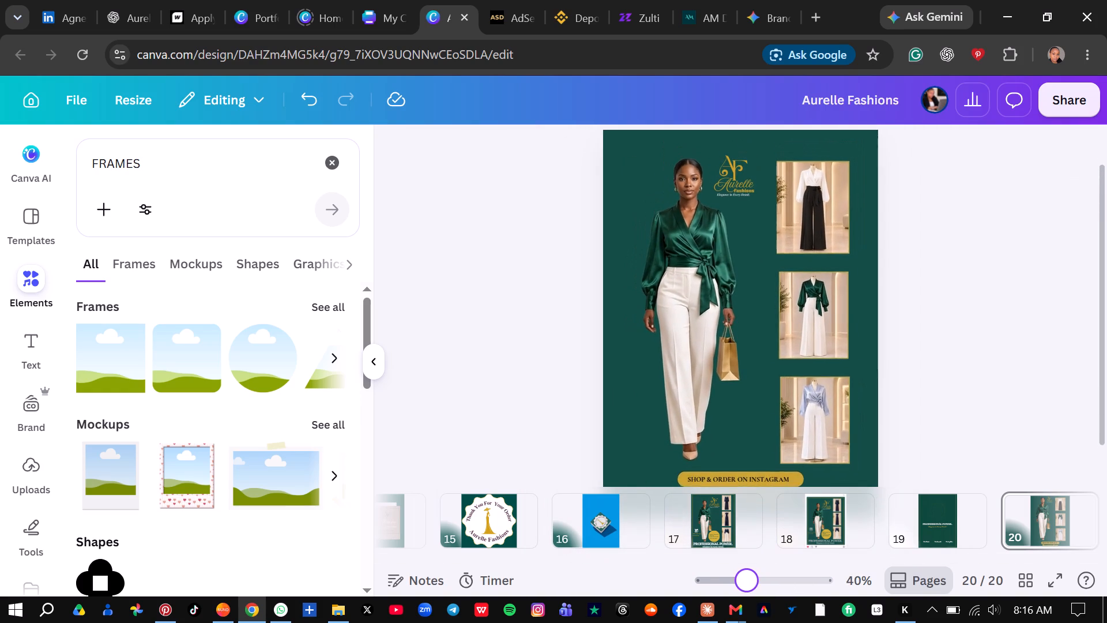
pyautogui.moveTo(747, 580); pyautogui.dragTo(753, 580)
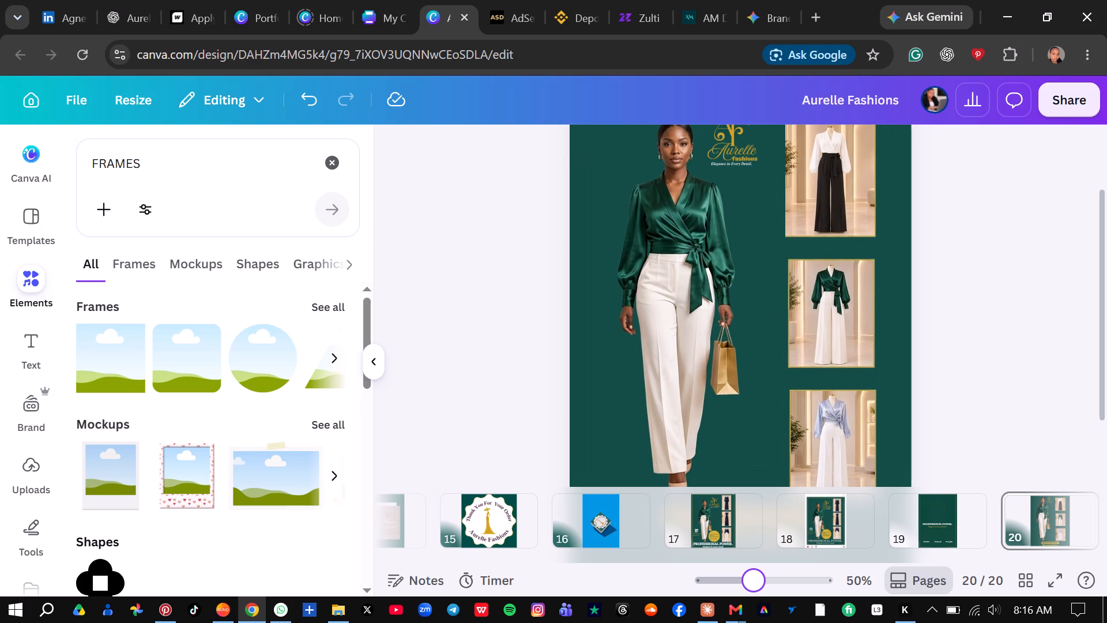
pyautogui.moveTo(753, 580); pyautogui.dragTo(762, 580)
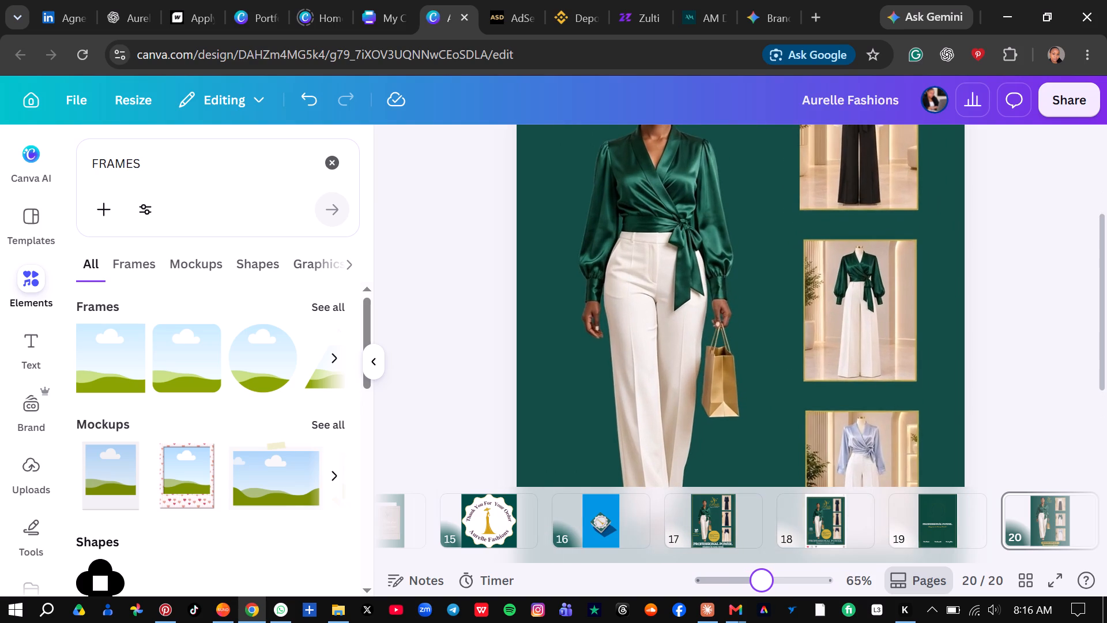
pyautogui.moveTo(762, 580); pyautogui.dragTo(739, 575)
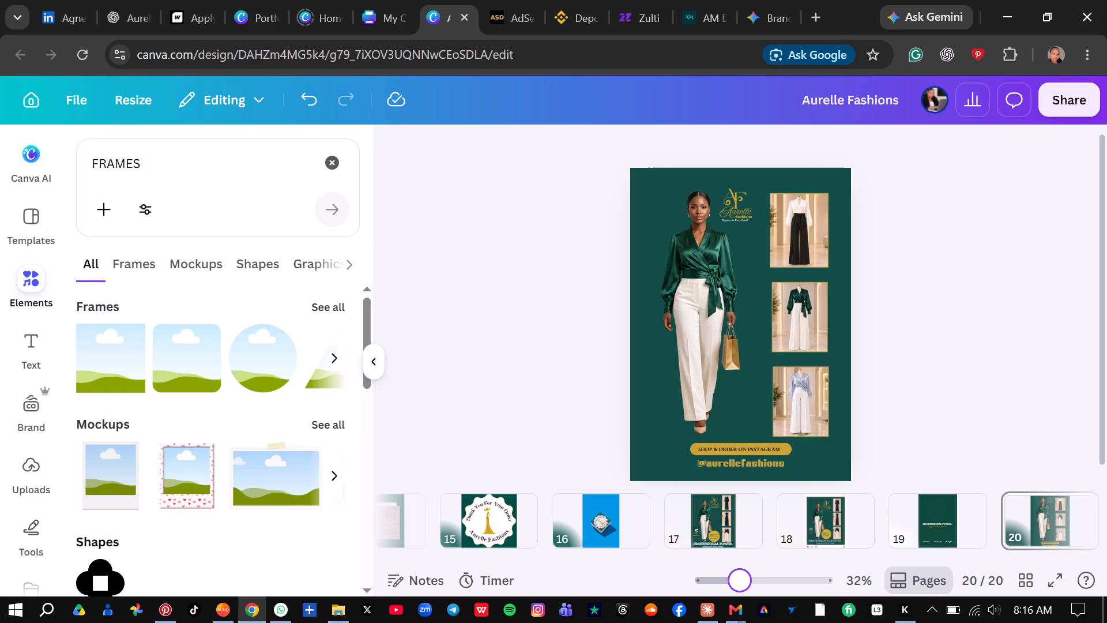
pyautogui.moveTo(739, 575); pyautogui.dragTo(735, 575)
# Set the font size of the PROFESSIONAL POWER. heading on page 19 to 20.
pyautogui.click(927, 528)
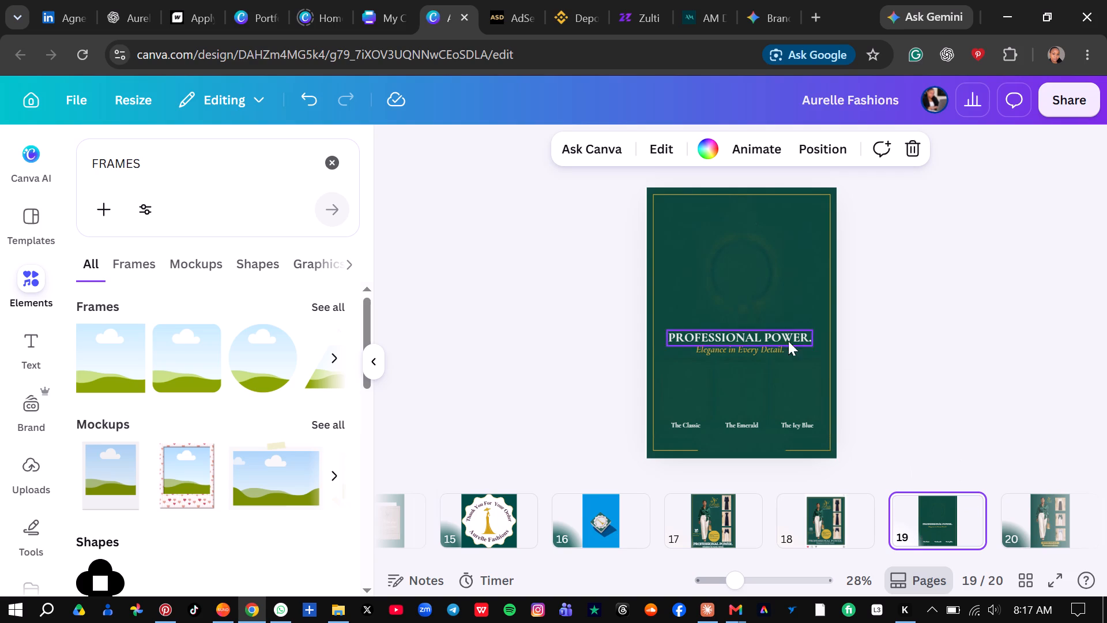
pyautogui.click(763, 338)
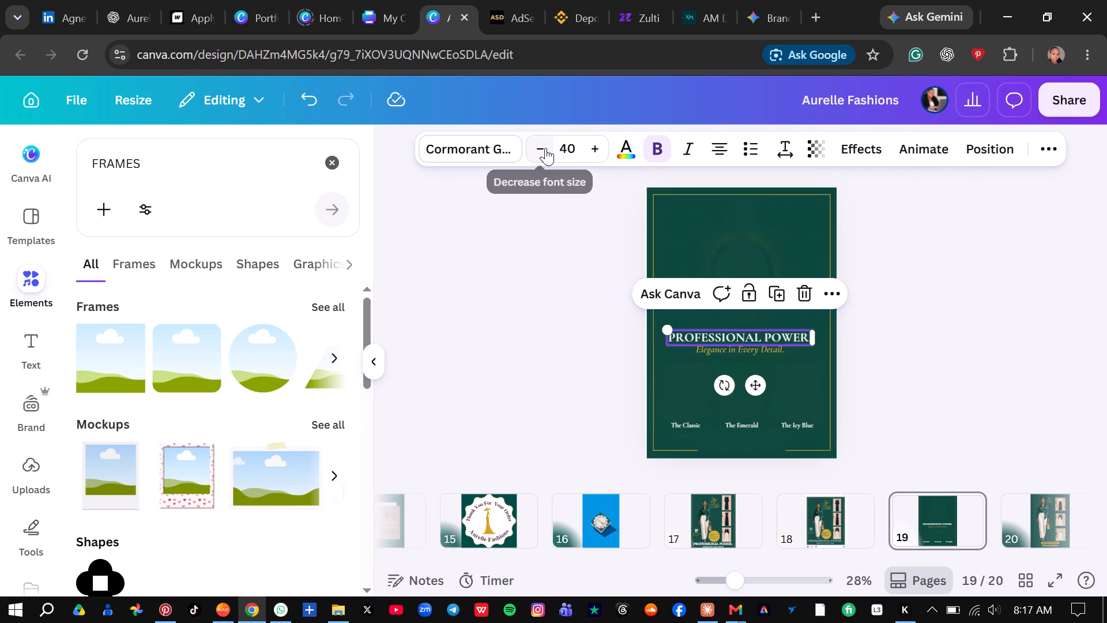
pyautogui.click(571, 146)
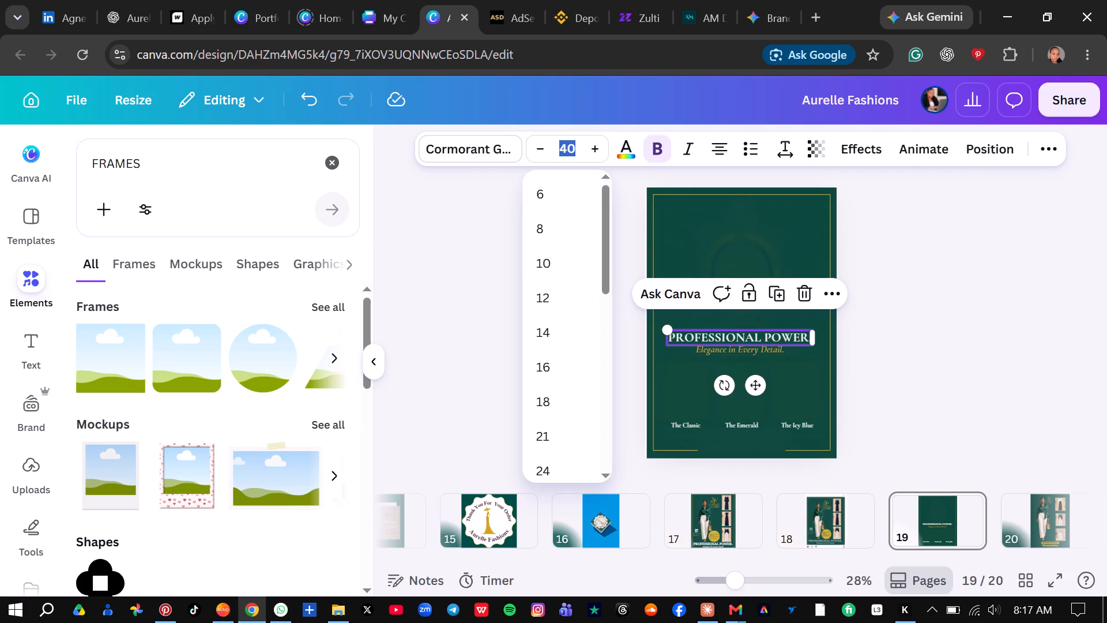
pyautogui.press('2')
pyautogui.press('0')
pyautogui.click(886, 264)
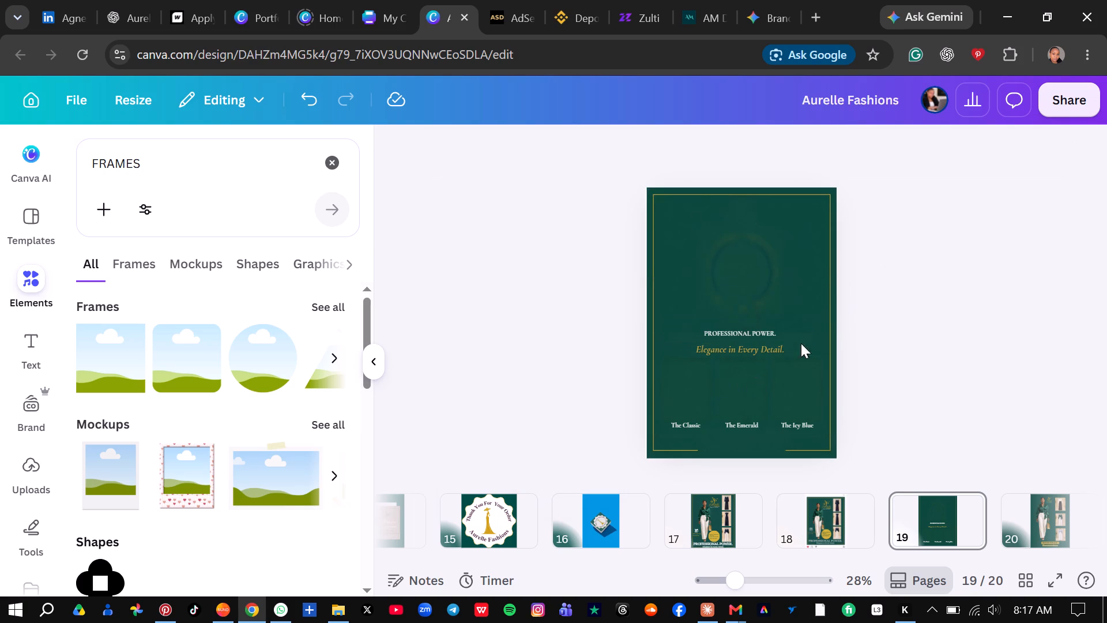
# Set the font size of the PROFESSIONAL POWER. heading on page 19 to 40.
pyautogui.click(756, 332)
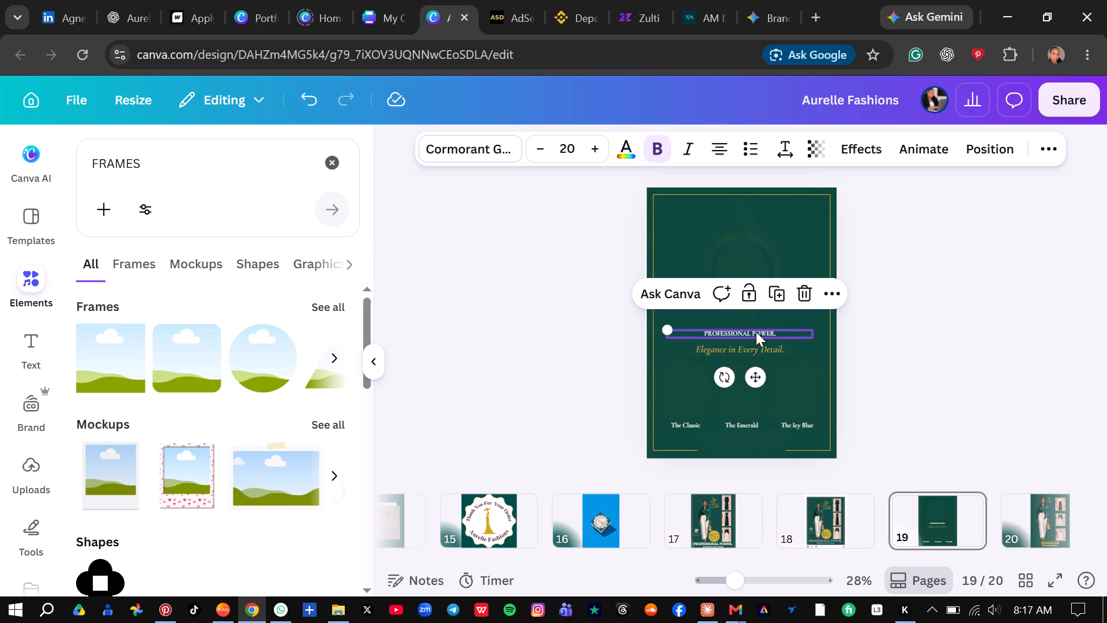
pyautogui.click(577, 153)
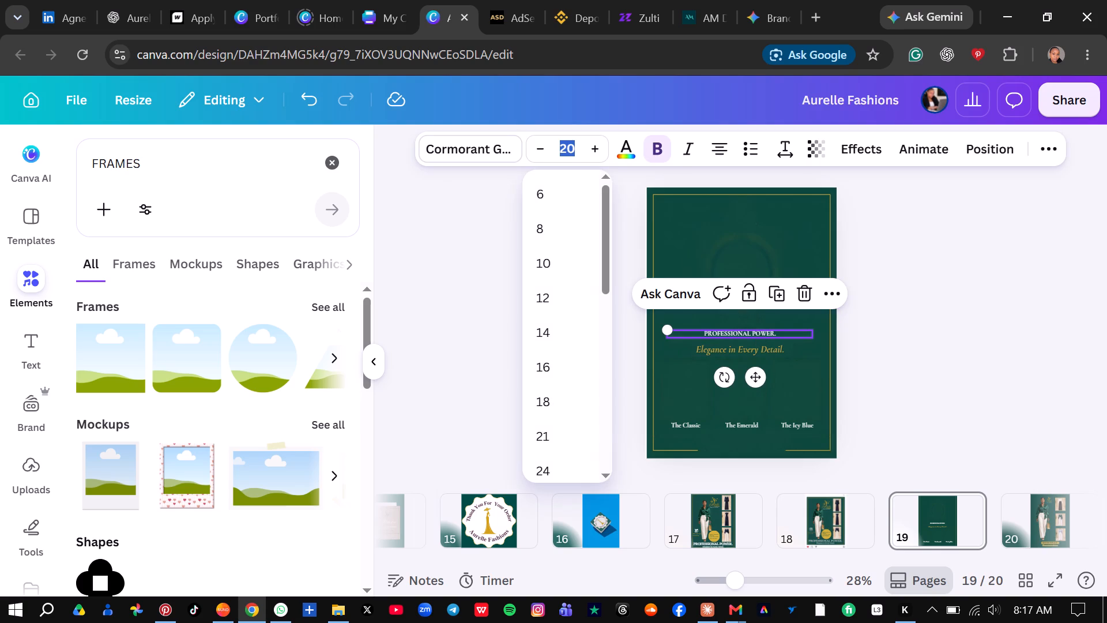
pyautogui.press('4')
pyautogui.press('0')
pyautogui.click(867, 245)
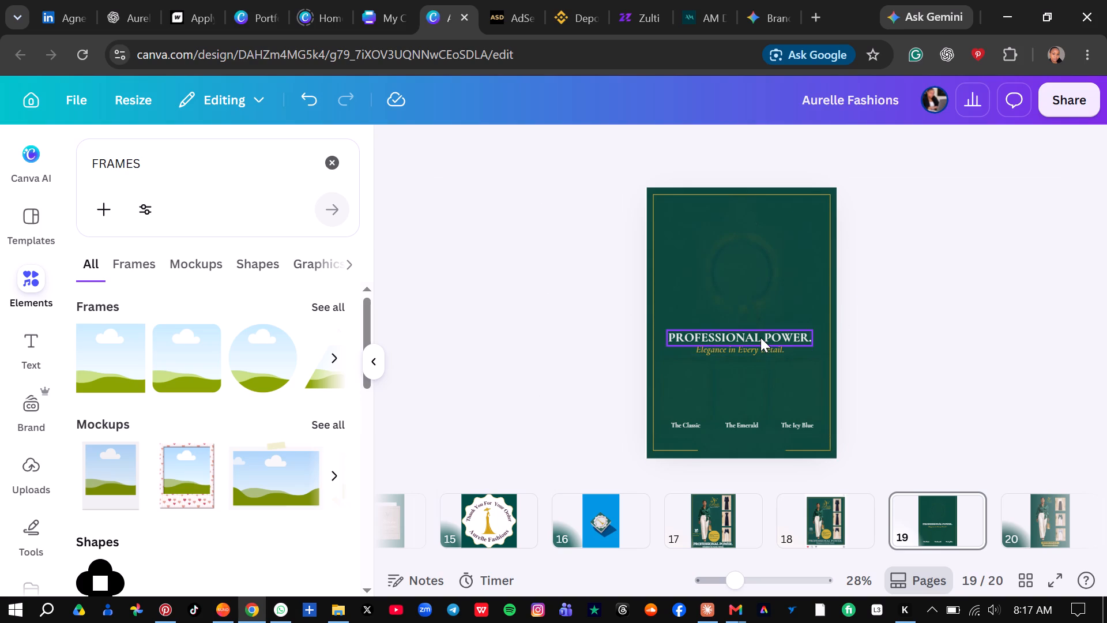
# Shift the PROFESSIONAL POWER. heading on page 19 slightly up and left, and narrow its text box to about 106.3 wide, wrapping onto two lines.
pyautogui.click(760, 337)
pyautogui.moveTo(809, 333); pyautogui.dragTo(802, 328)
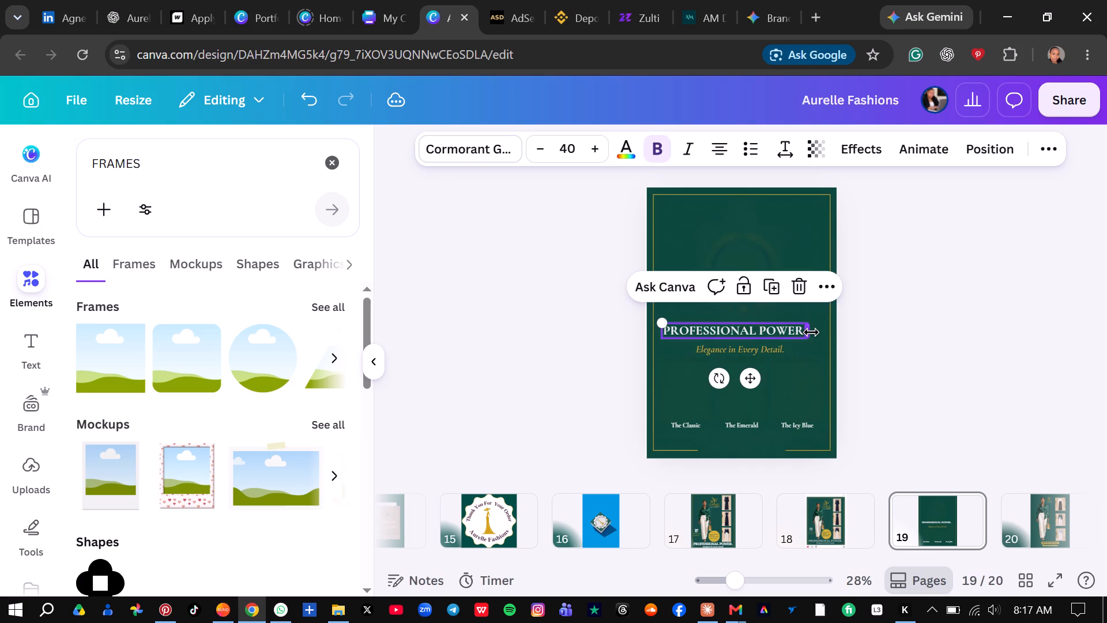
pyautogui.moveTo(811, 332); pyautogui.dragTo(763, 335)
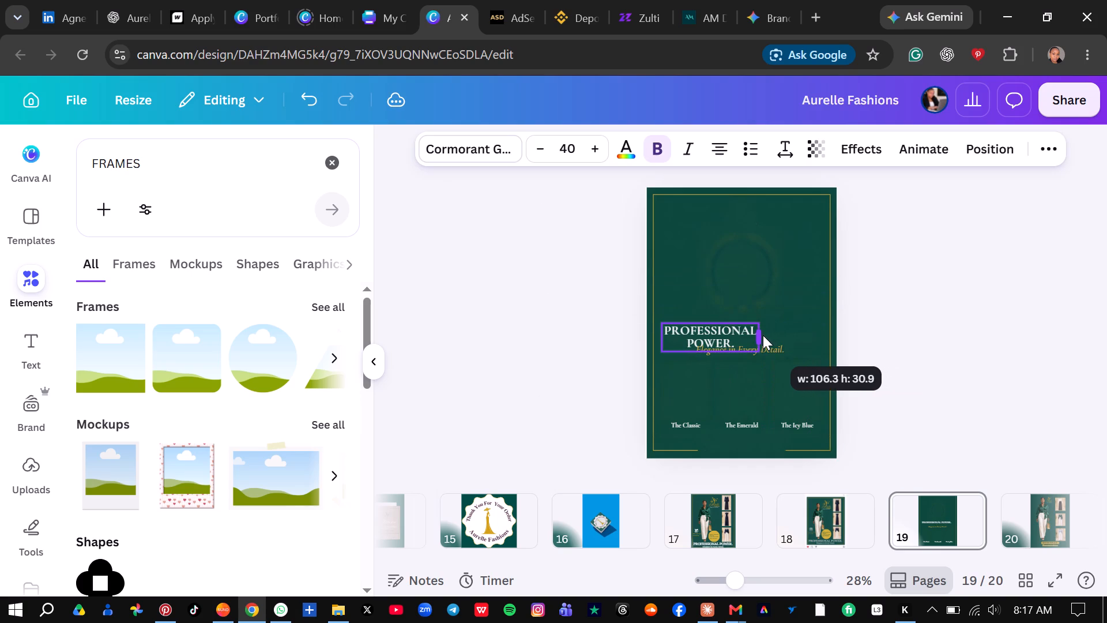
pyautogui.moveTo(763, 335); pyautogui.dragTo(754, 335)
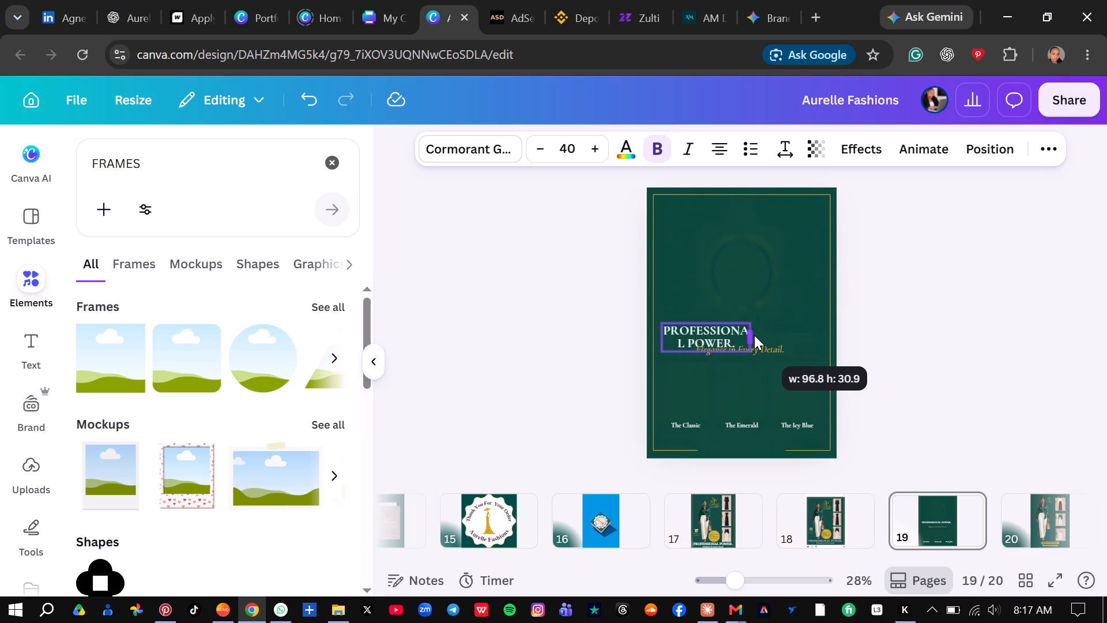
pyautogui.moveTo(754, 335); pyautogui.dragTo(764, 335)
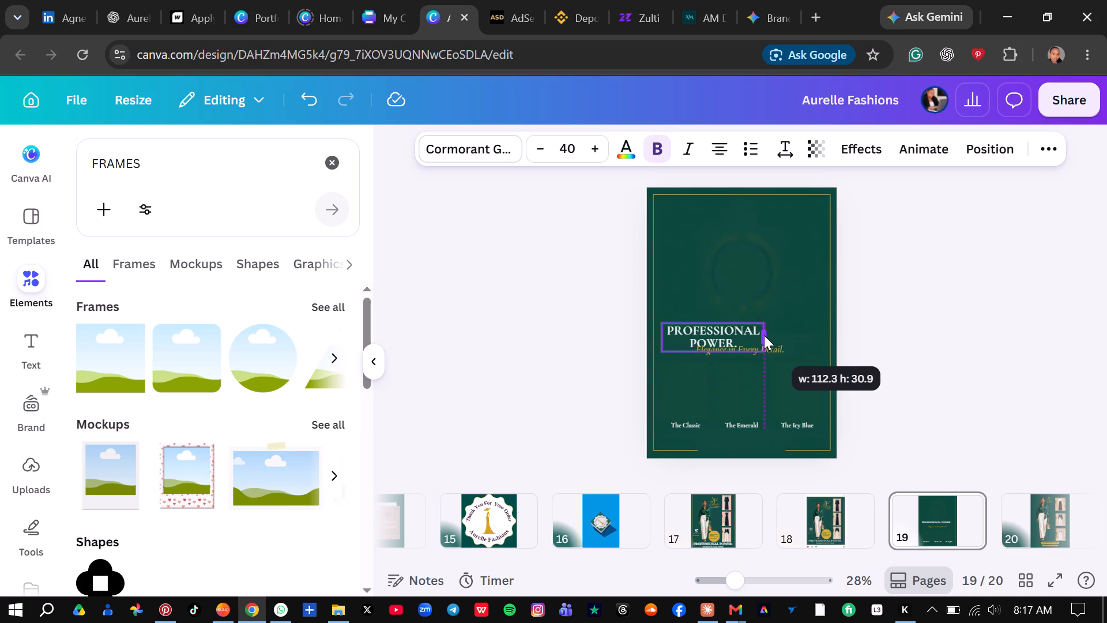
pyautogui.moveTo(764, 335); pyautogui.dragTo(763, 335)
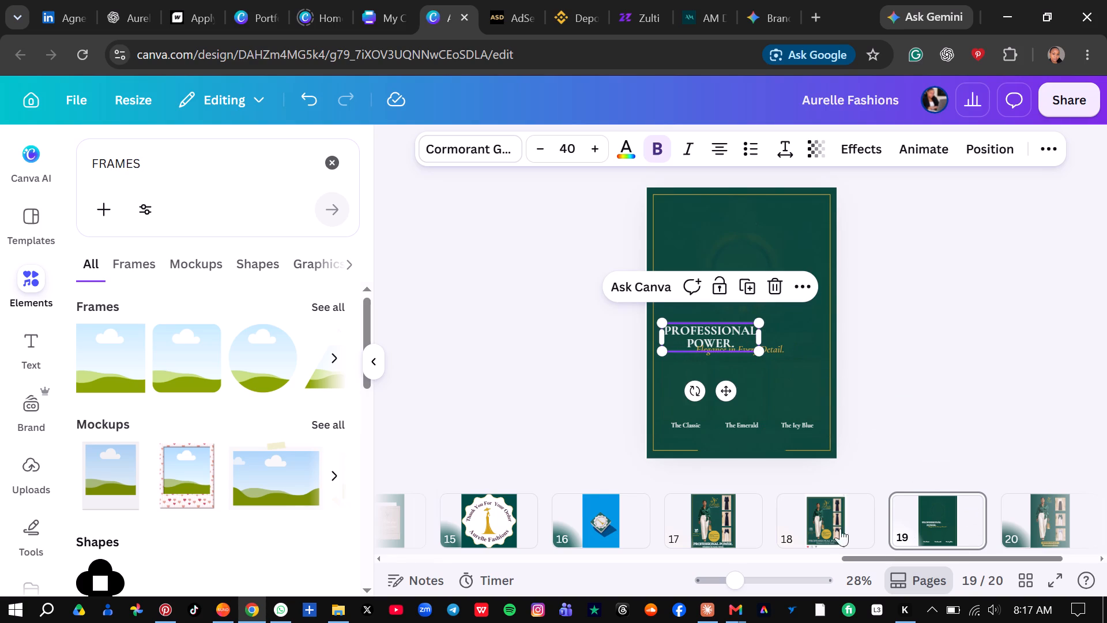
# Duplicate the gold circle behind the office wear text on page 17 and move the copy to page 19, above the PROFESSIONAL POWER. heading.
pyautogui.click(818, 523)
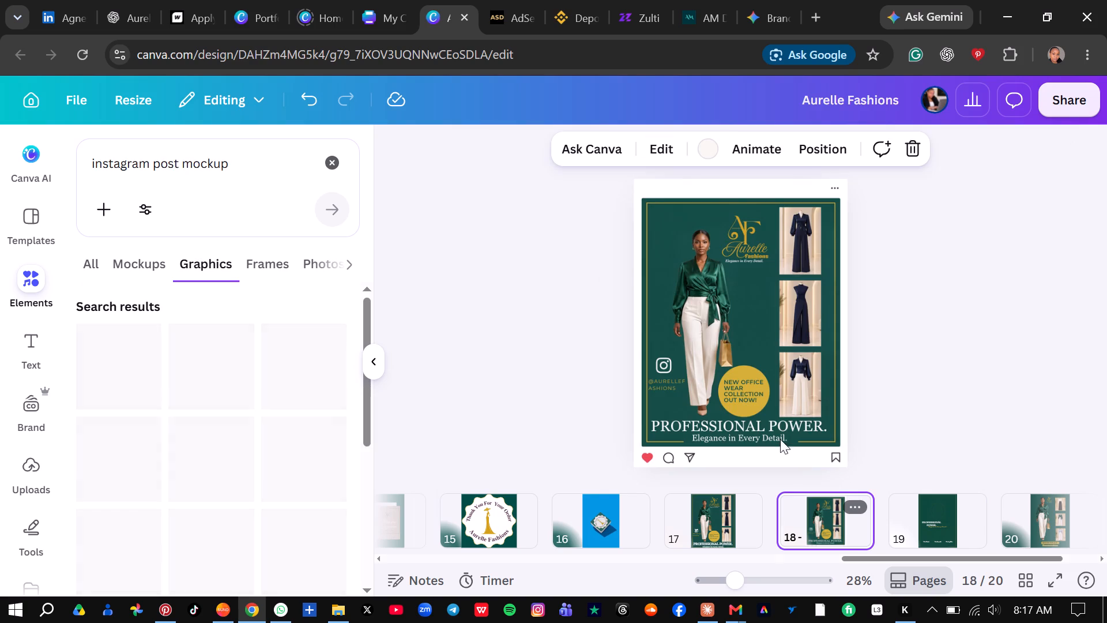
pyautogui.click(744, 410)
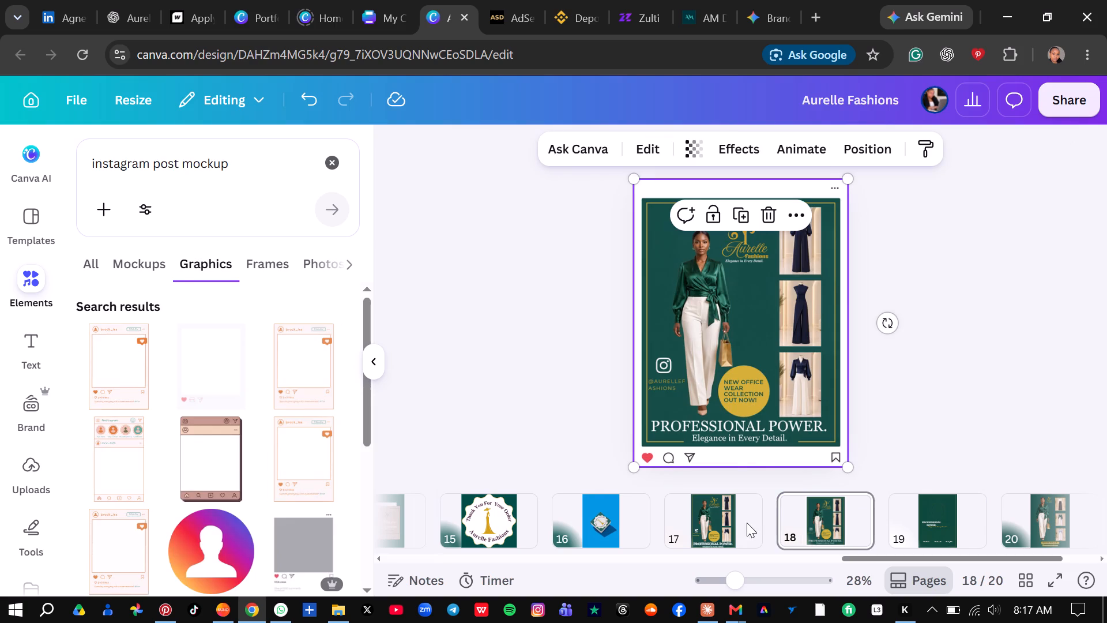
pyautogui.click(717, 527)
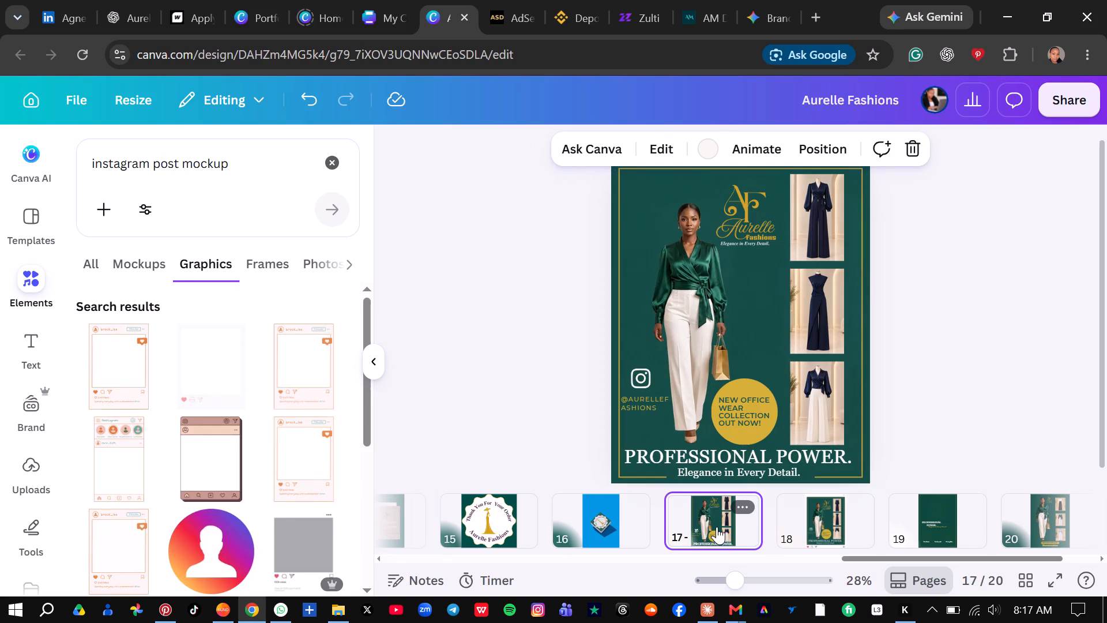
pyautogui.click(745, 389)
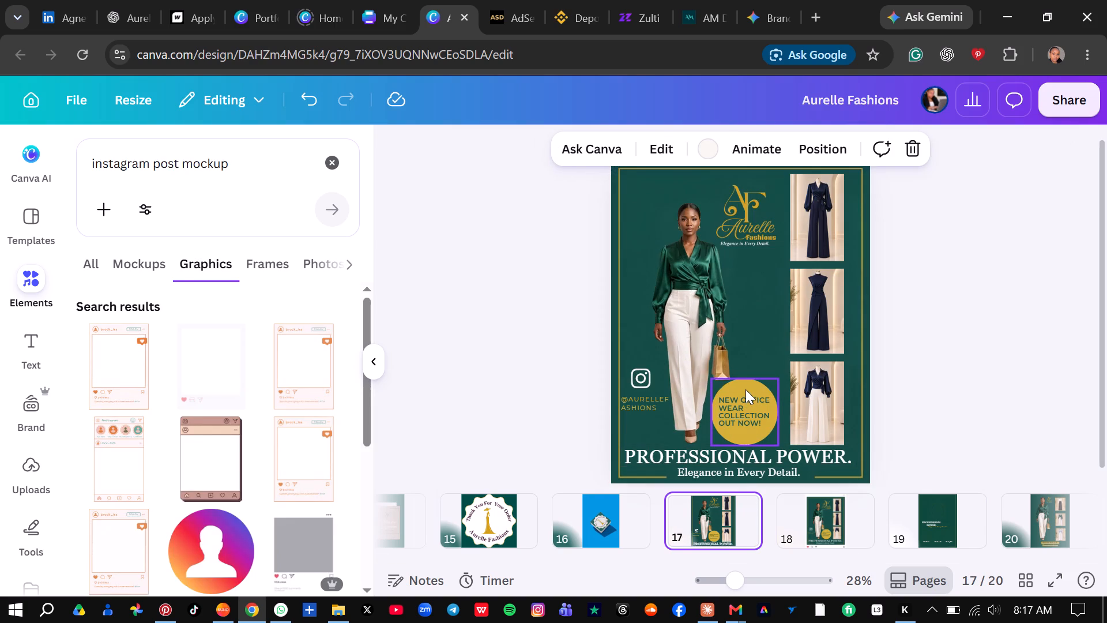
pyautogui.click(746, 346)
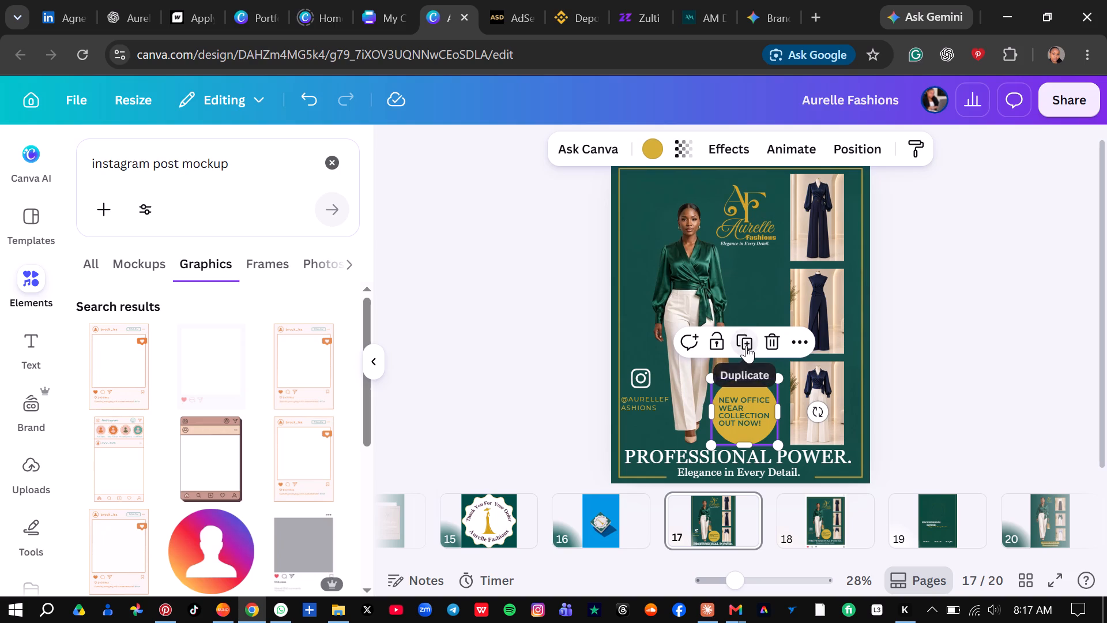
pyautogui.moveTo(754, 419); pyautogui.dragTo(978, 446)
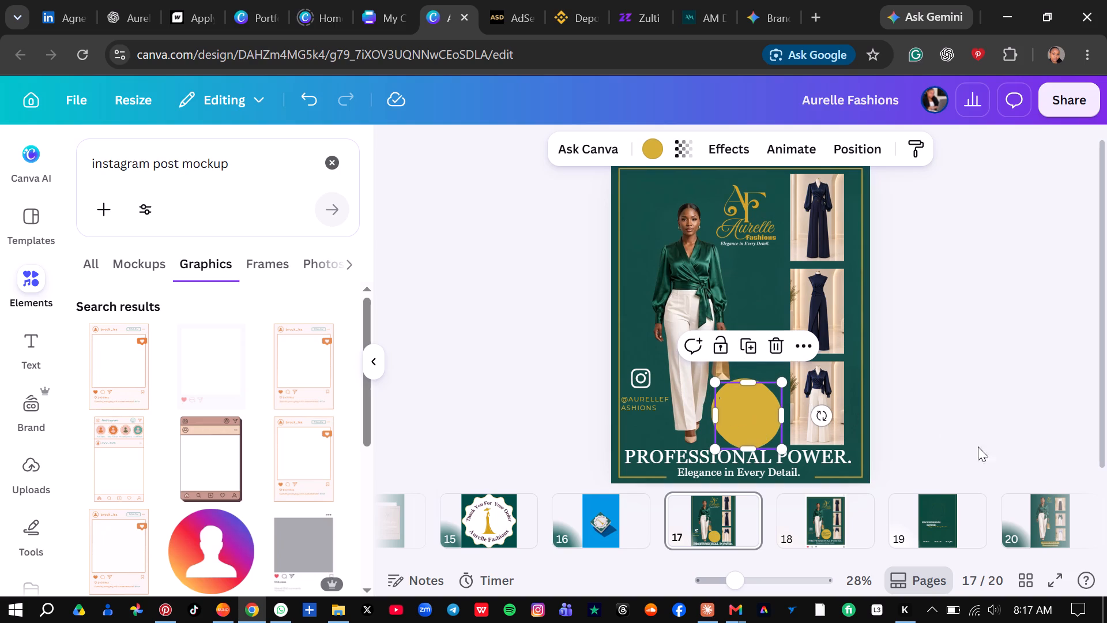
pyautogui.moveTo(978, 446); pyautogui.dragTo(940, 520)
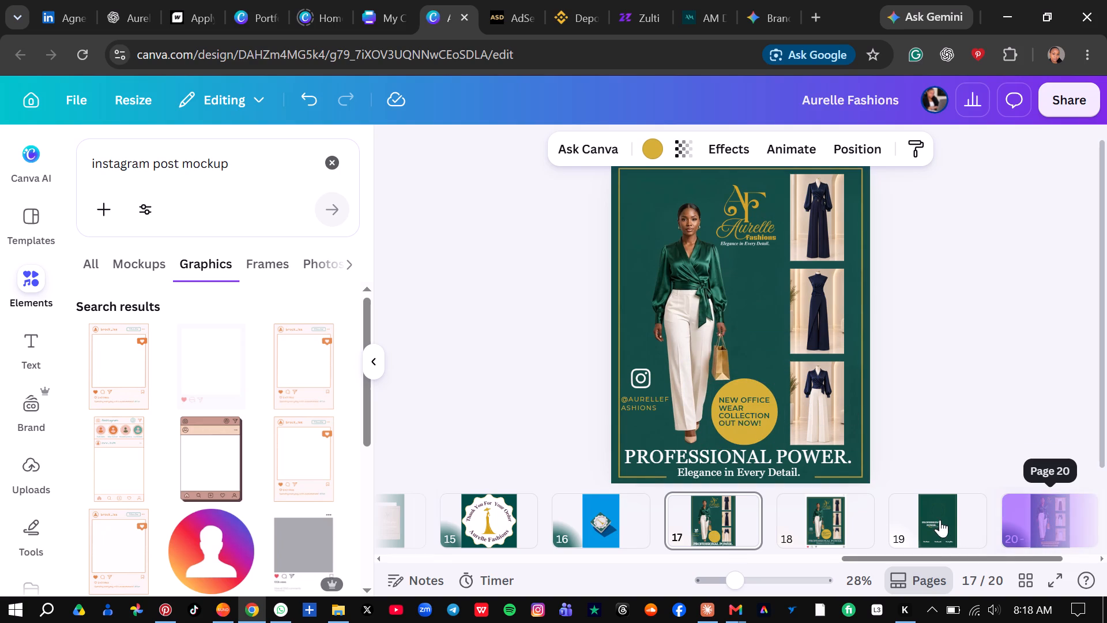
pyautogui.moveTo(940, 520); pyautogui.dragTo(938, 513)
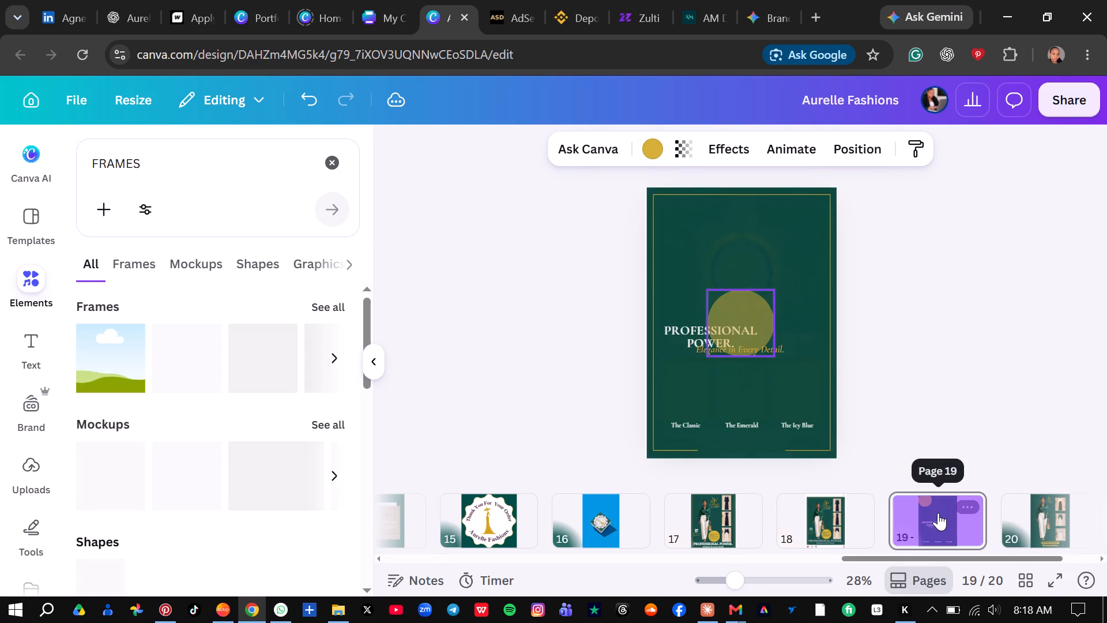
pyautogui.moveTo(938, 513); pyautogui.dragTo(939, 476)
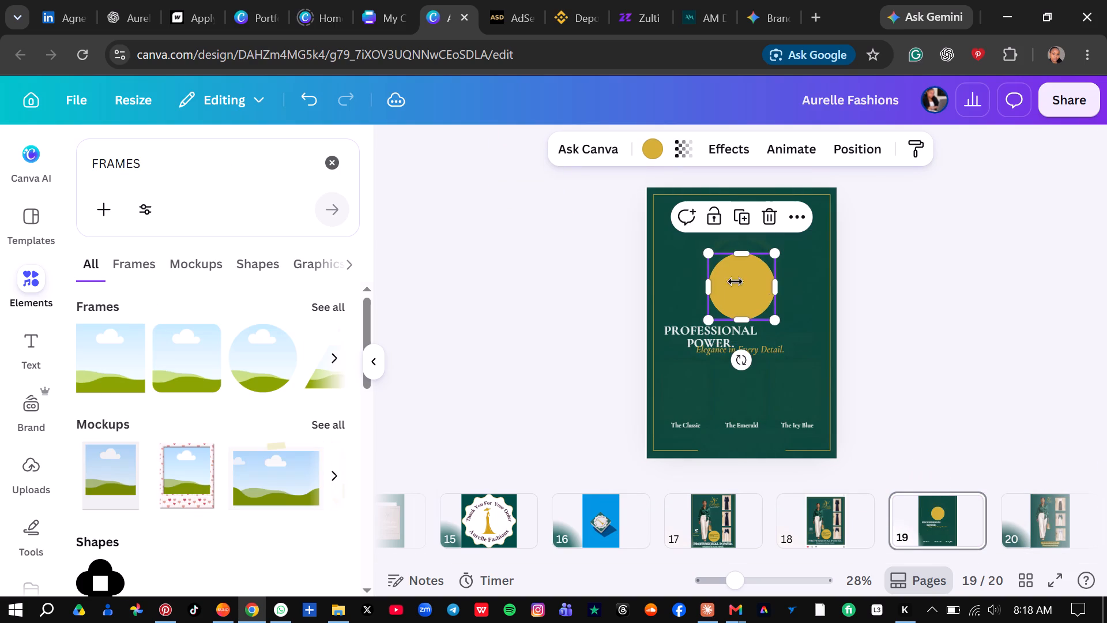
# Move the two-line PROFESSIONAL POWER. heading on page 19 over the centre of the gold circle.
pyautogui.moveTo(709, 335); pyautogui.dragTo(763, 270)
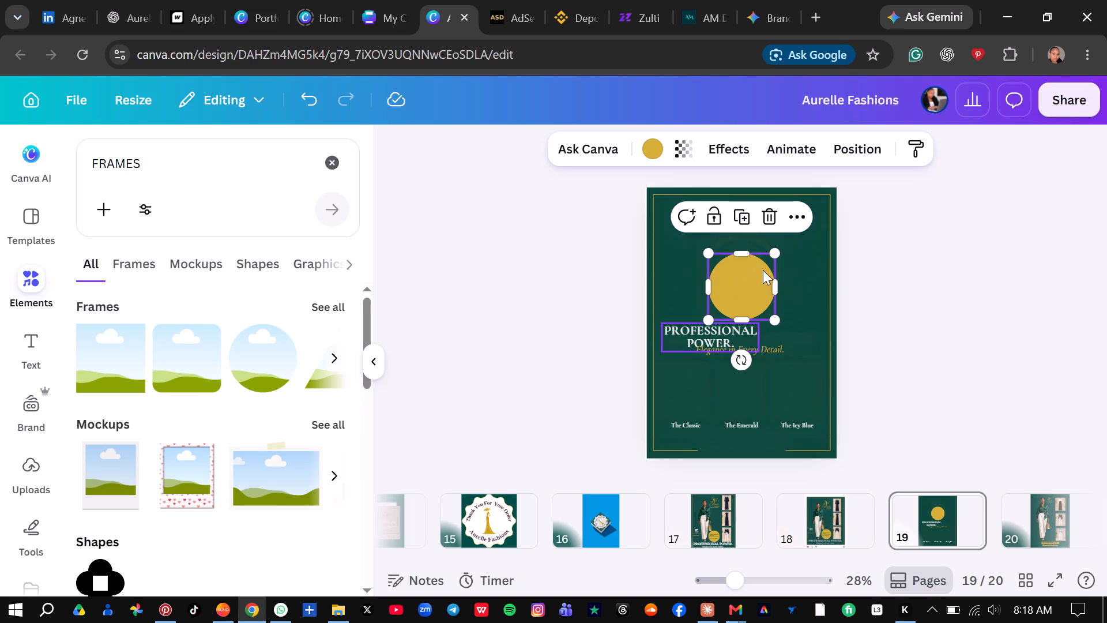
pyautogui.moveTo(763, 270); pyautogui.dragTo(755, 283)
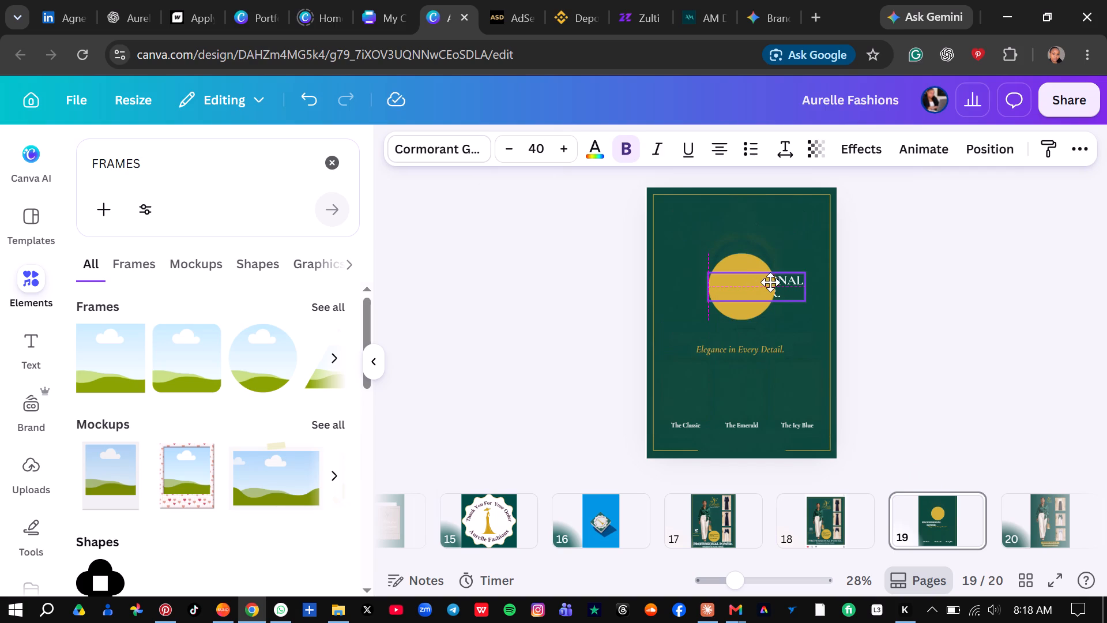
pyautogui.moveTo(775, 284); pyautogui.dragTo(762, 287)
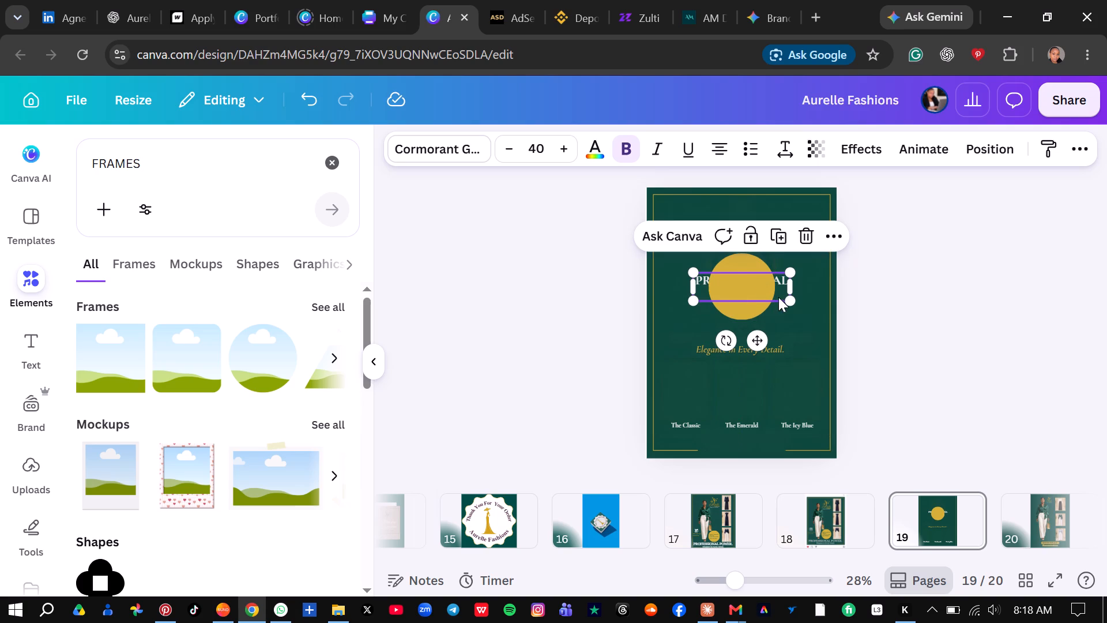
# Reduce the font size of the PROFESSIONAL POWER. heading to 36.
pyautogui.click(514, 153)
pyautogui.click(514, 153)
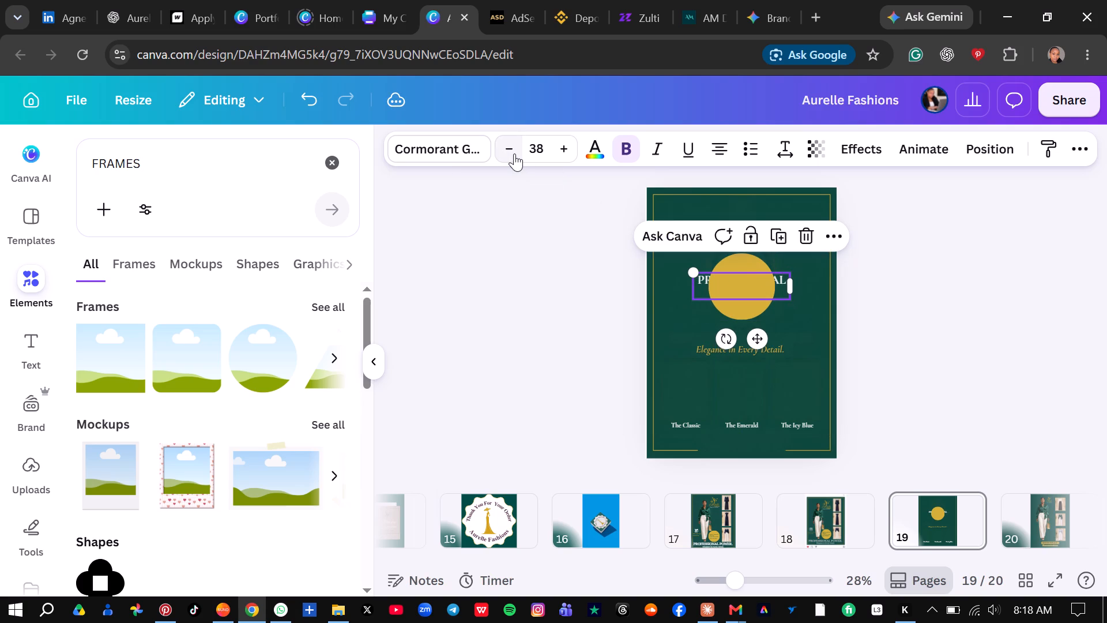
pyautogui.click(514, 153)
pyautogui.click(514, 153)
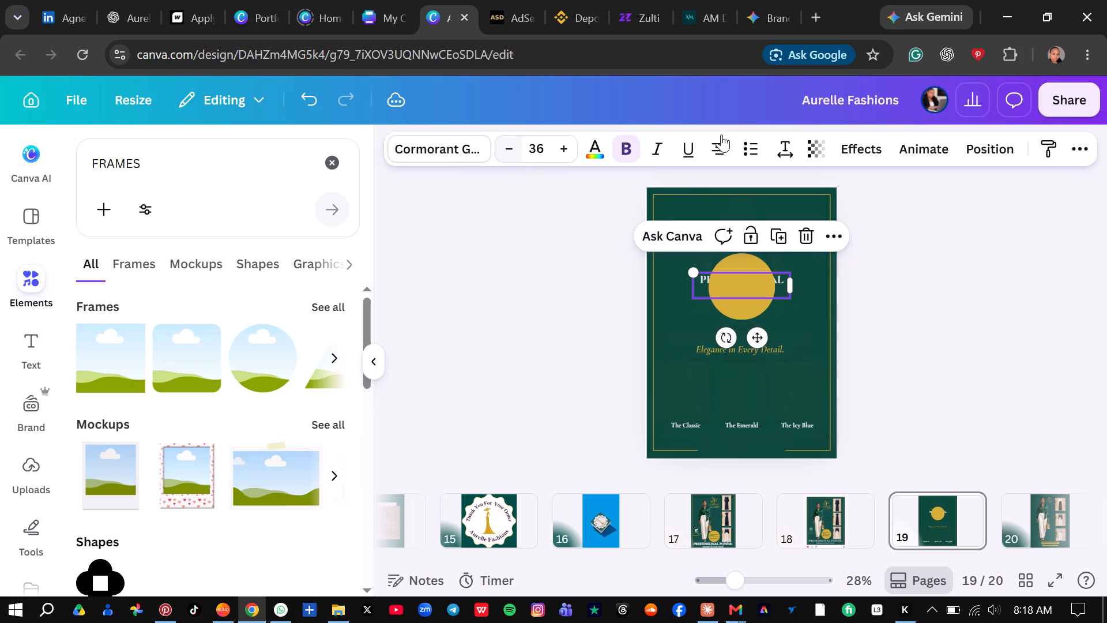
# Bring the PROFESSIONAL POWER. heading to the front, above the gold circle.
pyautogui.click(832, 239)
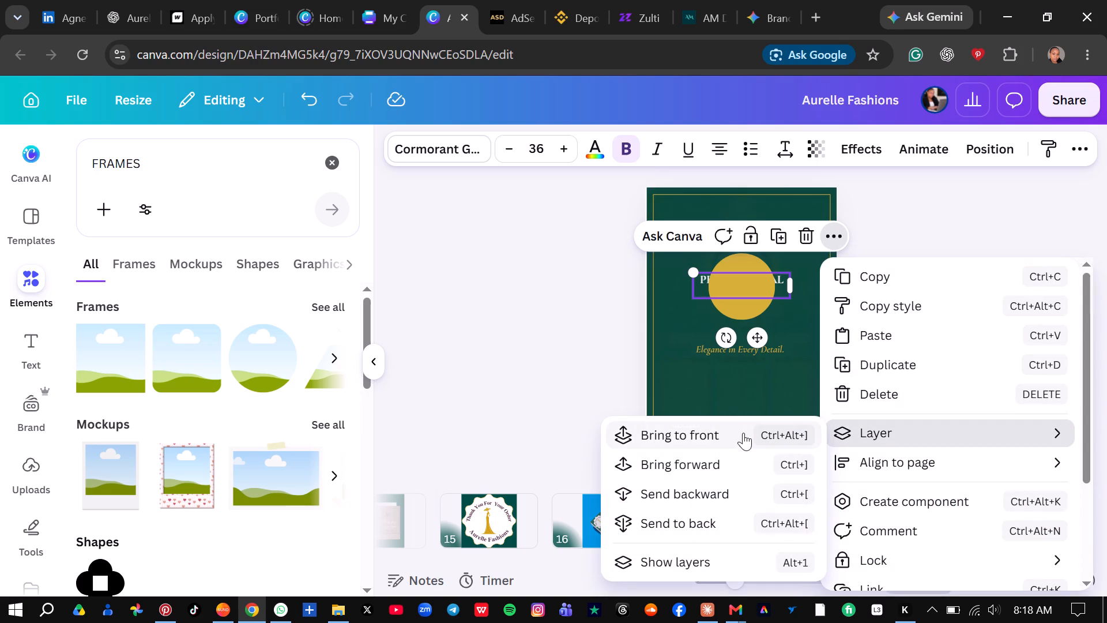
pyautogui.click(736, 433)
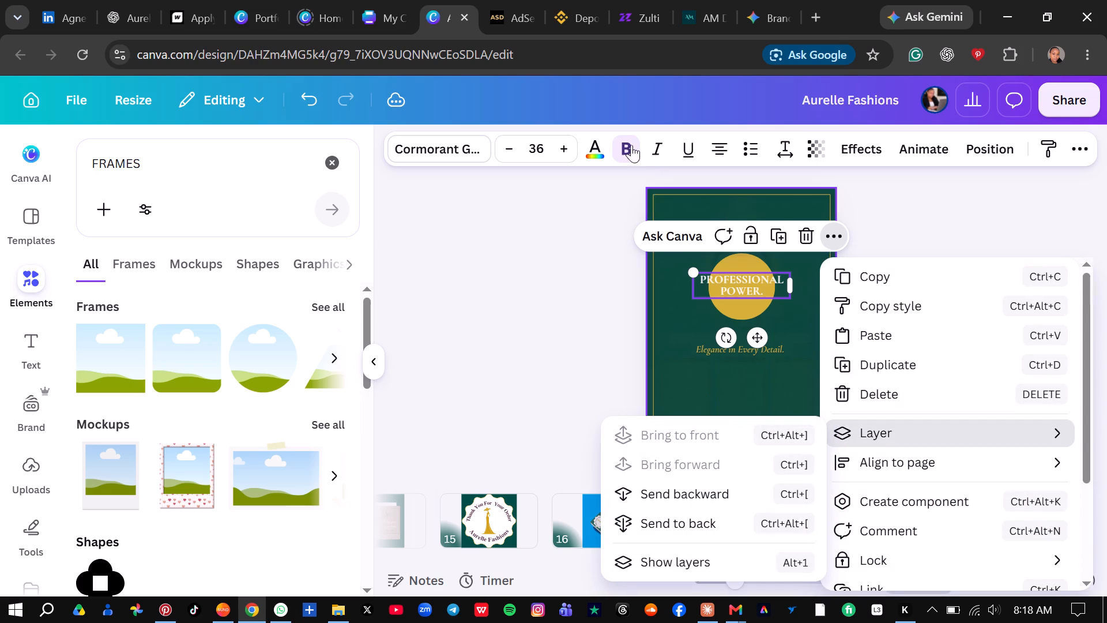
# Reduce the font size of the PROFESSIONAL POWER. heading to 28 so it fits within the gold circle.
pyautogui.click(511, 155)
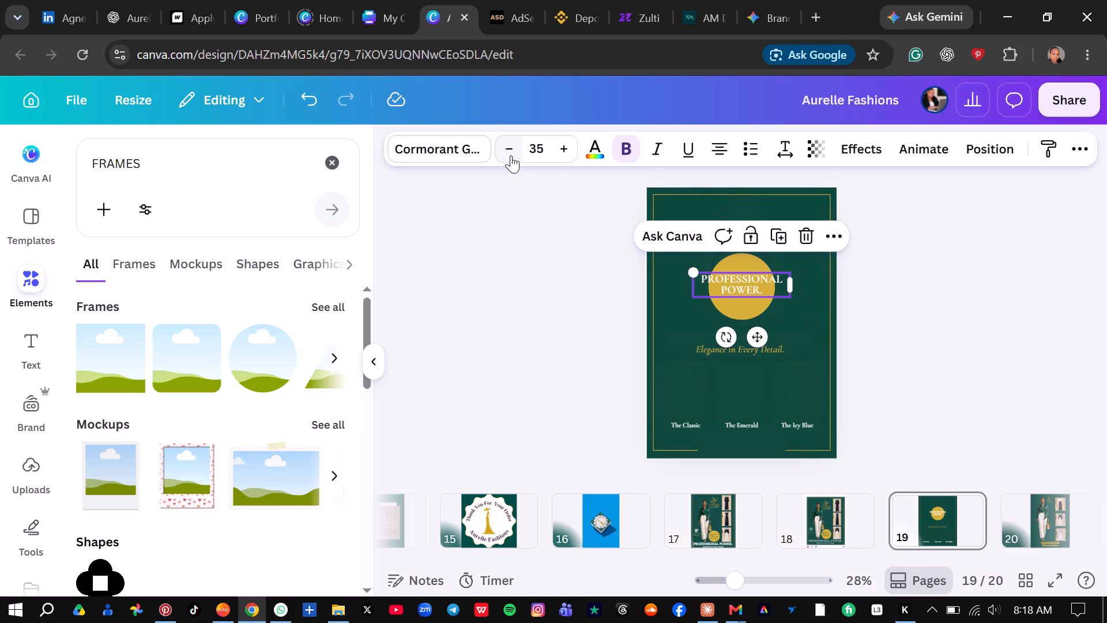
pyautogui.click(511, 155)
pyautogui.click(511, 155)
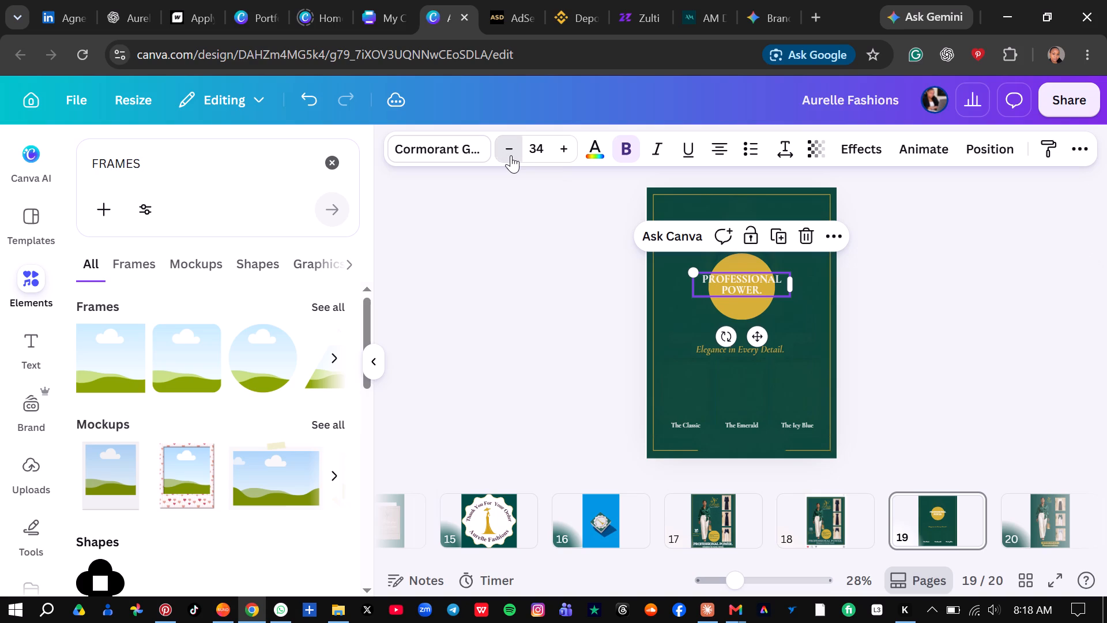
pyautogui.click(511, 155)
pyautogui.click(511, 155)
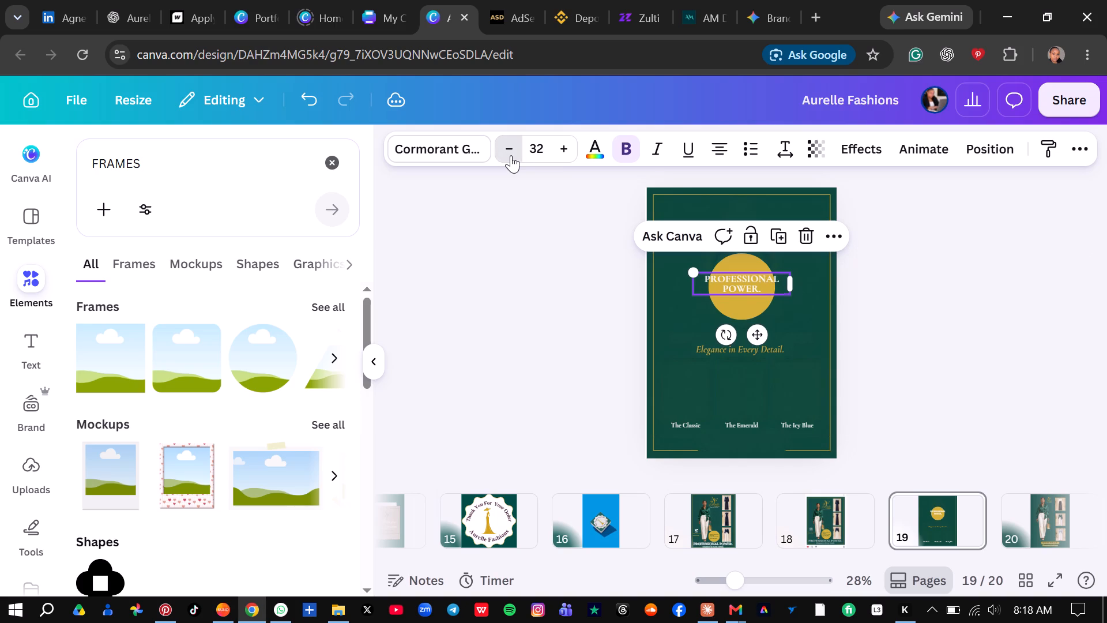
pyautogui.click(511, 155)
pyautogui.click(511, 155)
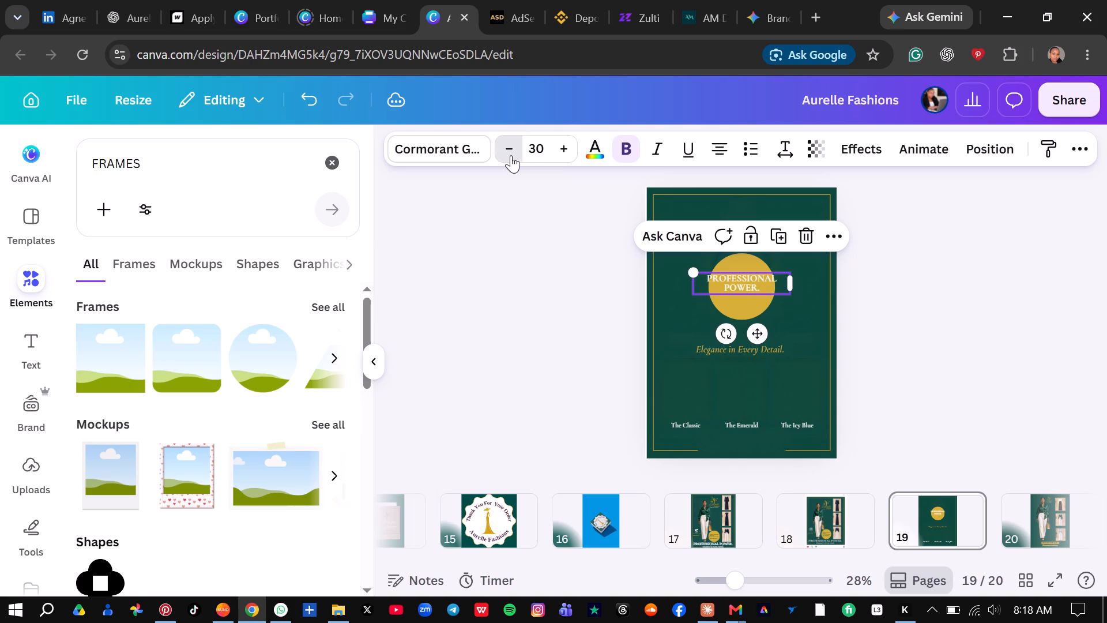
pyautogui.click(511, 155)
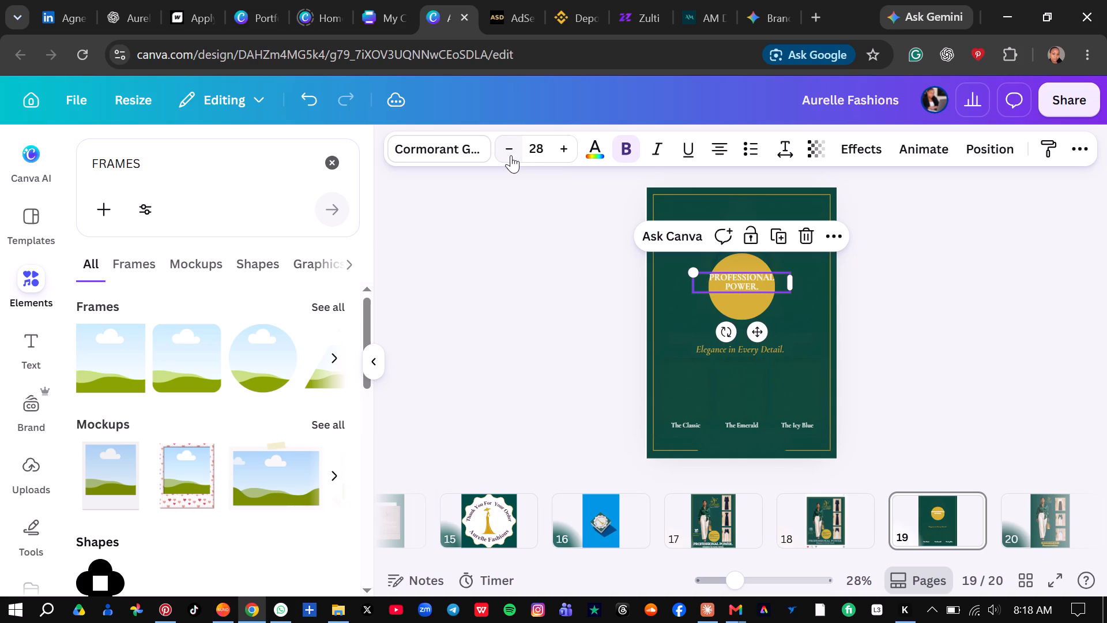
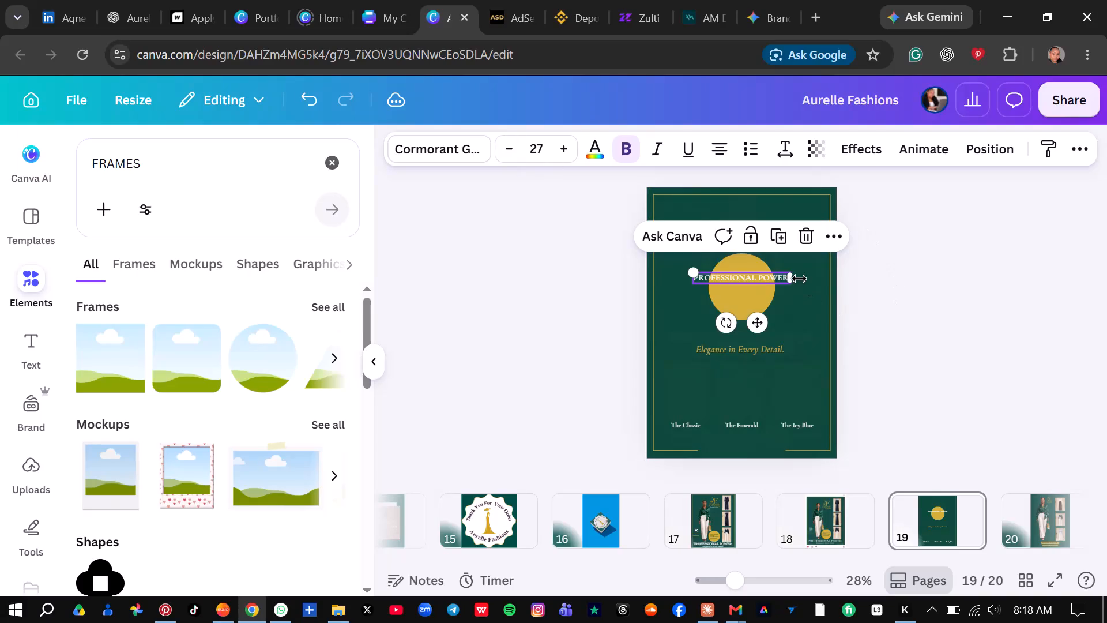
# Narrow the PROFESSIONAL POWER. text box to about the gold circle's width, wrapping it onto two lines over the circle.
pyautogui.moveTo(791, 279); pyautogui.dragTo(777, 281)
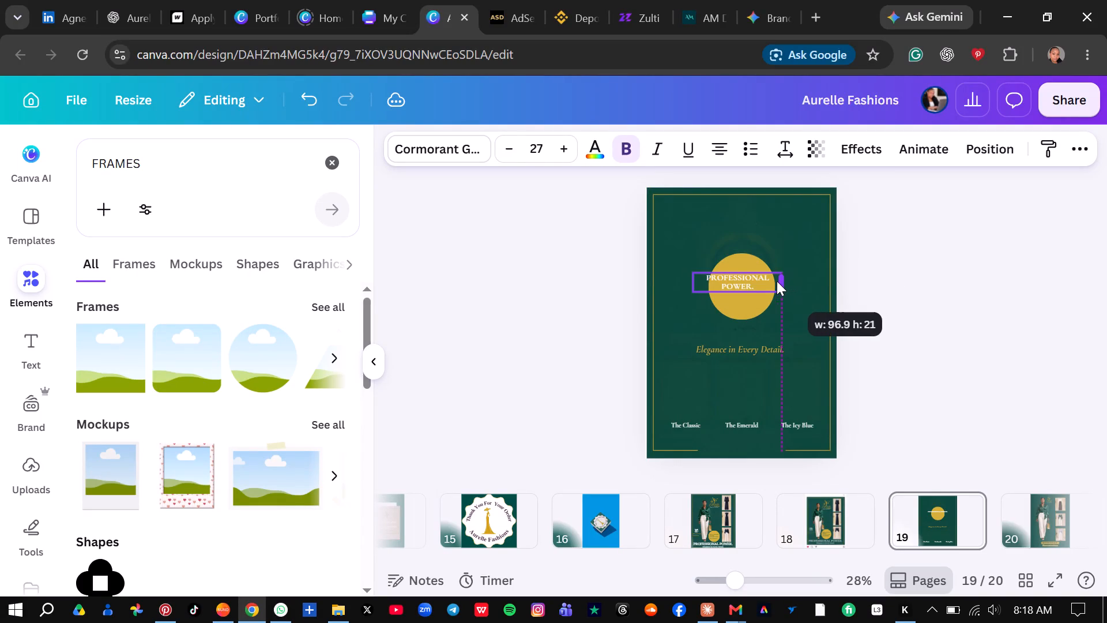
pyautogui.moveTo(777, 281); pyautogui.dragTo(762, 281)
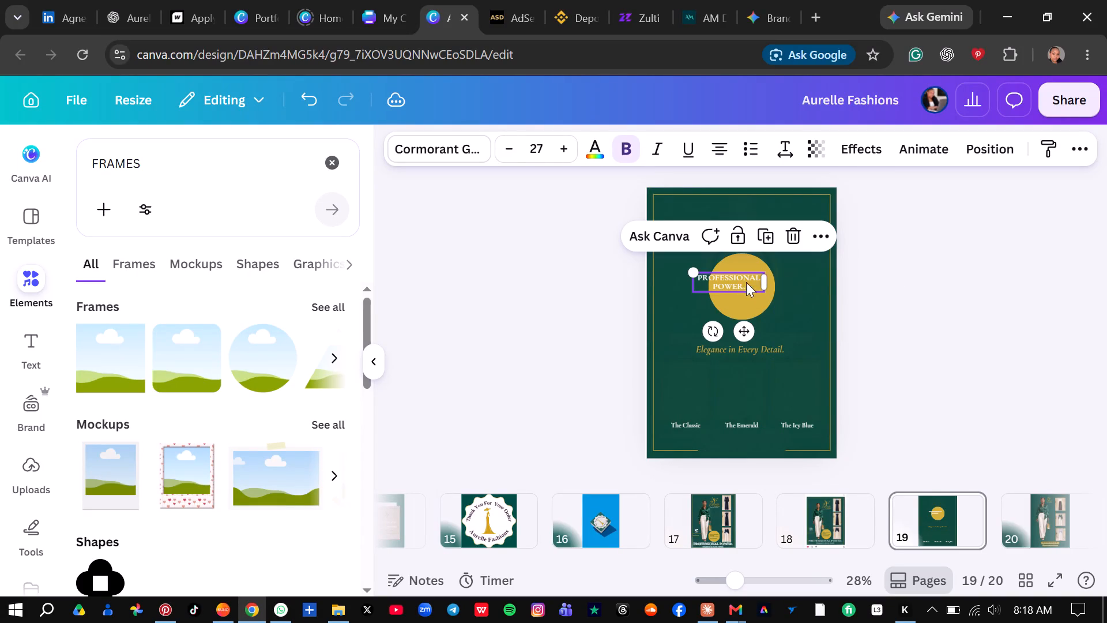
pyautogui.moveTo(721, 279); pyautogui.dragTo(739, 287)
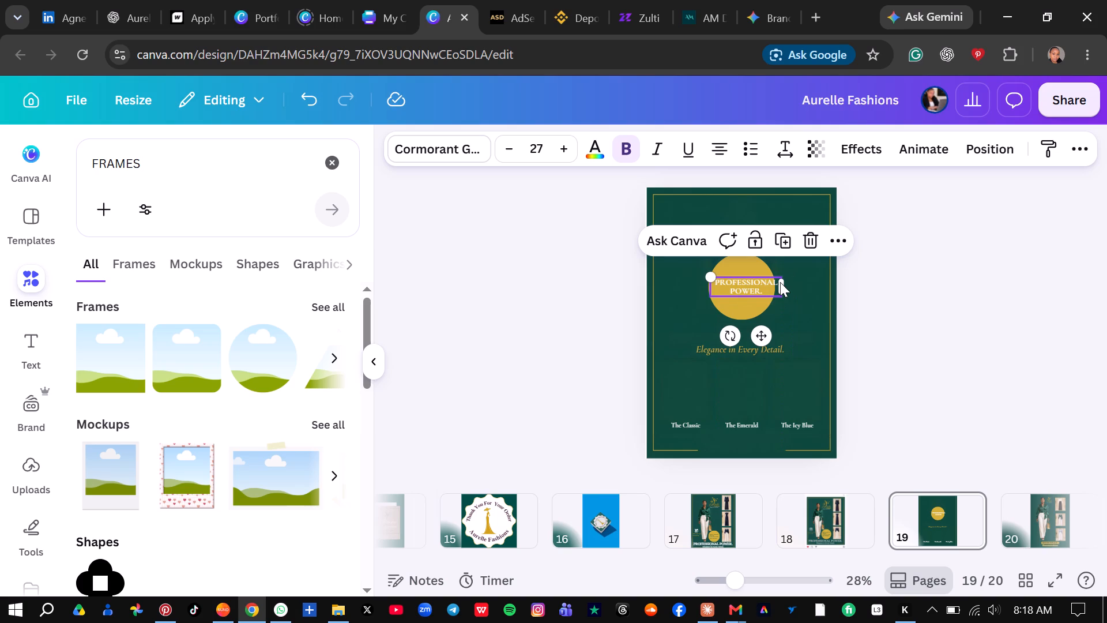
pyautogui.moveTo(781, 282); pyautogui.dragTo(774, 283)
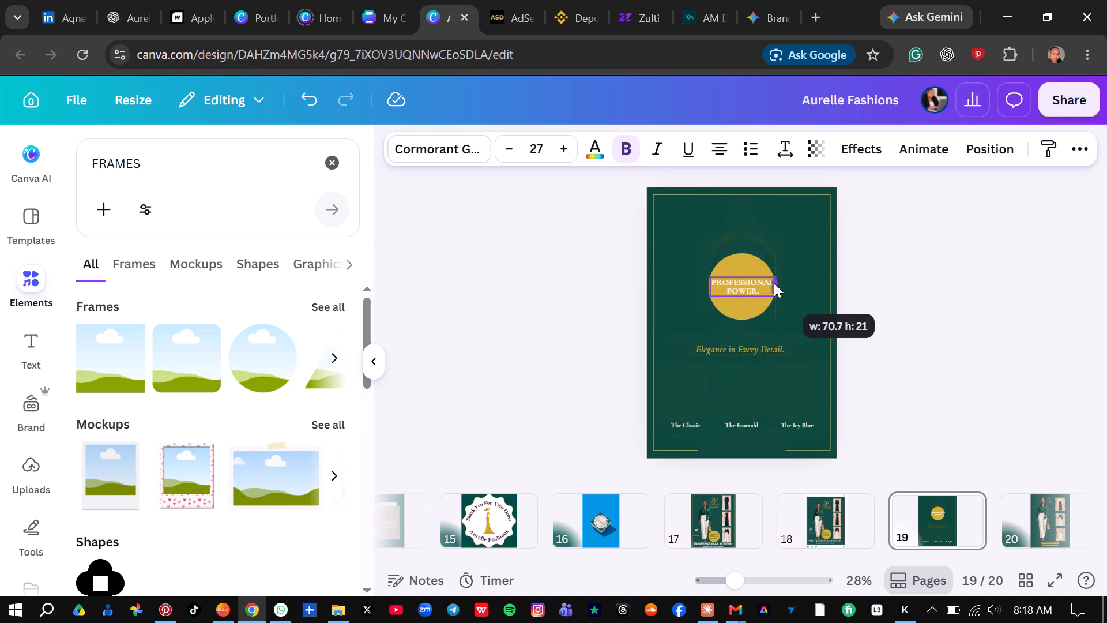
pyautogui.moveTo(774, 283); pyautogui.dragTo(776, 283)
# Reduce the PROFESSIONAL POWER. heading's font size to 25 and centre it on the gold circle.
pyautogui.click(743, 286)
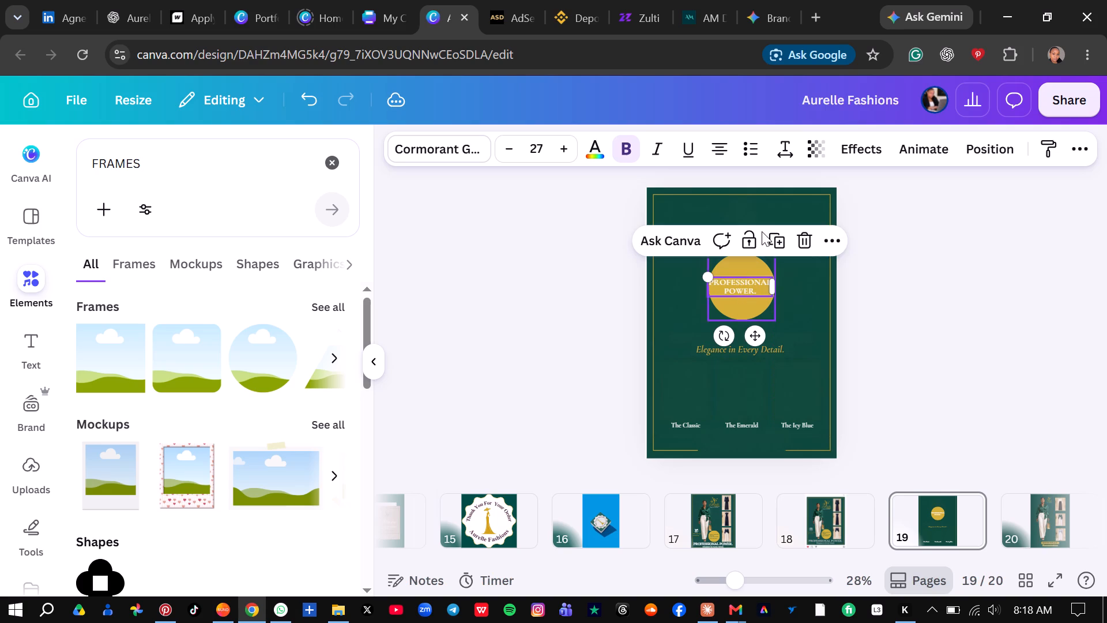
pyautogui.click(513, 155)
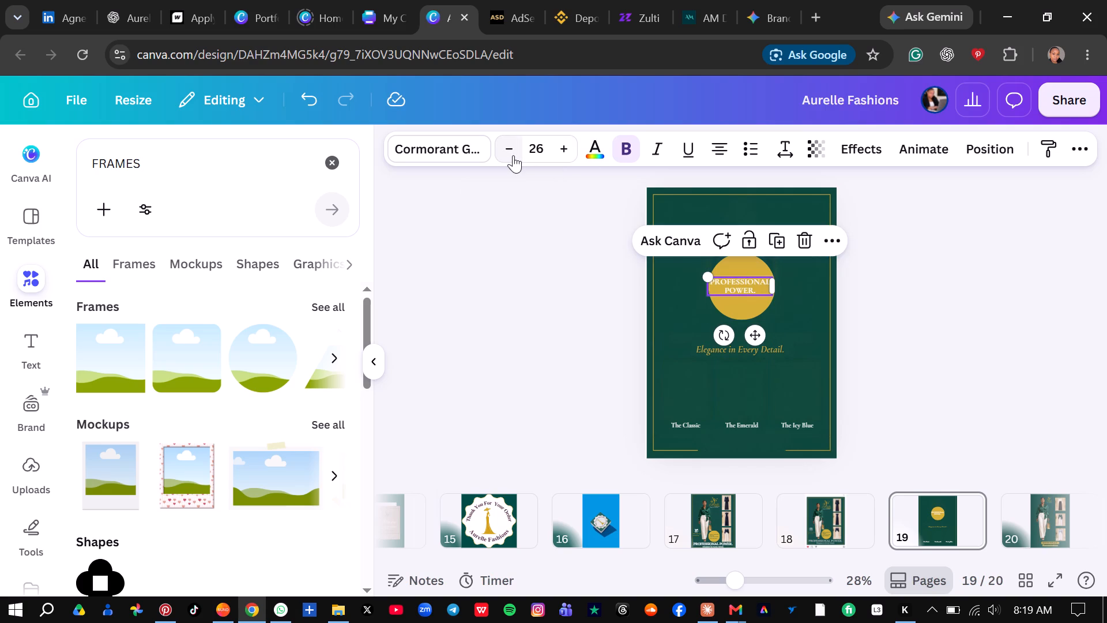
pyautogui.click(513, 155)
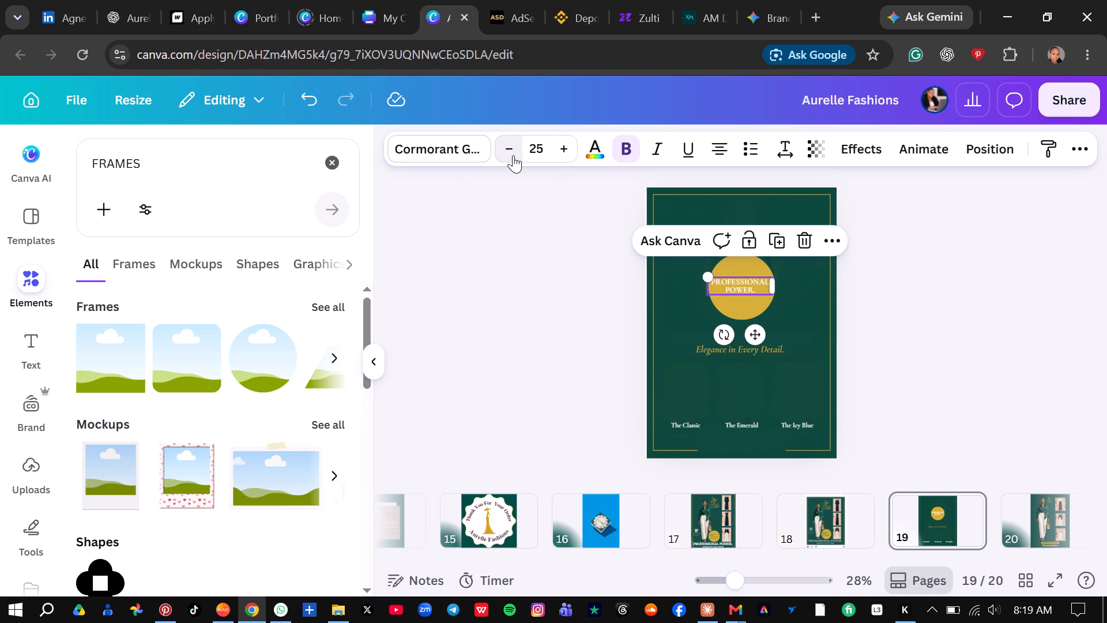
pyautogui.click(760, 334)
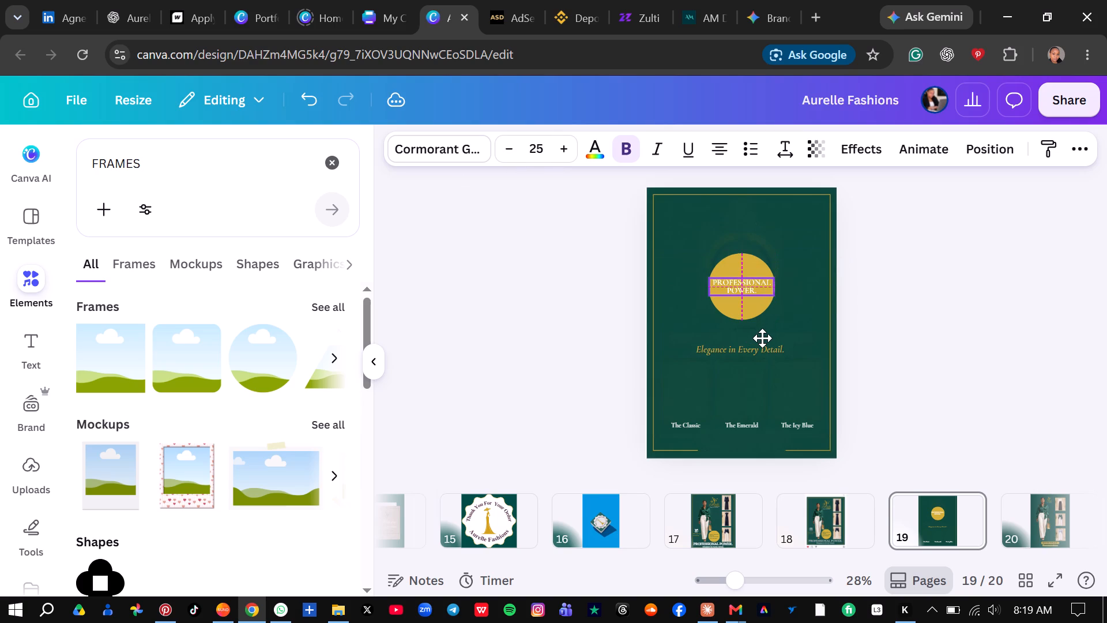
pyautogui.click(912, 281)
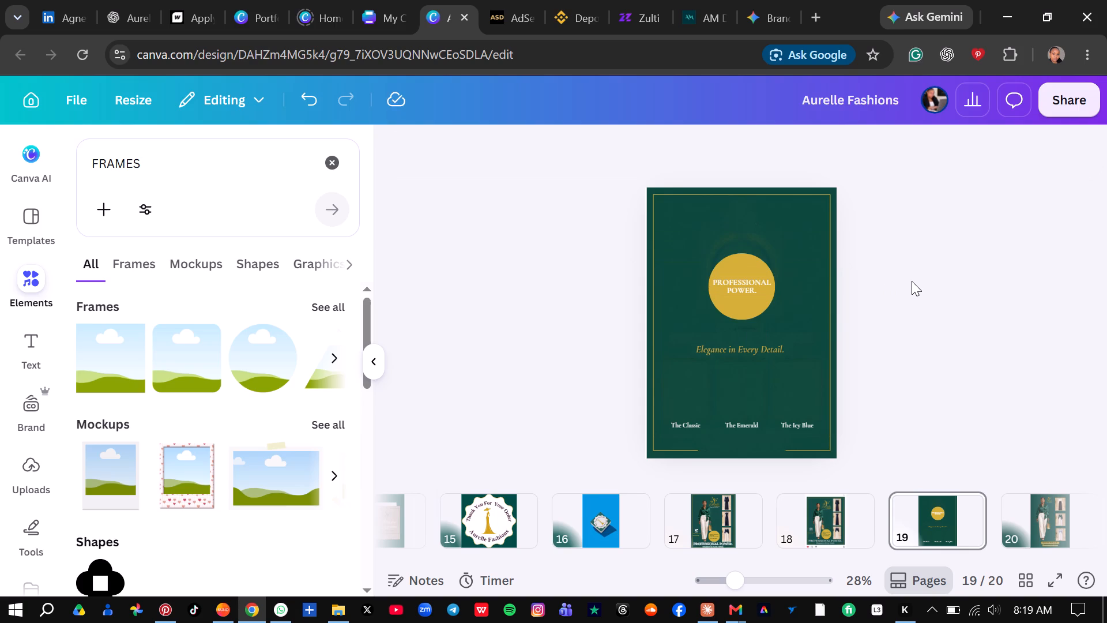
# Group the gold circle and the PROFESSIONAL POWER. heading into one badge.
pyautogui.click(754, 296)
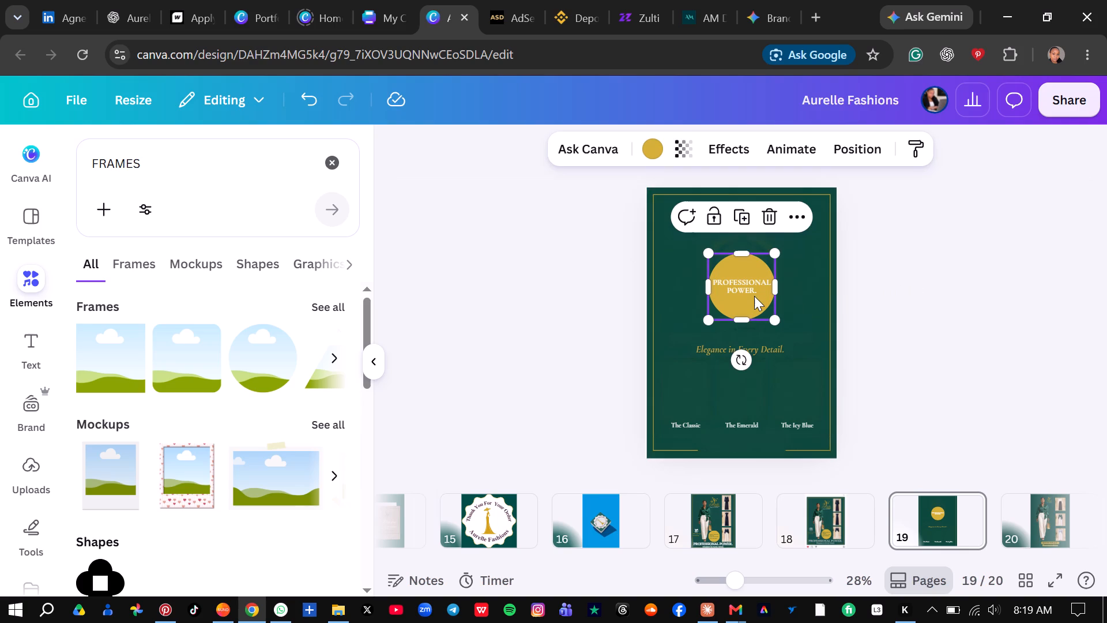
pyautogui.click(735, 286)
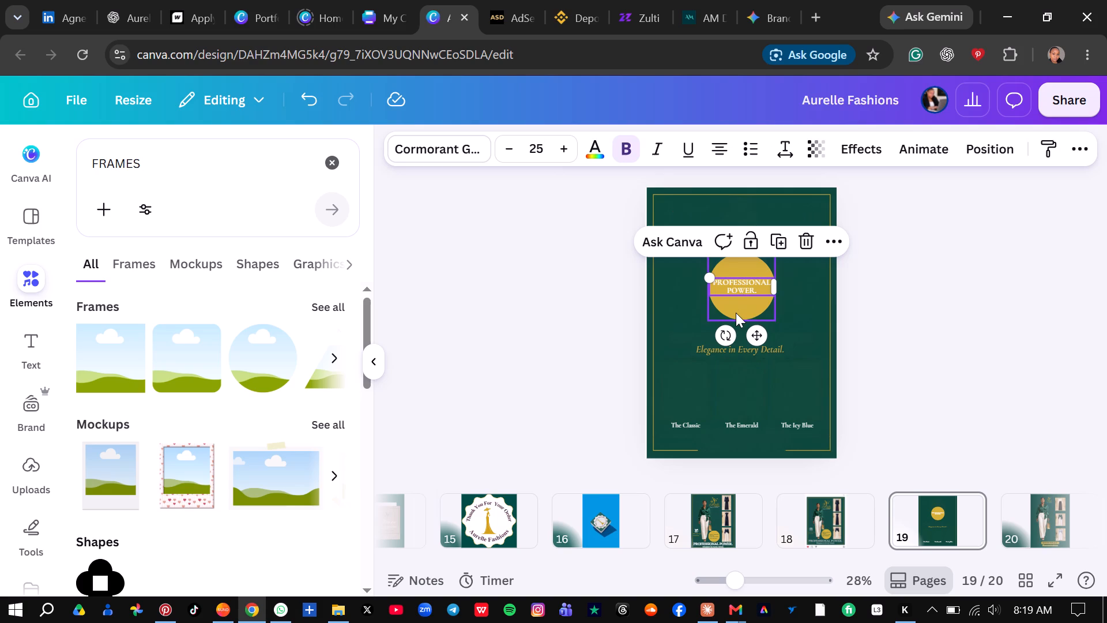
pyautogui.keyDown('shift'); pyautogui.click(736, 313); pyautogui.keyUp('shift')
pyautogui.click(684, 217)
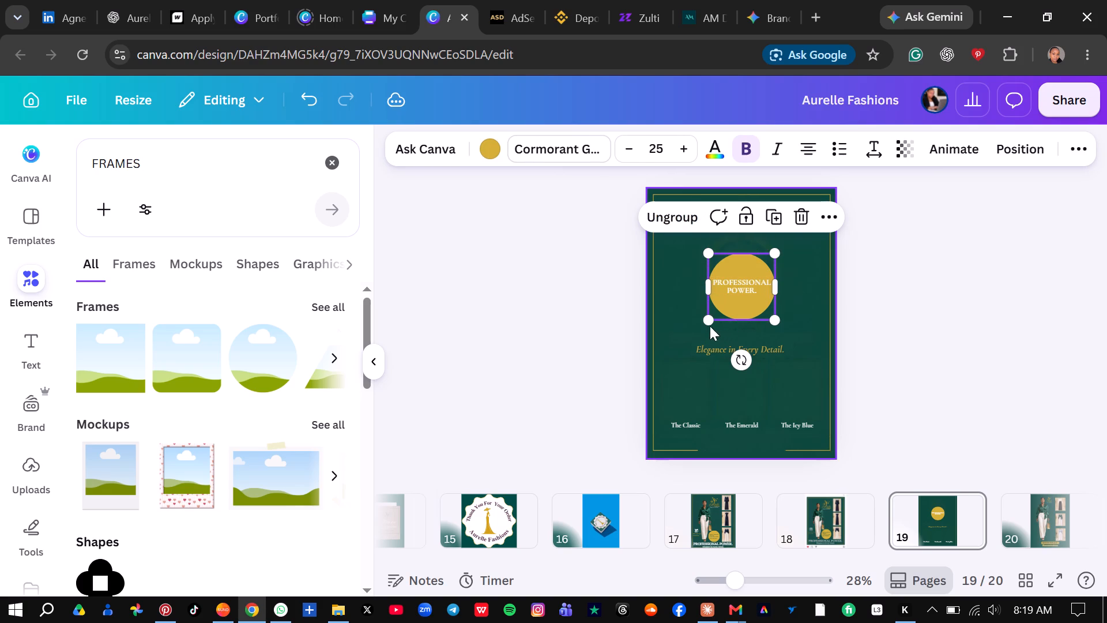
# Scale the grouped badge down proportionally to about 61 by 61.
pyautogui.moveTo(707, 320); pyautogui.dragTo(728, 310)
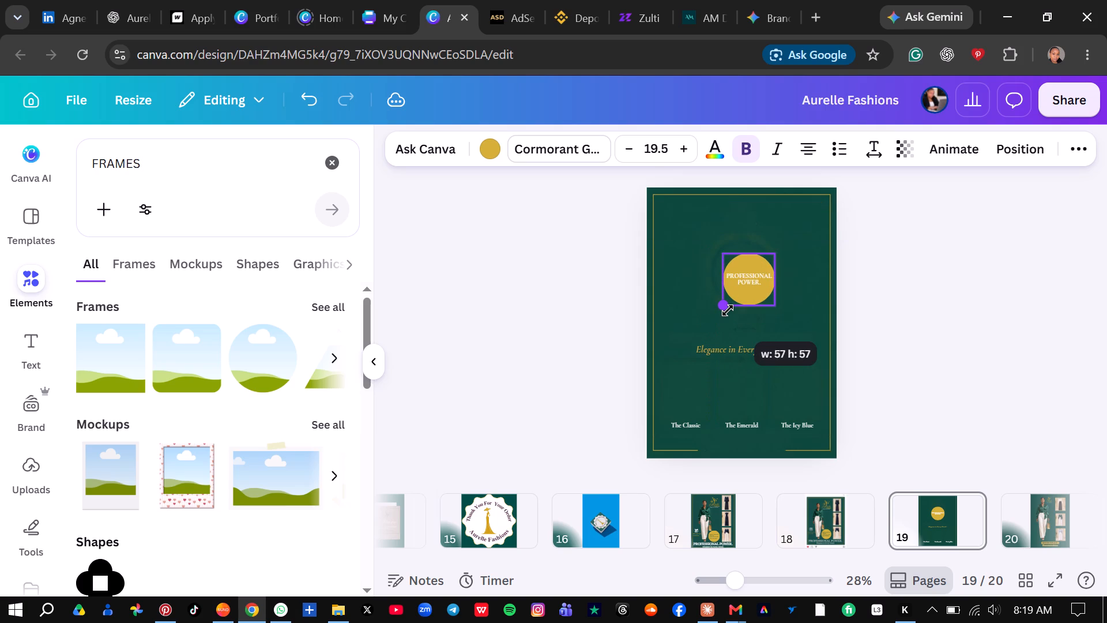
pyautogui.moveTo(728, 310); pyautogui.dragTo(722, 315)
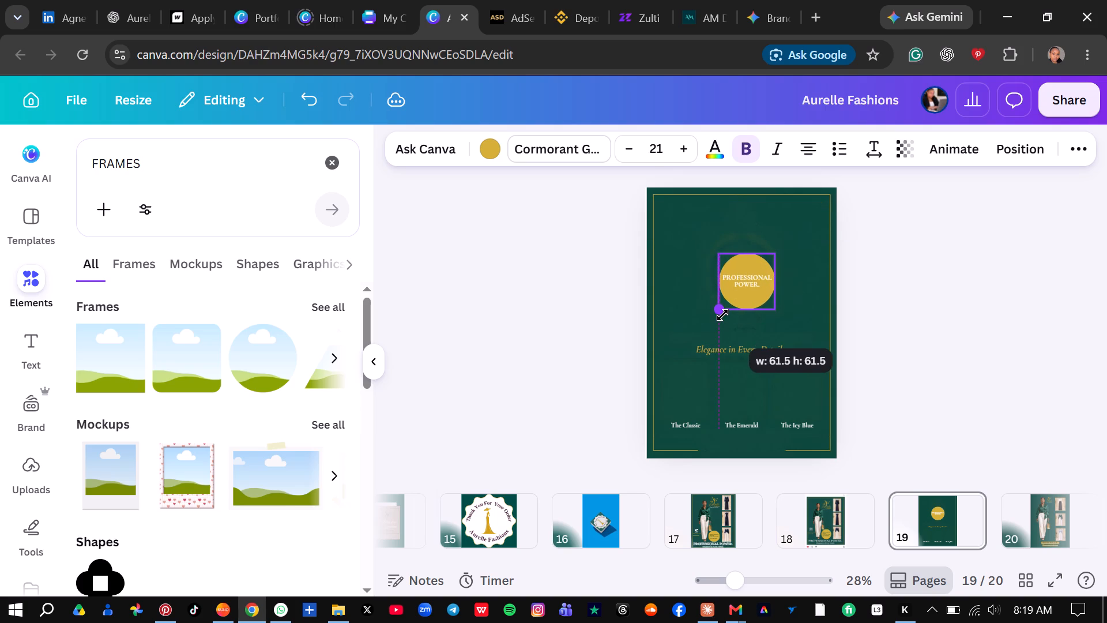
pyautogui.moveTo(722, 315); pyautogui.dragTo(724, 312)
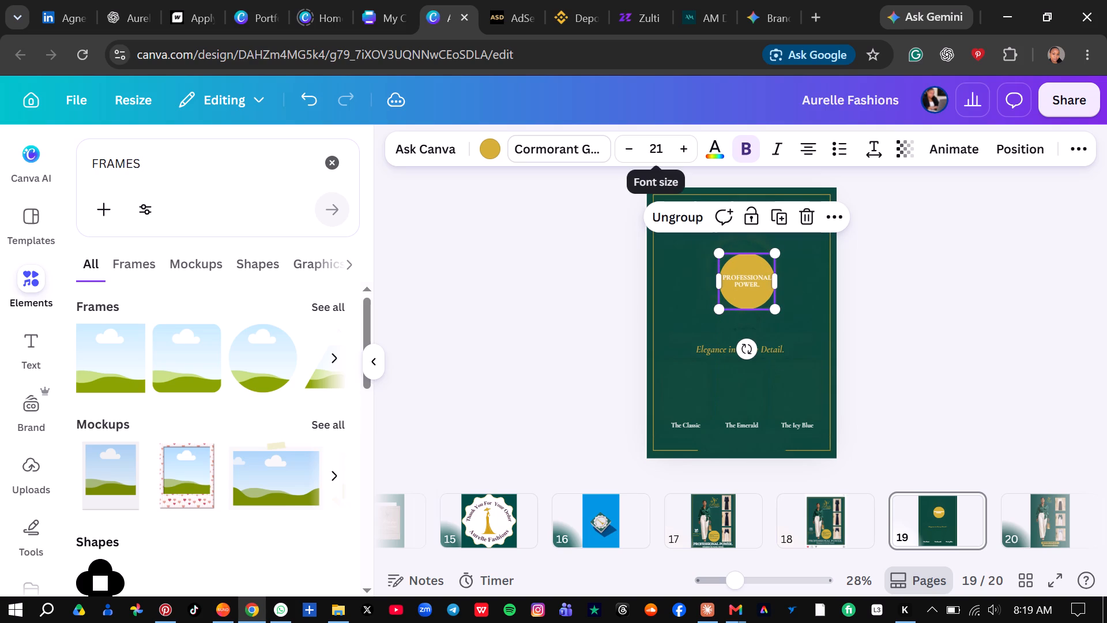
# Set the font size of the badge's heading to 20.
pyautogui.click(661, 150)
pyautogui.press('2')
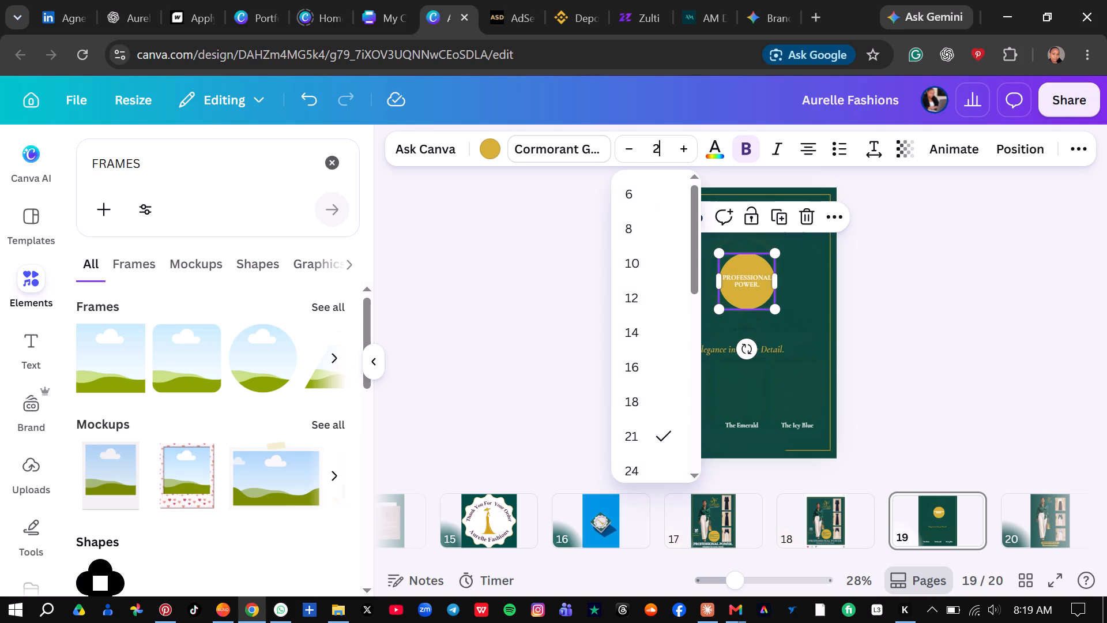
pyautogui.press('0')
pyautogui.click(919, 272)
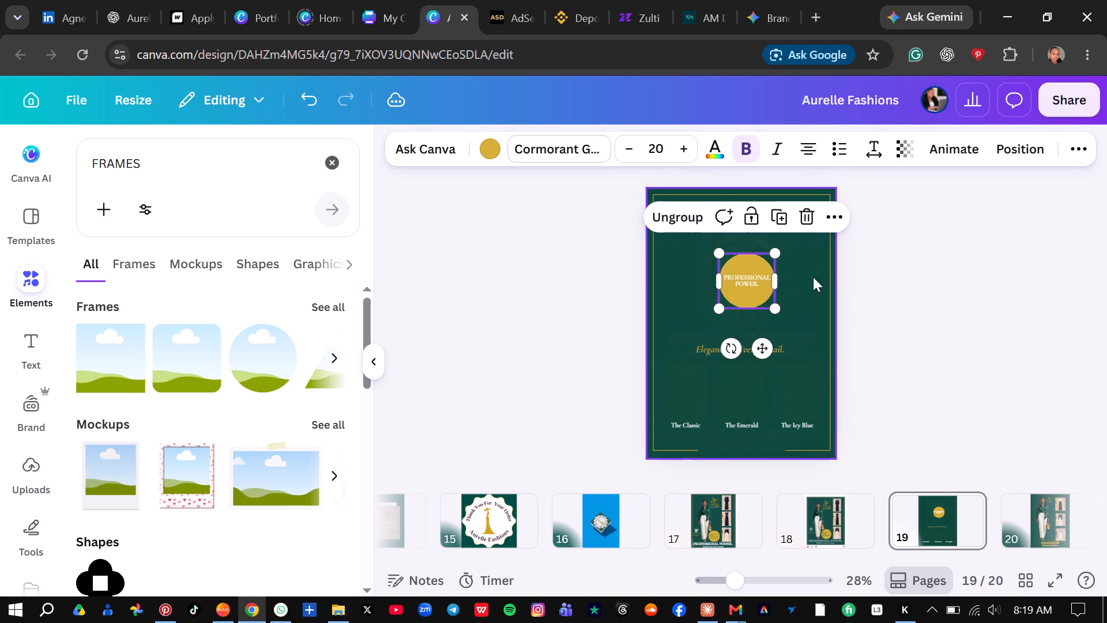
# Move the badge from page 19 onto page 20, below the handbag and just above the SHOP & ORDER ON INSTAGRAM label.
pyautogui.moveTo(744, 280); pyautogui.dragTo(1060, 456)
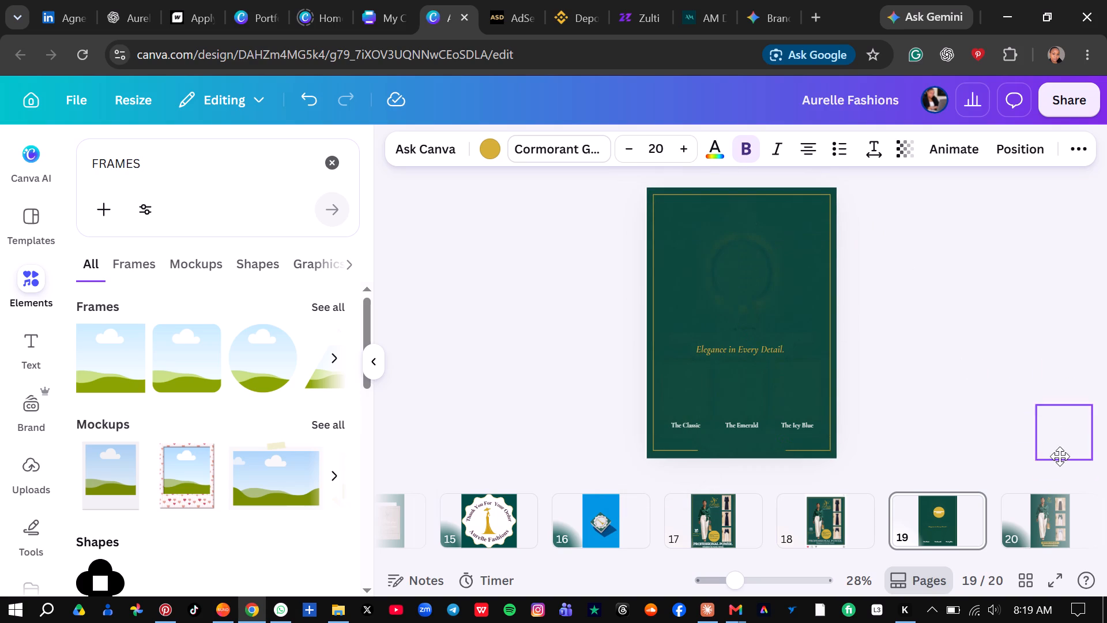
pyautogui.moveTo(1060, 456); pyautogui.dragTo(1048, 540)
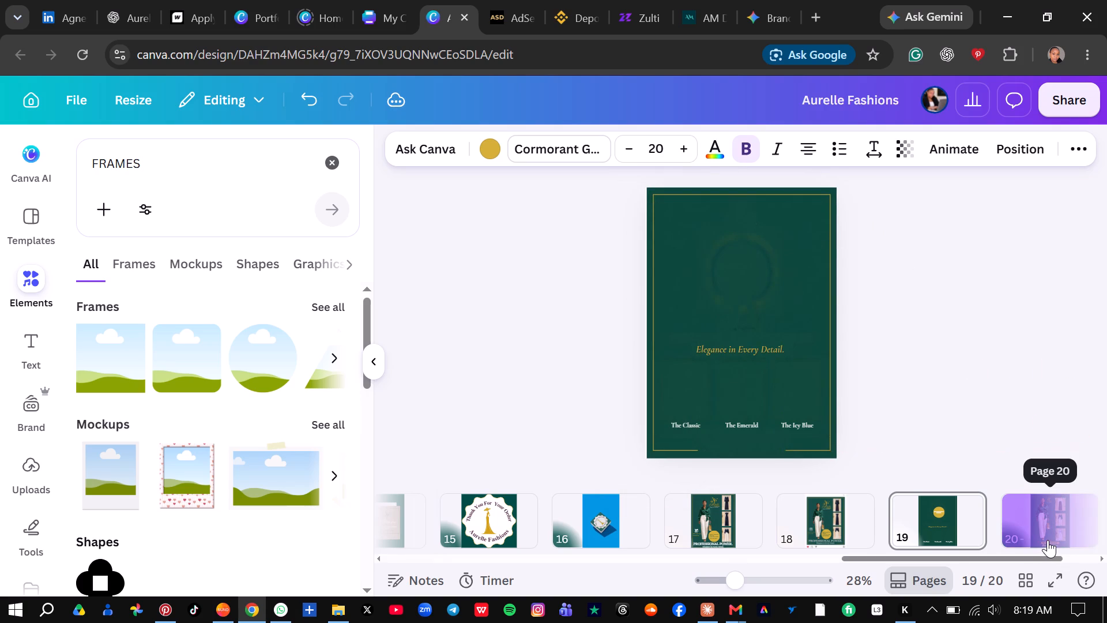
pyautogui.moveTo(1048, 540); pyautogui.dragTo(1048, 590)
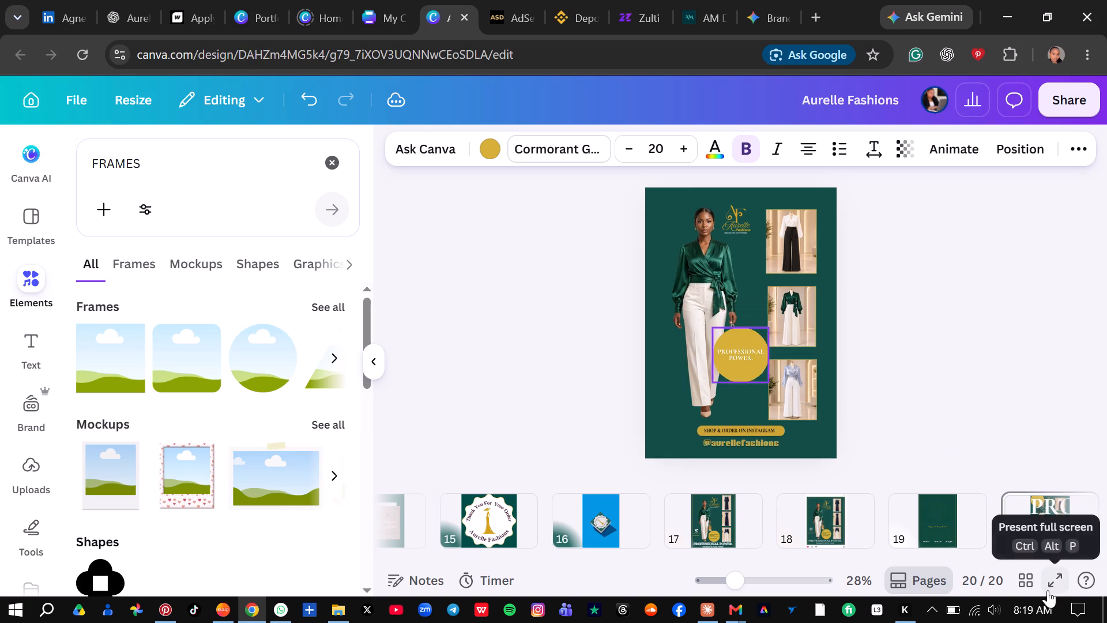
pyautogui.moveTo(1048, 590); pyautogui.dragTo(1045, 611)
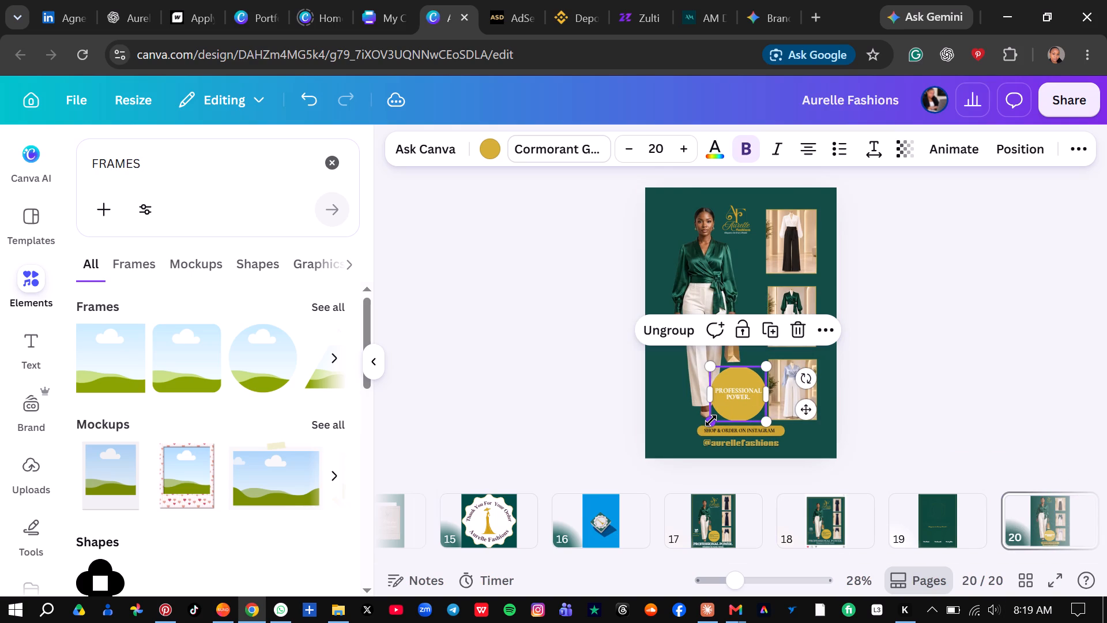
# Shrink the badge until its heading reaches font size 16, fitting it between the model's legs and the lowest outfit photo.
pyautogui.moveTo(711, 421); pyautogui.dragTo(728, 413)
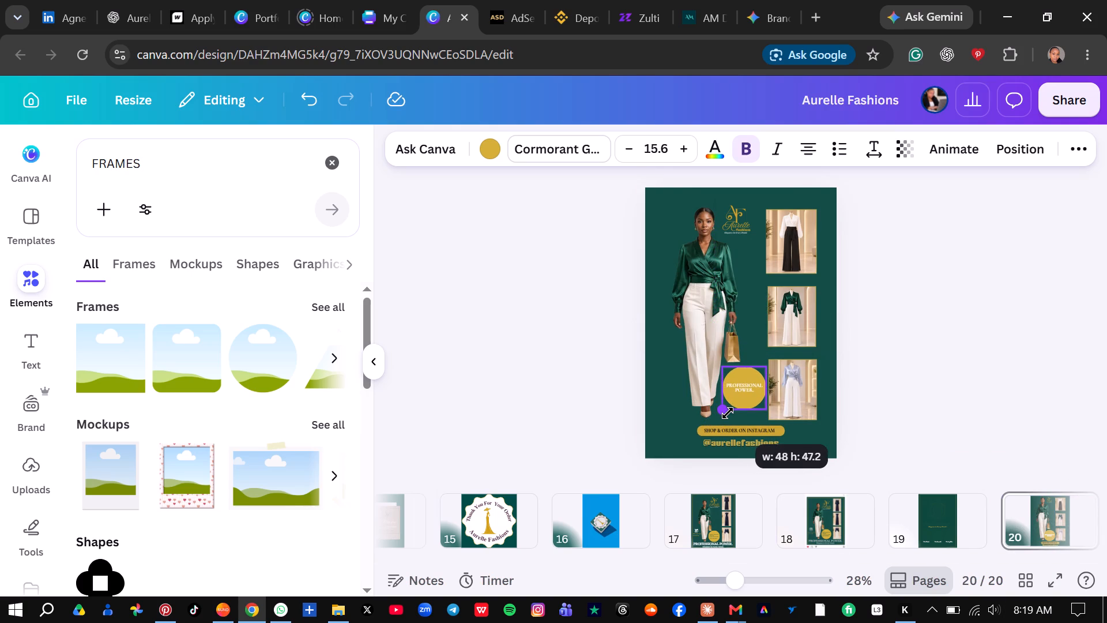
pyautogui.moveTo(728, 413); pyautogui.dragTo(722, 413)
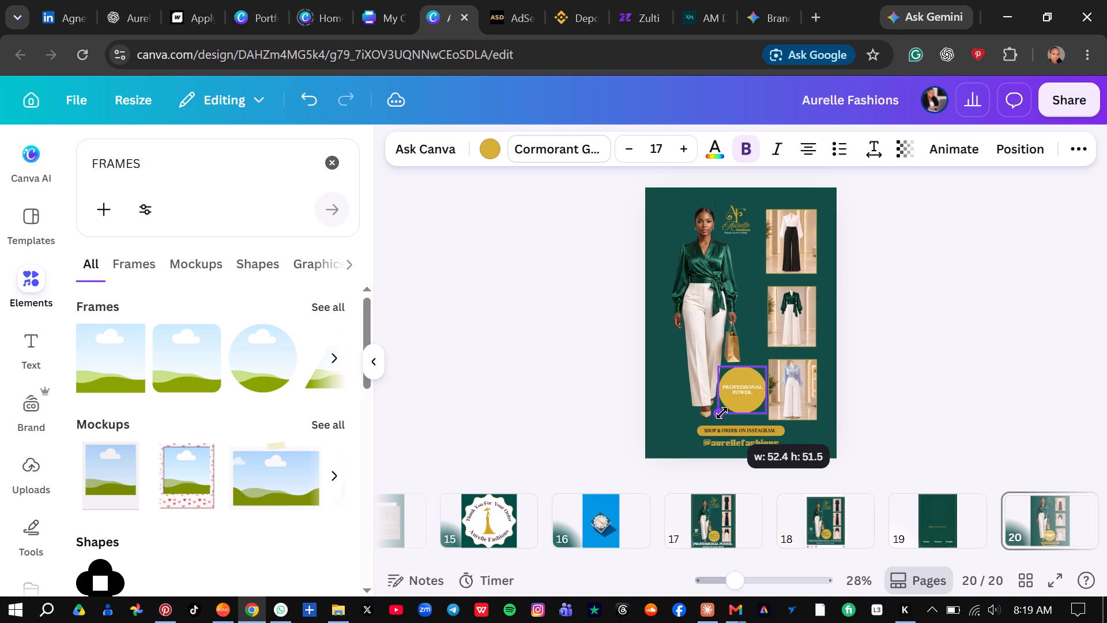
pyautogui.moveTo(722, 413); pyautogui.dragTo(724, 411)
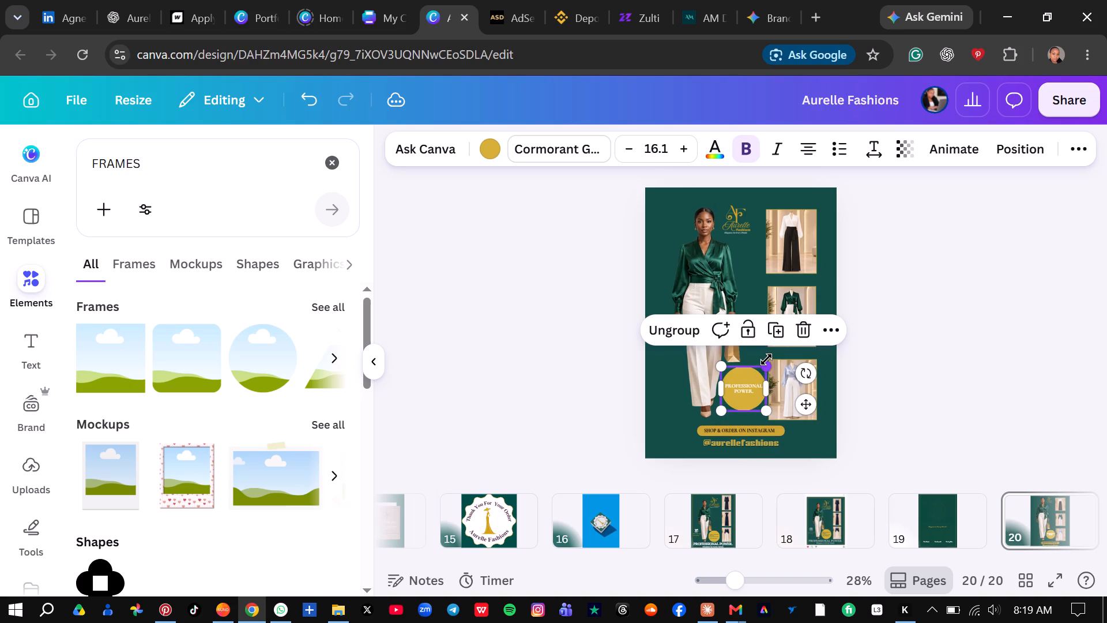
pyautogui.moveTo(766, 363); pyautogui.dragTo(757, 365)
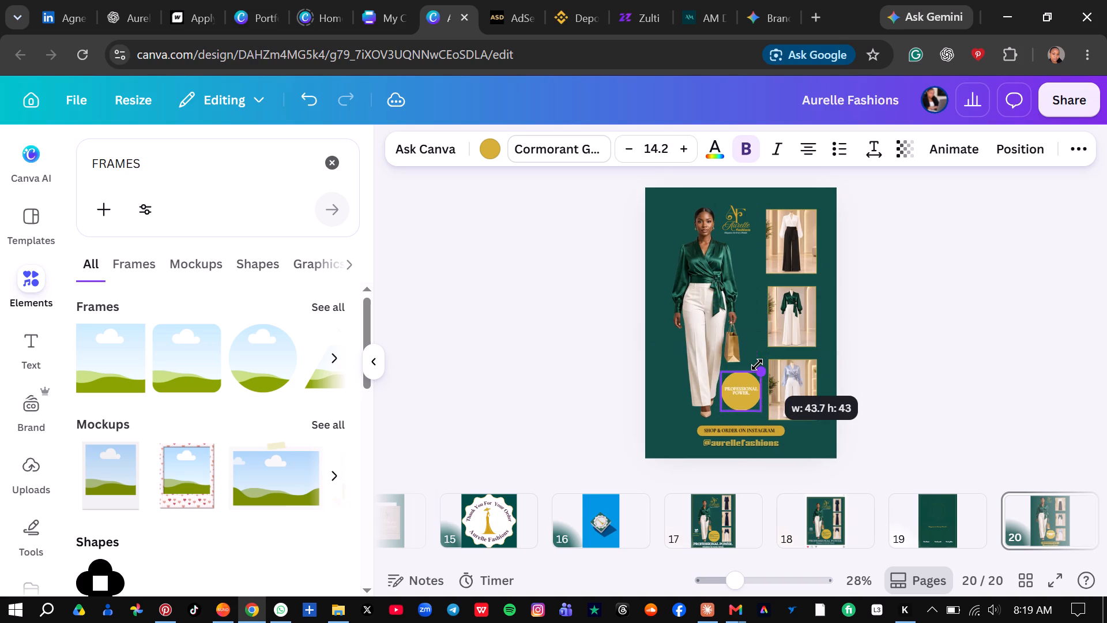
pyautogui.moveTo(757, 365); pyautogui.dragTo(759, 365)
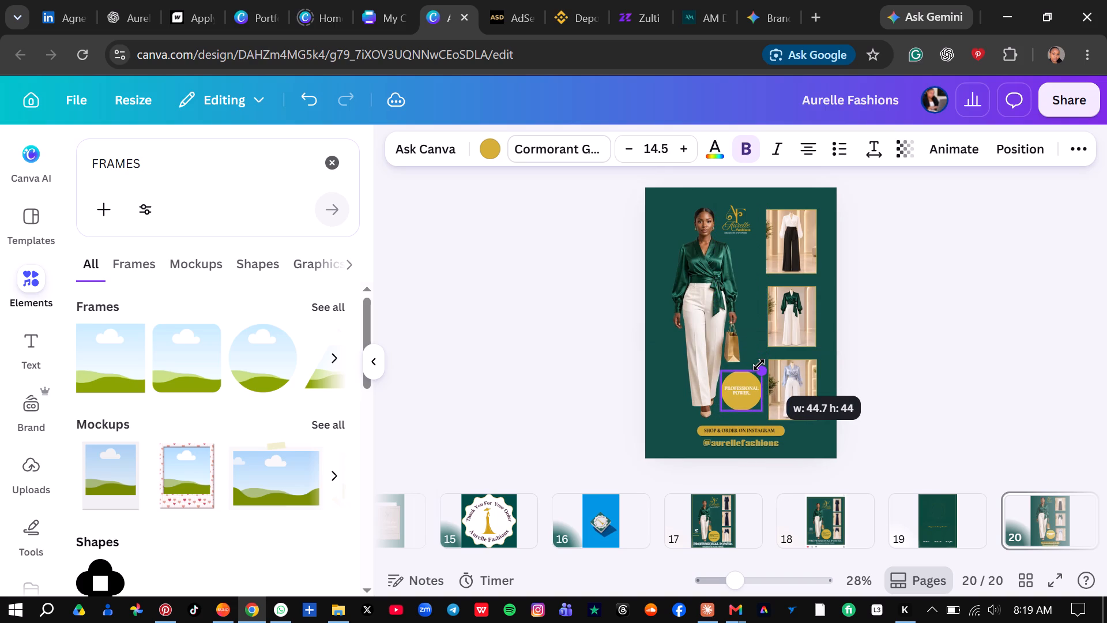
pyautogui.moveTo(759, 365); pyautogui.dragTo(759, 365)
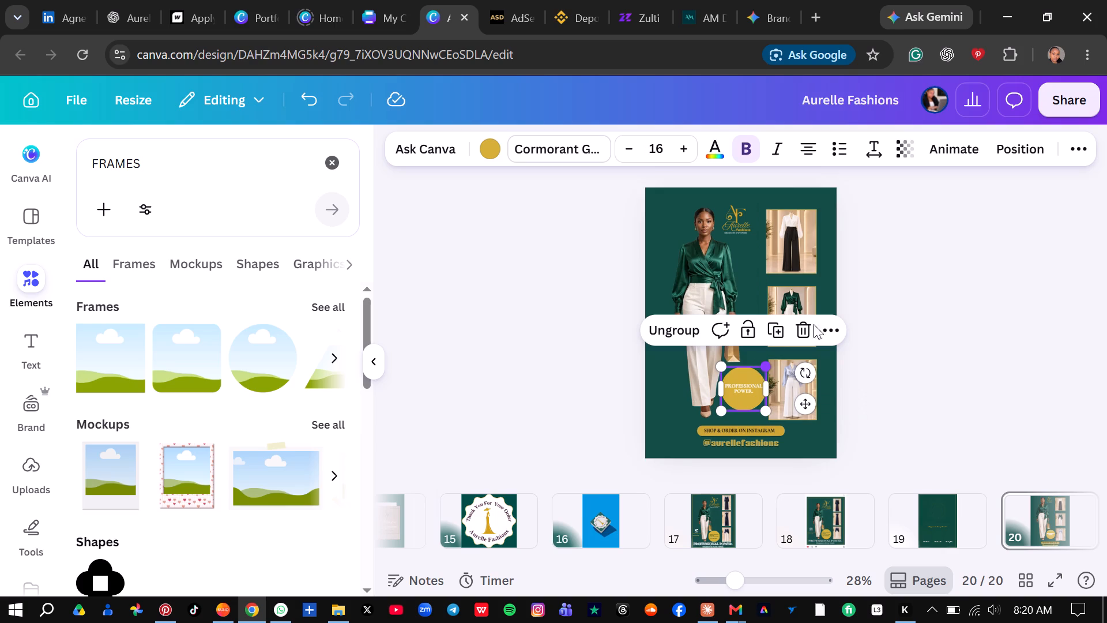
pyautogui.click(931, 289)
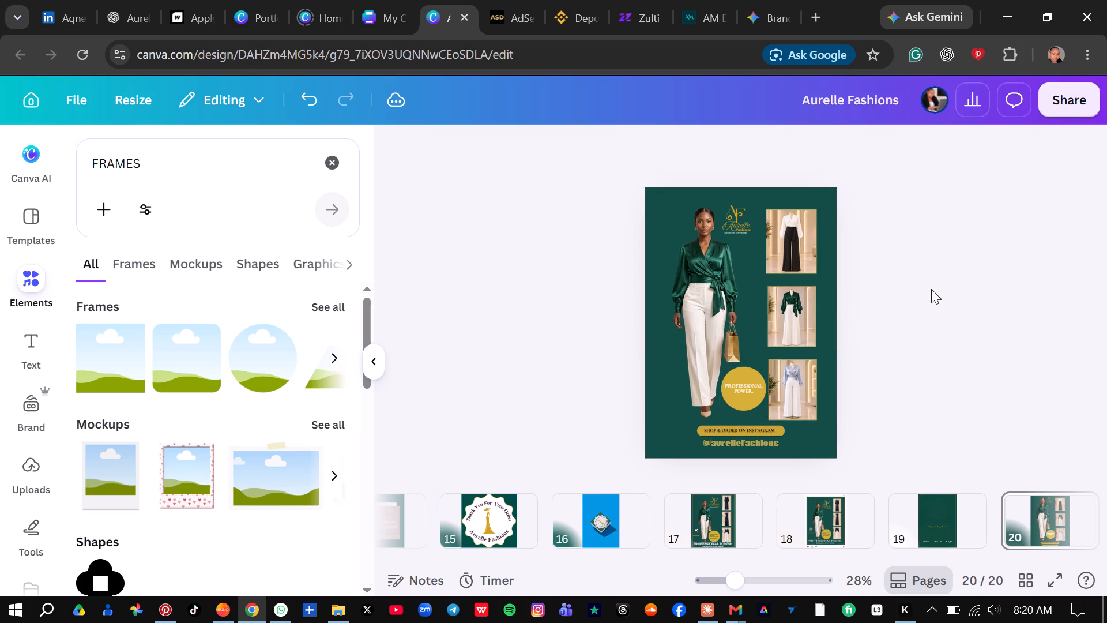
# Recolour the badge's gold circle to the off-white from the Aurelle brand palette.
pyautogui.moveTo(732, 587); pyautogui.dragTo(754, 587)
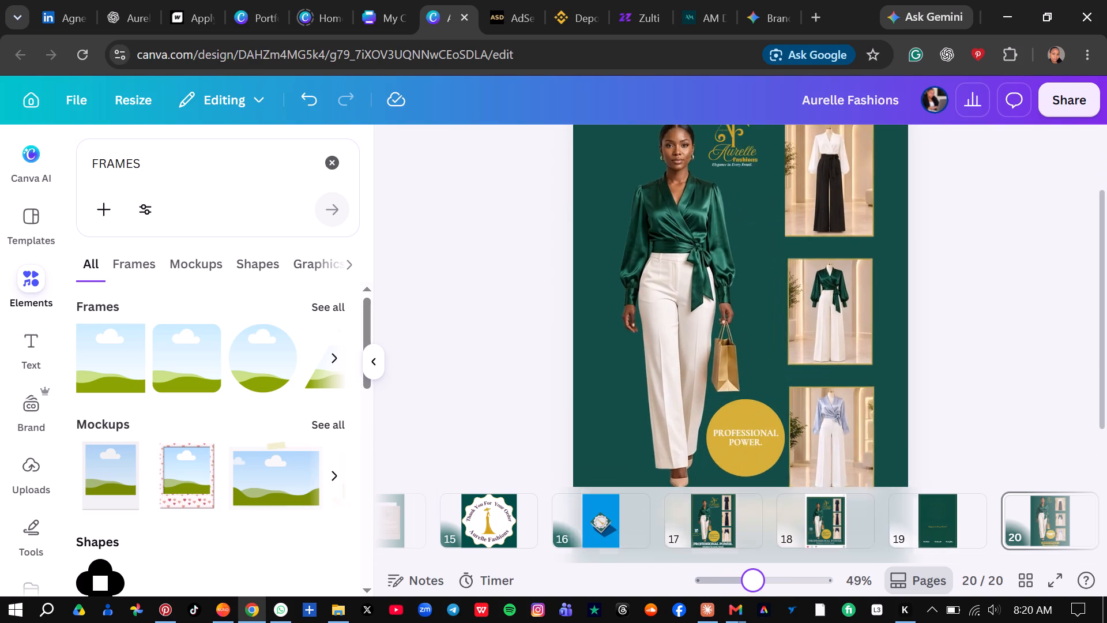
pyautogui.moveTo(754, 587); pyautogui.dragTo(735, 579)
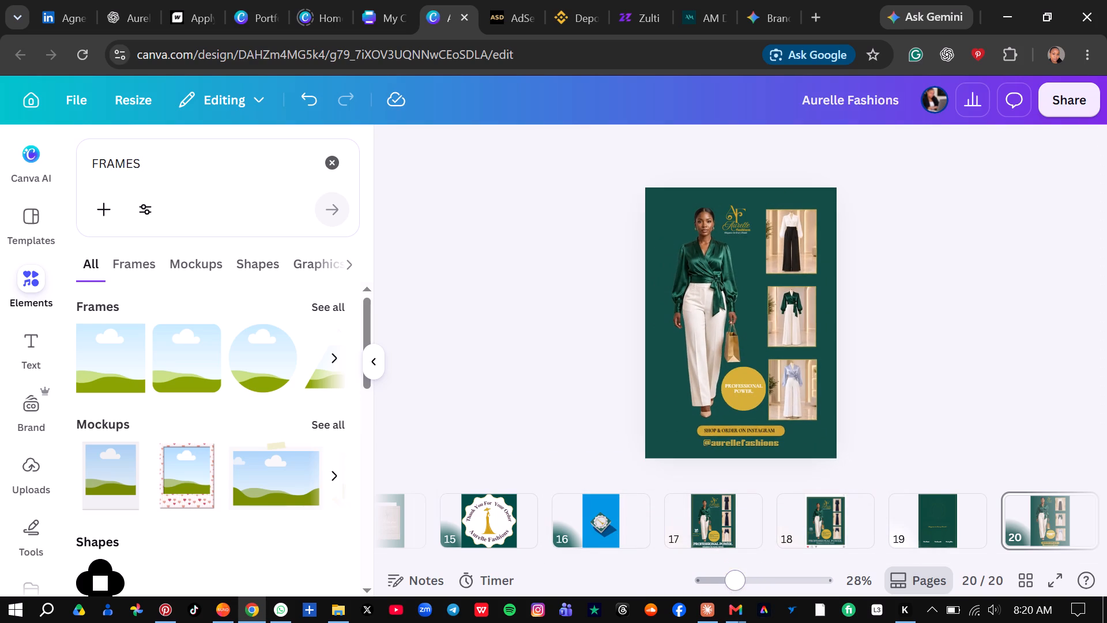
pyautogui.click(735, 398)
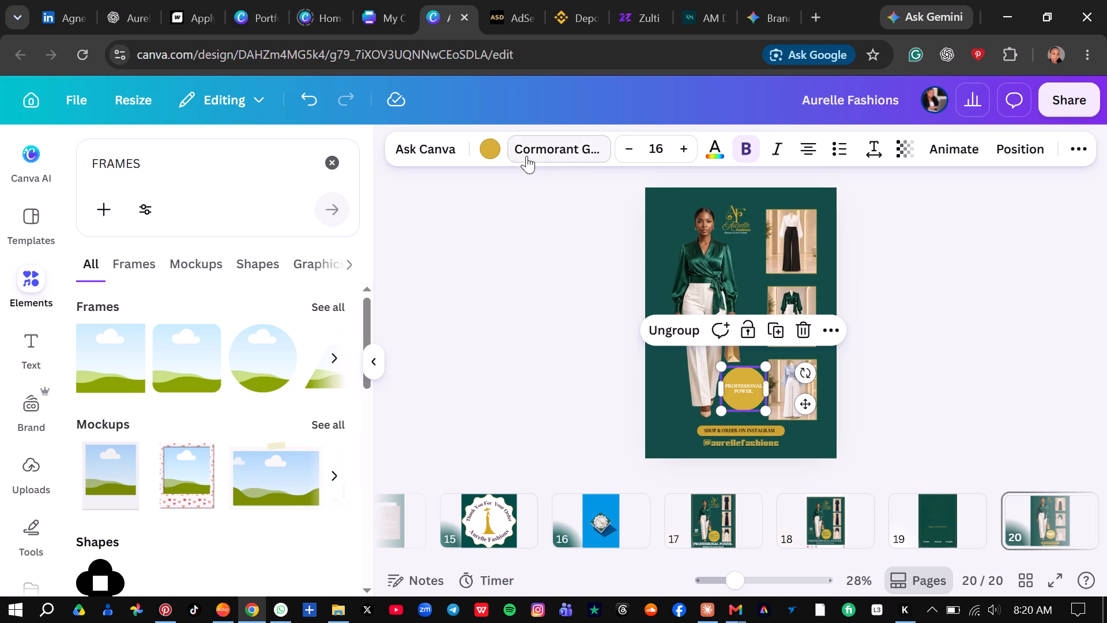
pyautogui.click(490, 153)
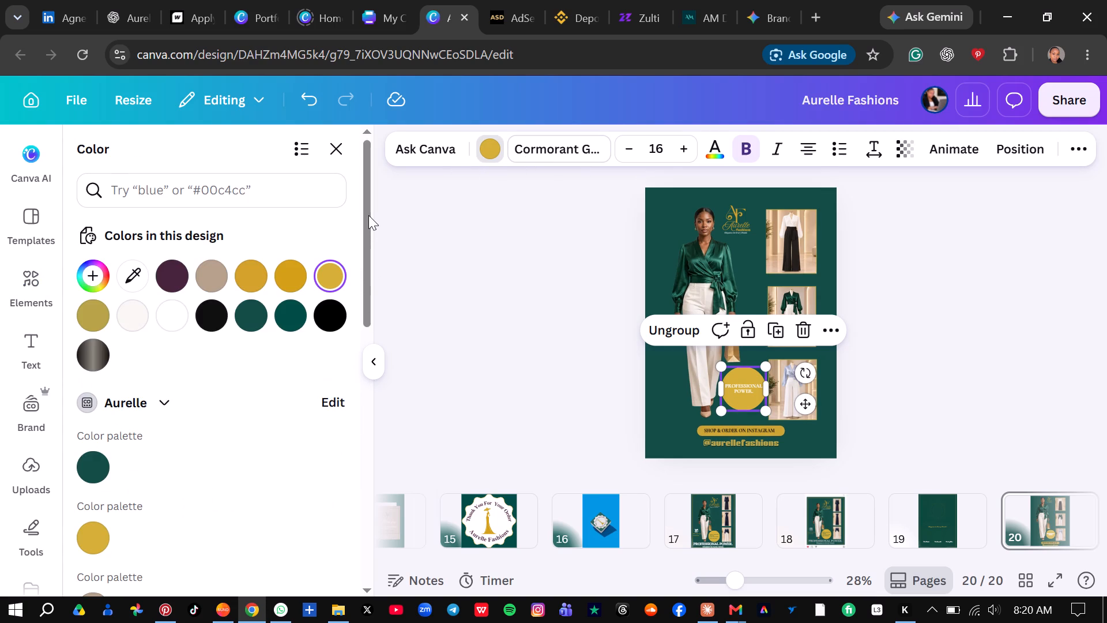
pyautogui.moveTo(368, 215); pyautogui.dragTo(376, 300)
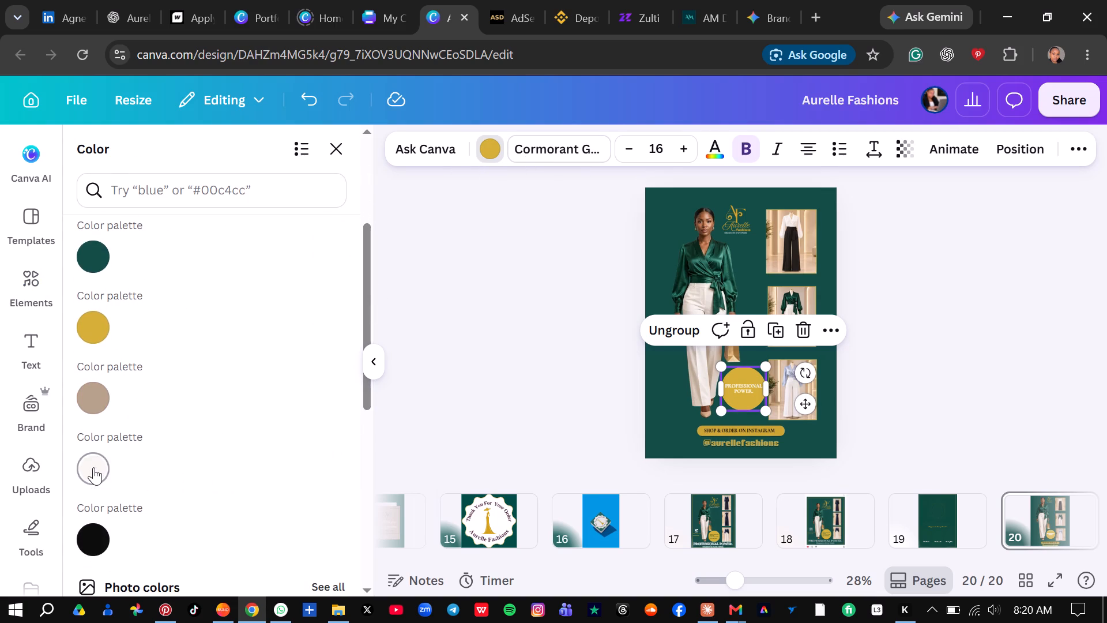
pyautogui.click(93, 467)
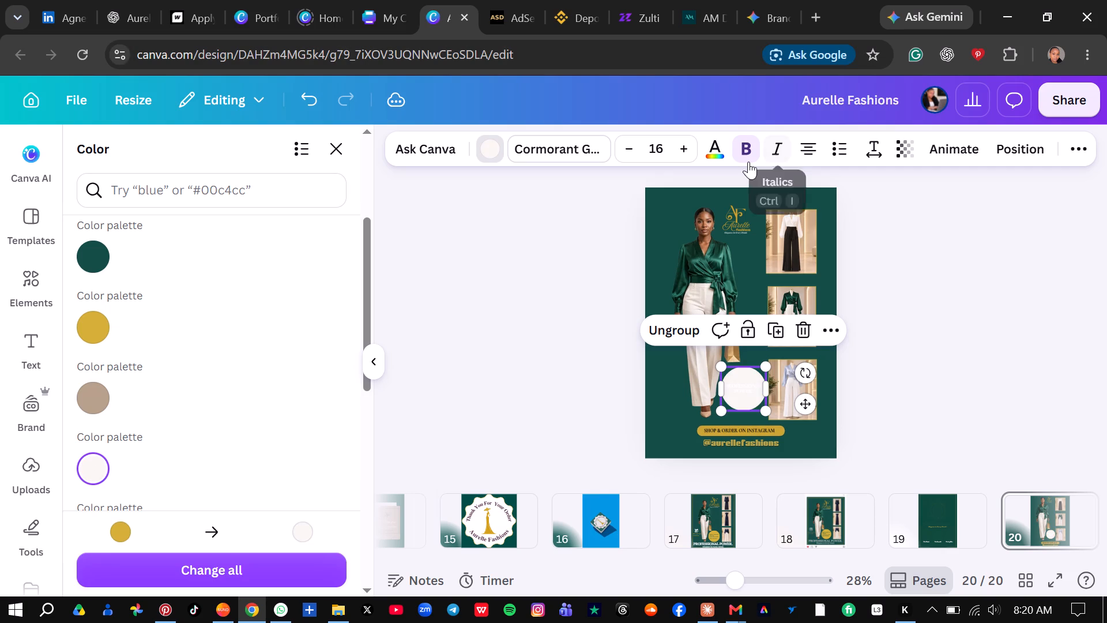
# Recolour the badge's PROFESSIONAL POWER. text to the dark green #124d46 from the Aurelle brand palette.
pyautogui.click(719, 146)
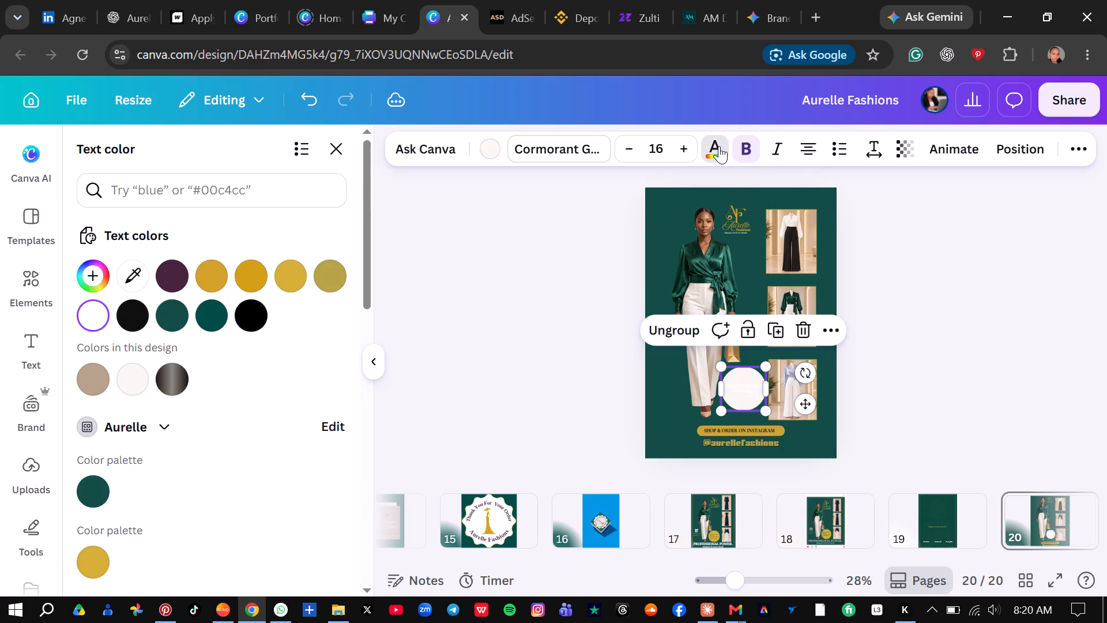
pyautogui.click(94, 566)
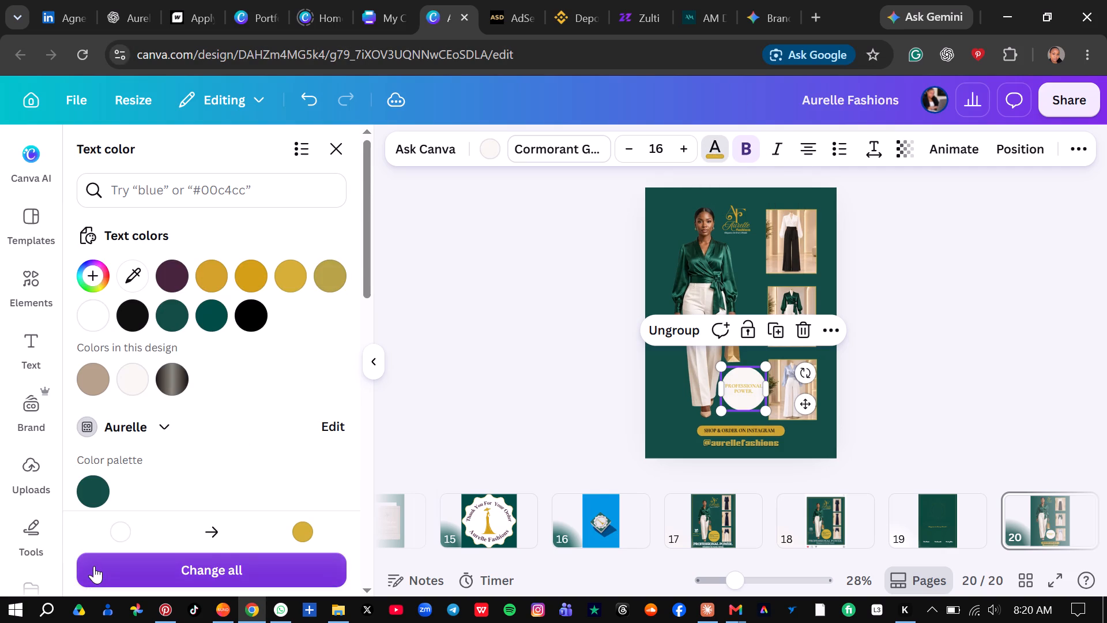
pyautogui.click(93, 489)
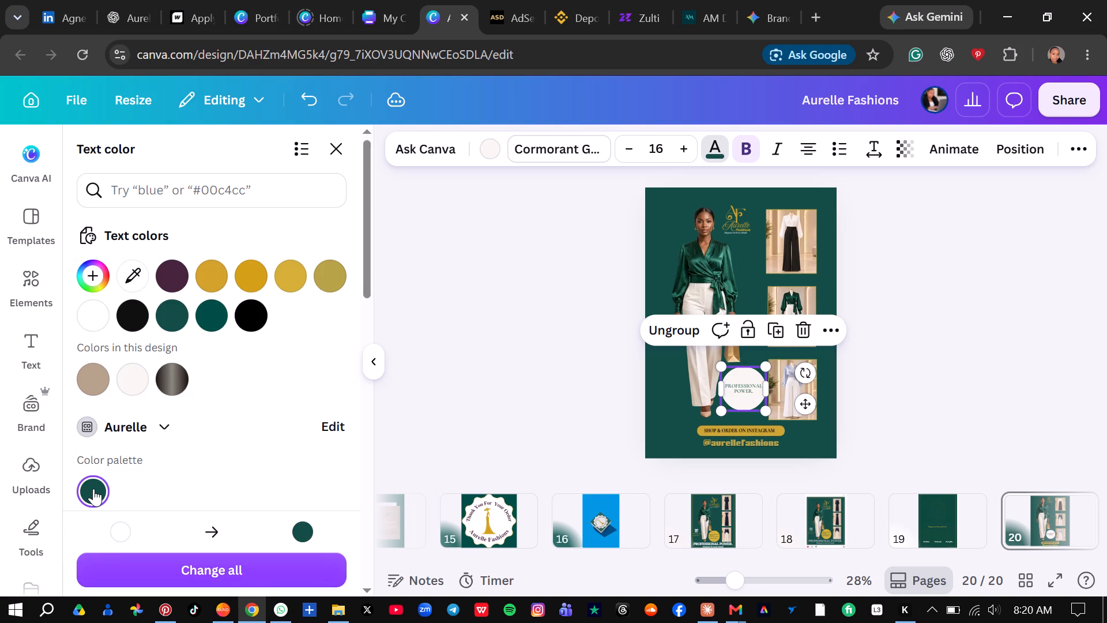
# Increase the font size of the badge's heading to 18.
pyautogui.click(681, 148)
pyautogui.click(681, 148)
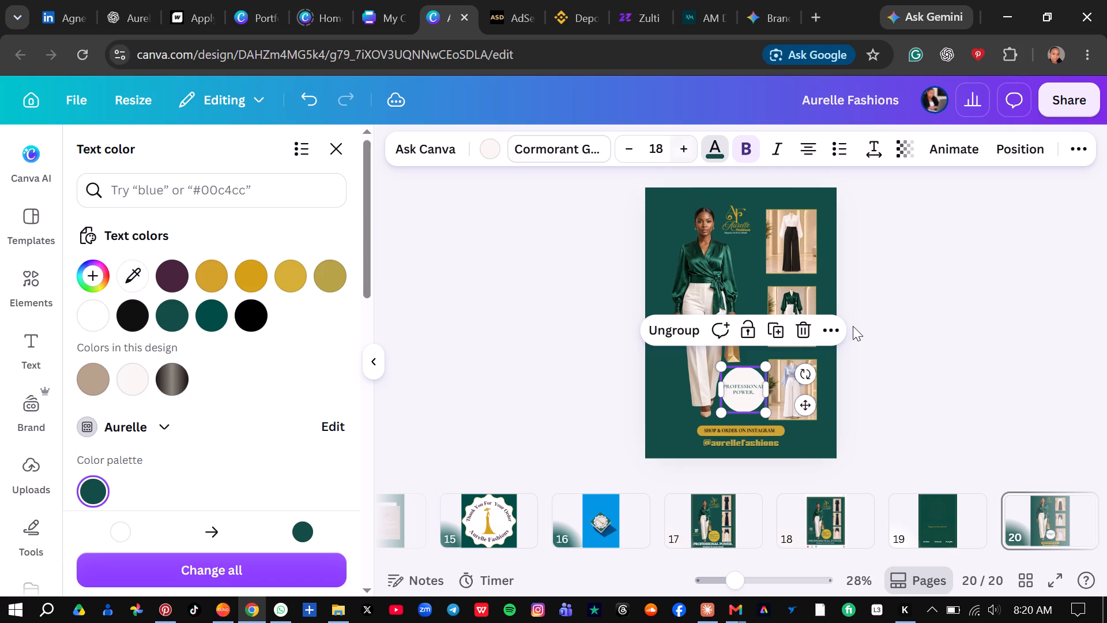
# Ungroup the badge beside the model so its circle and heading become separate elements.
pyautogui.moveTo(739, 582); pyautogui.dragTo(765, 572)
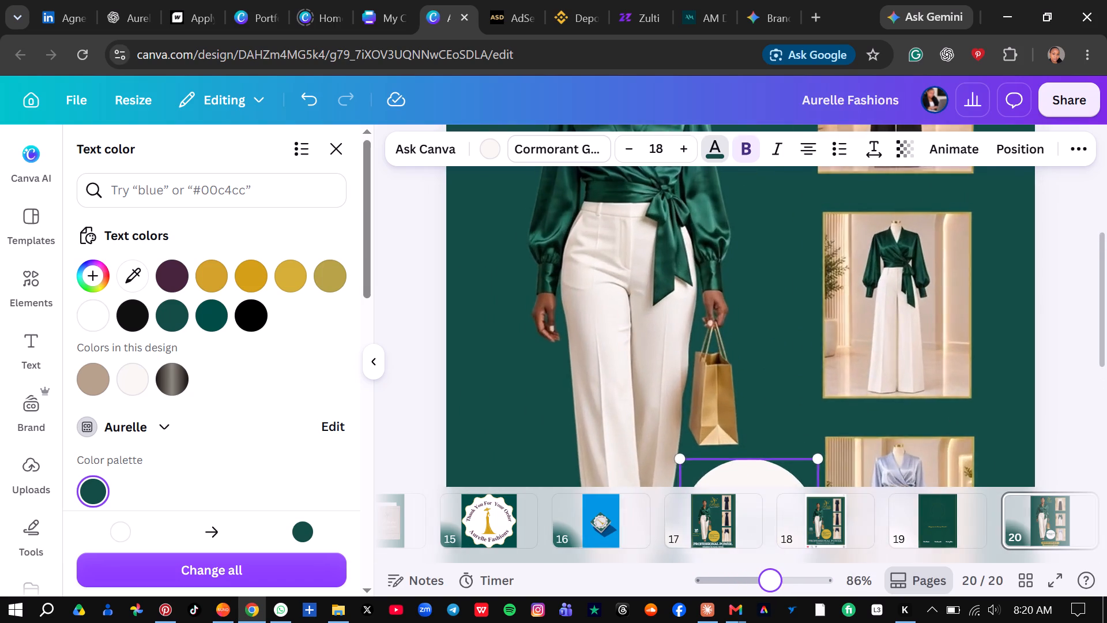
pyautogui.moveTo(765, 572); pyautogui.dragTo(751, 572)
pyautogui.click(1044, 308)
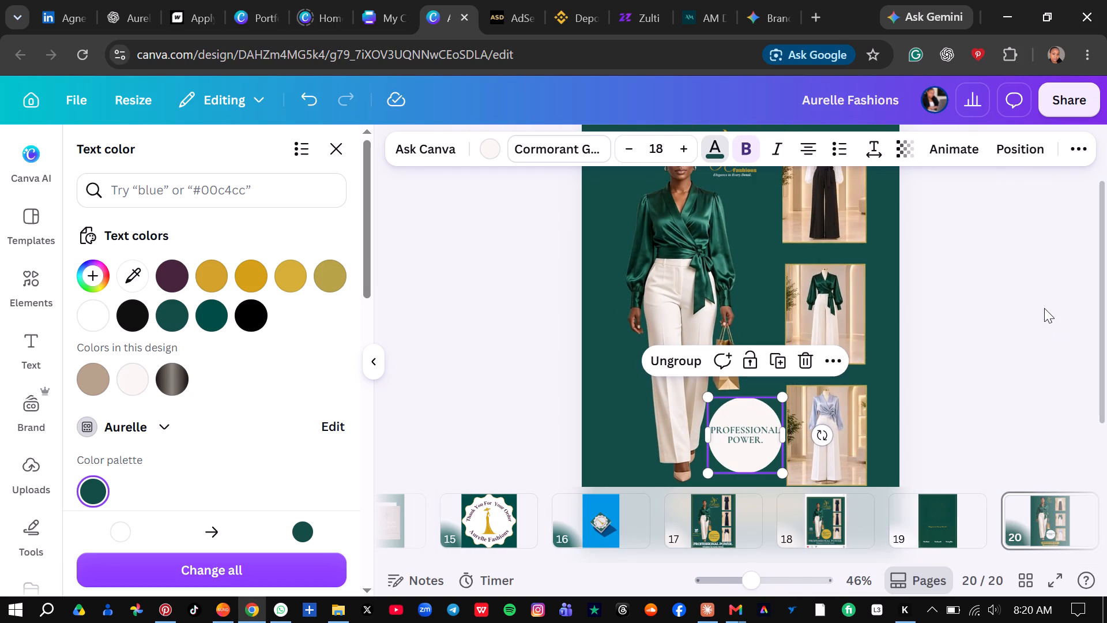
pyautogui.click(1044, 308)
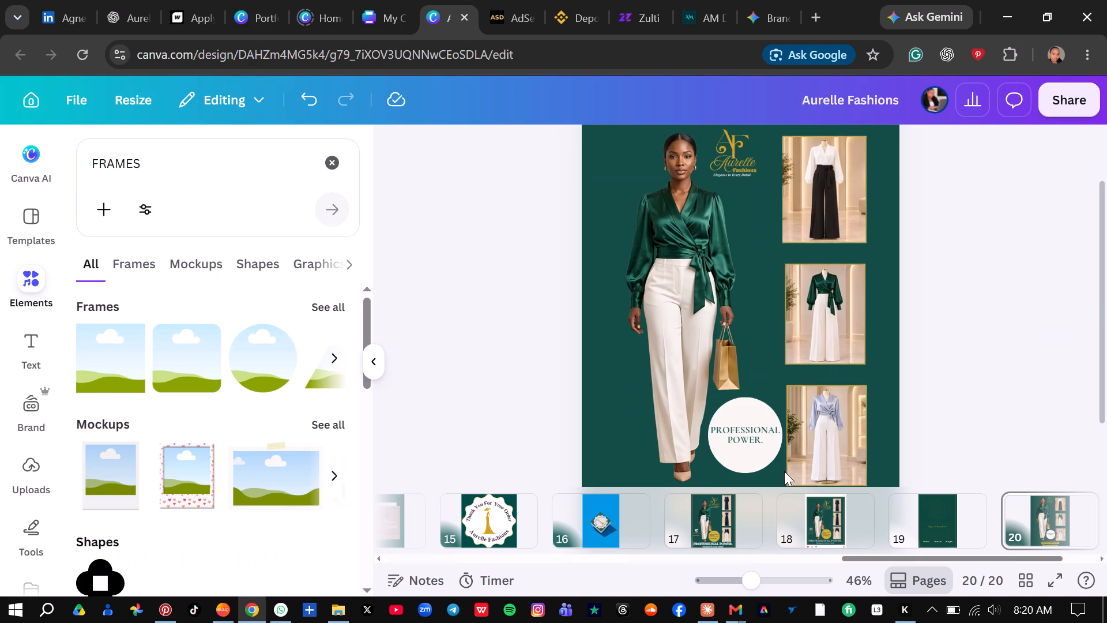
pyautogui.click(752, 445)
pyautogui.click(752, 445)
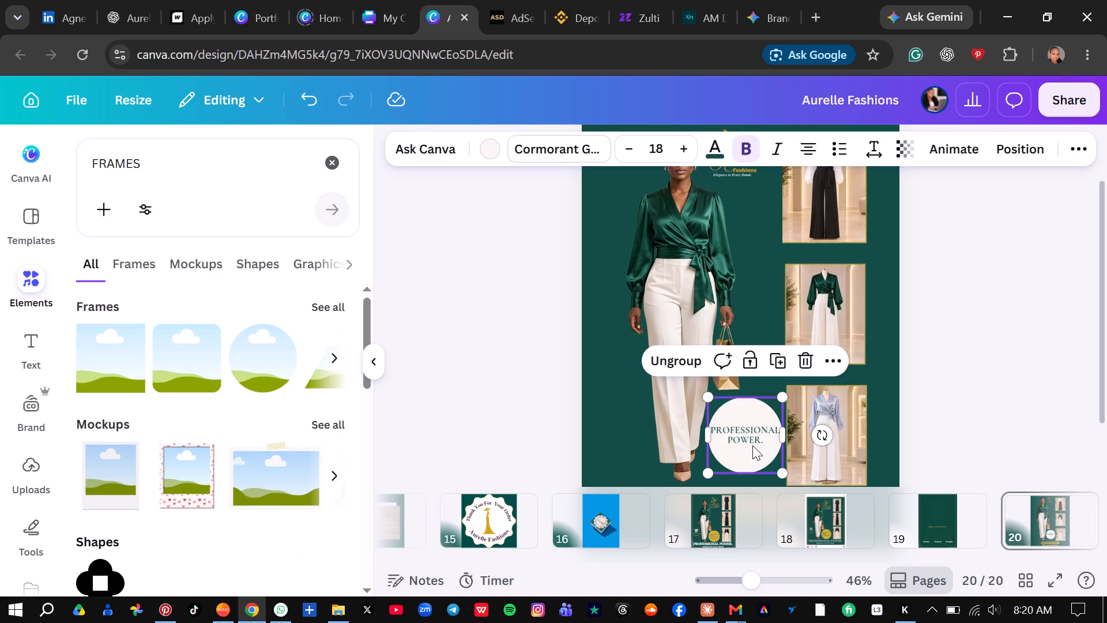
pyautogui.click(688, 389)
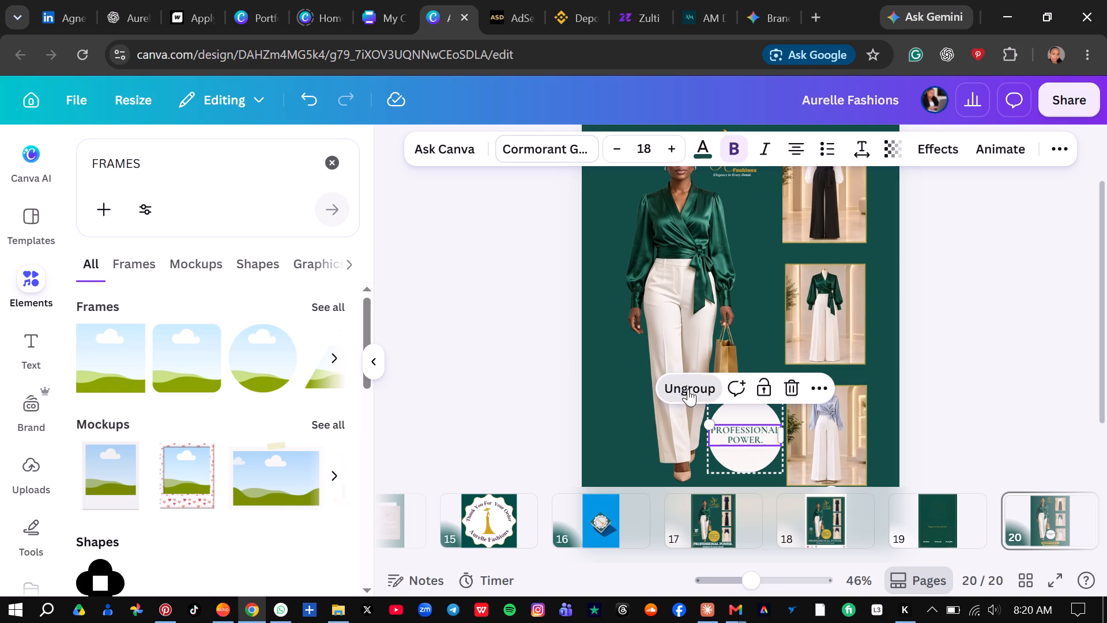
pyautogui.click(977, 344)
pyautogui.click(977, 344)
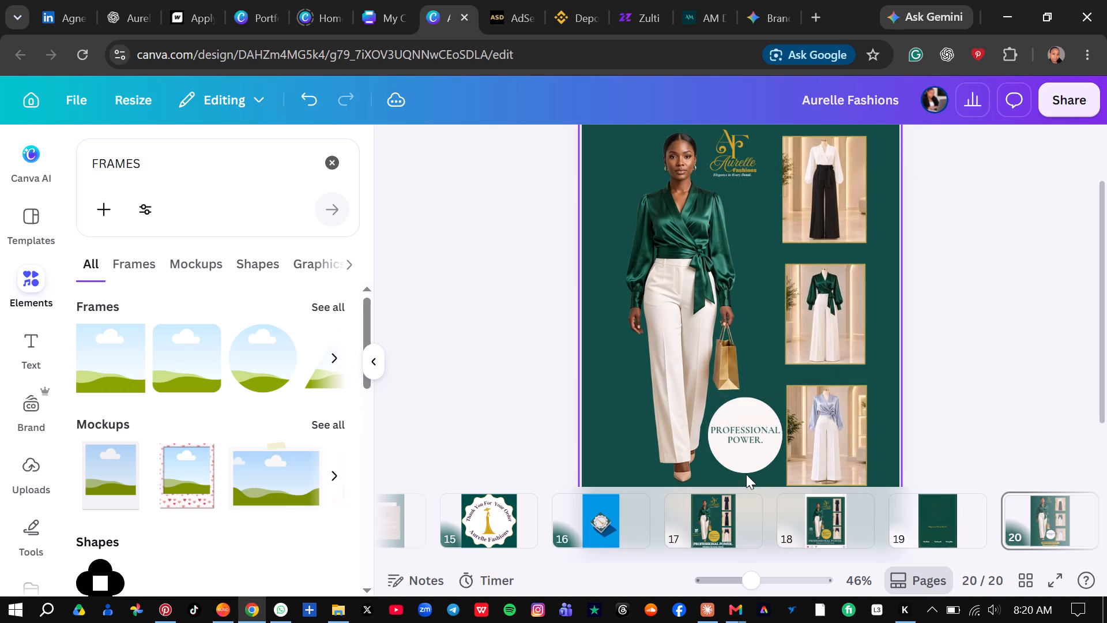
# Select the PROFESSIONAL POWER. heading on its own, without the off-white circle behind it.
pyautogui.click(743, 437)
pyautogui.click(743, 437)
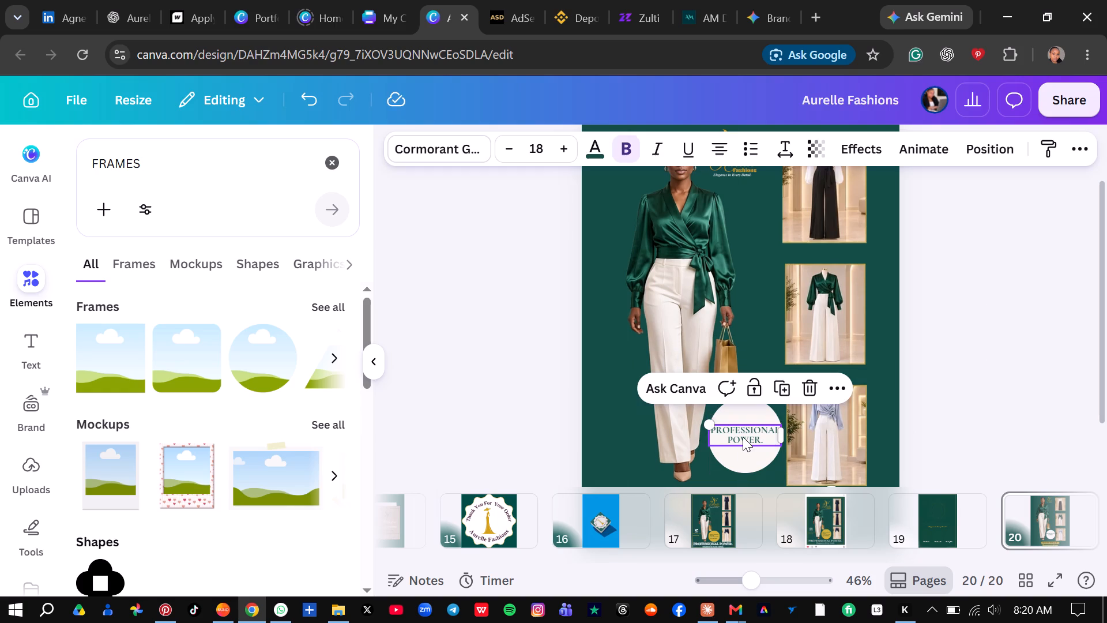
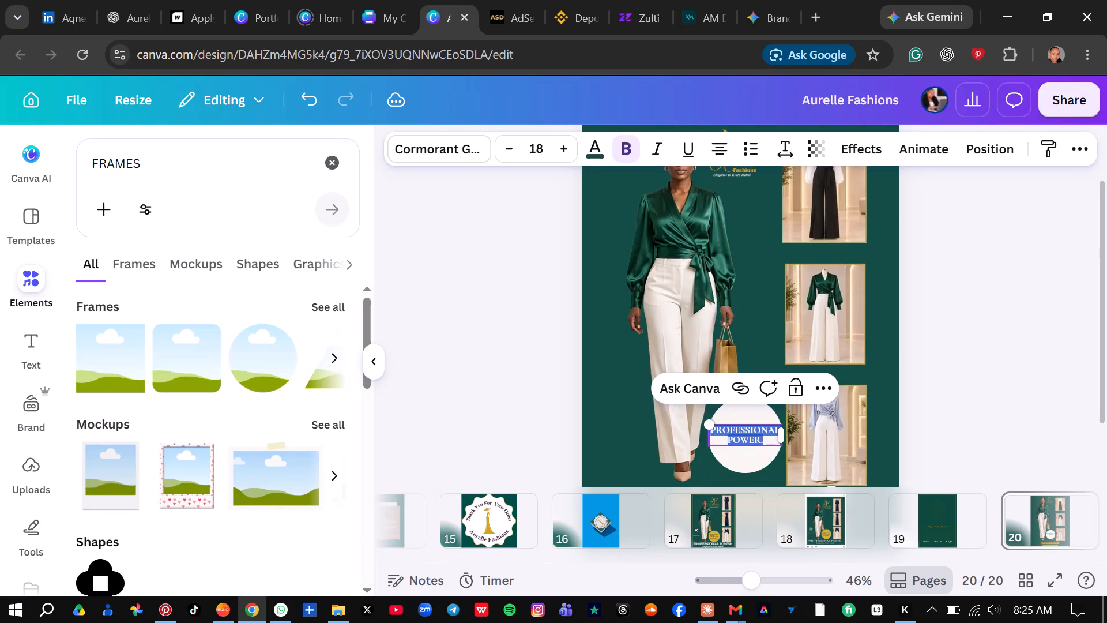
# Replace the badge heading's text with ELEGANCE IN EVERY DETAIL.
pyautogui.write('ELEGAN')
pyautogui.write('CE')
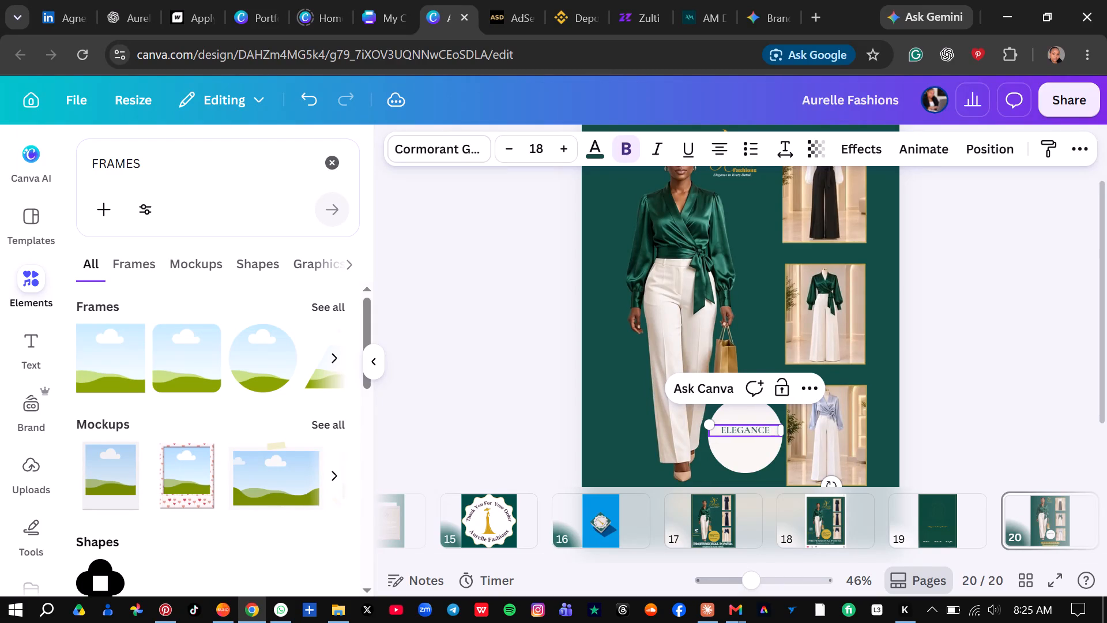
pyautogui.press('space')
pyautogui.write('IN E')
pyautogui.write('VER')
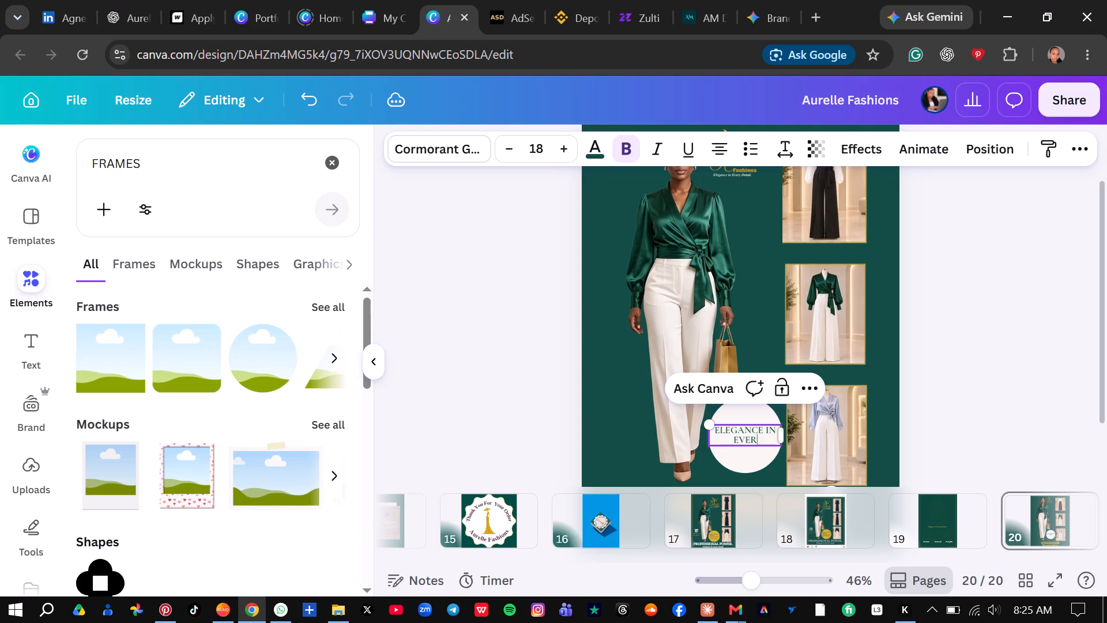
pyautogui.write('Y')
pyautogui.press('space')
pyautogui.write('DE')
pyautogui.write('TAIL')
pyautogui.click(1040, 344)
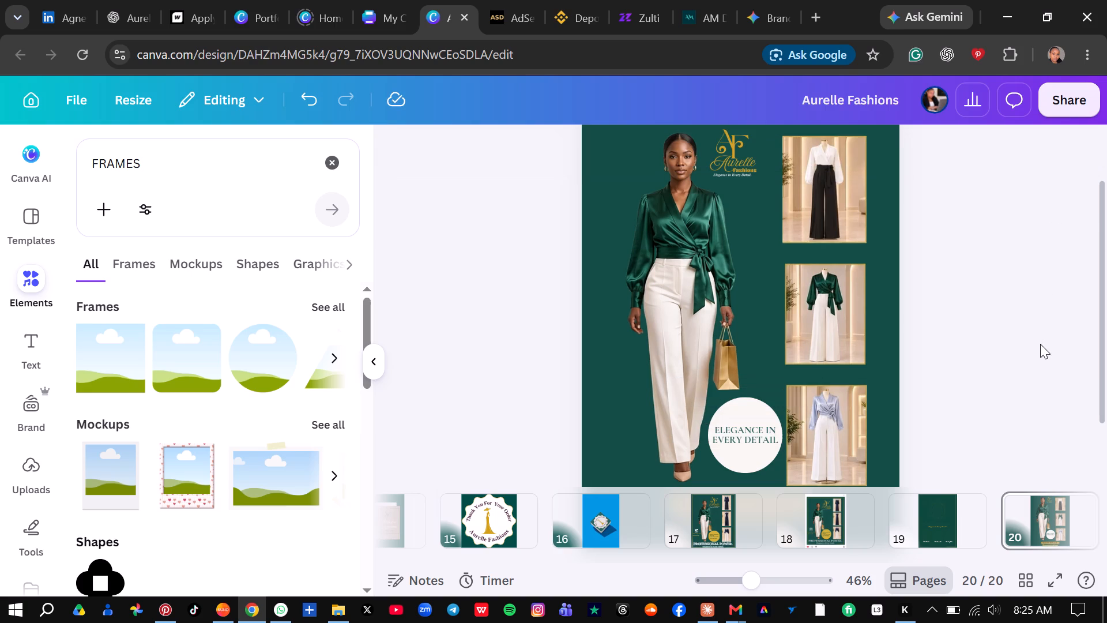
# Set the letter spacing of the badge's ELEGANCE IN EVERY DETAIL heading to 2.
pyautogui.click(762, 427)
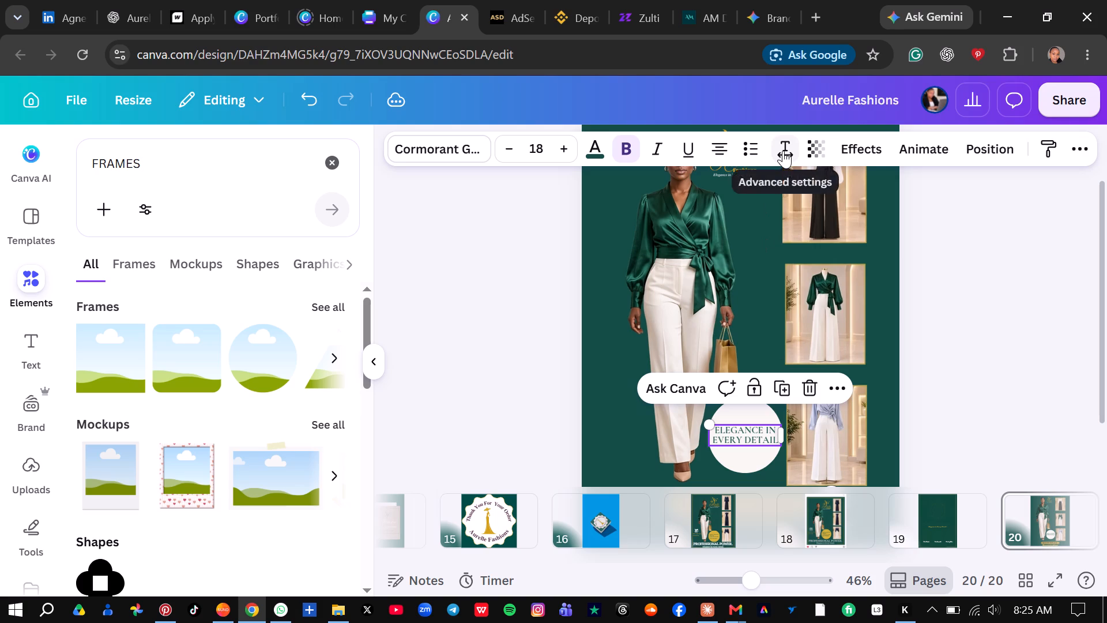
pyautogui.click(783, 151)
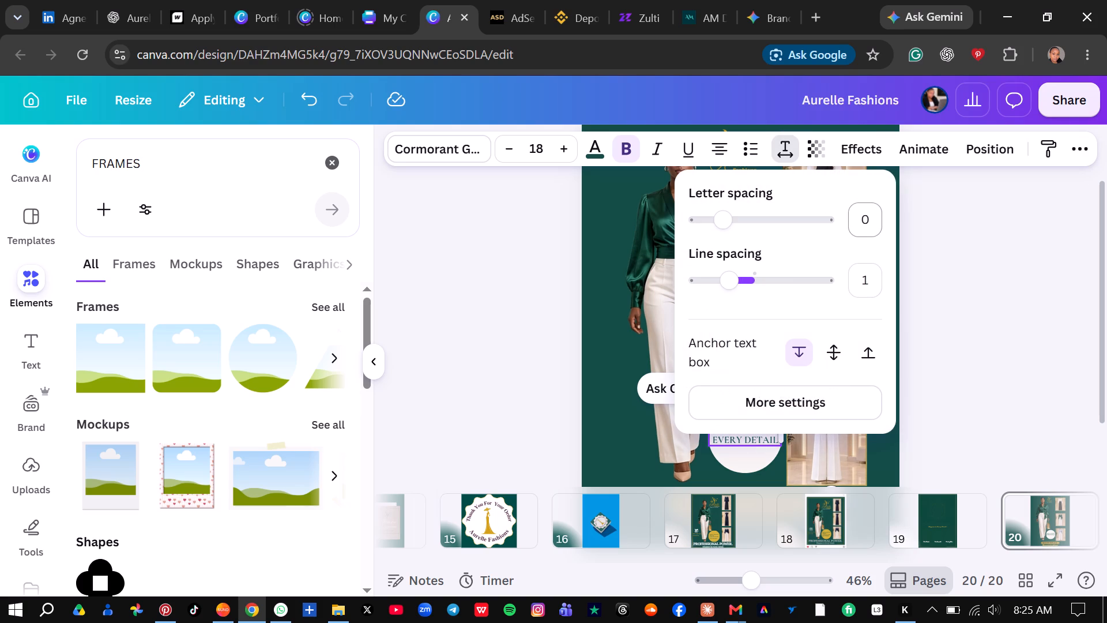
pyautogui.click(870, 221)
pyautogui.press('2')
pyautogui.click(528, 283)
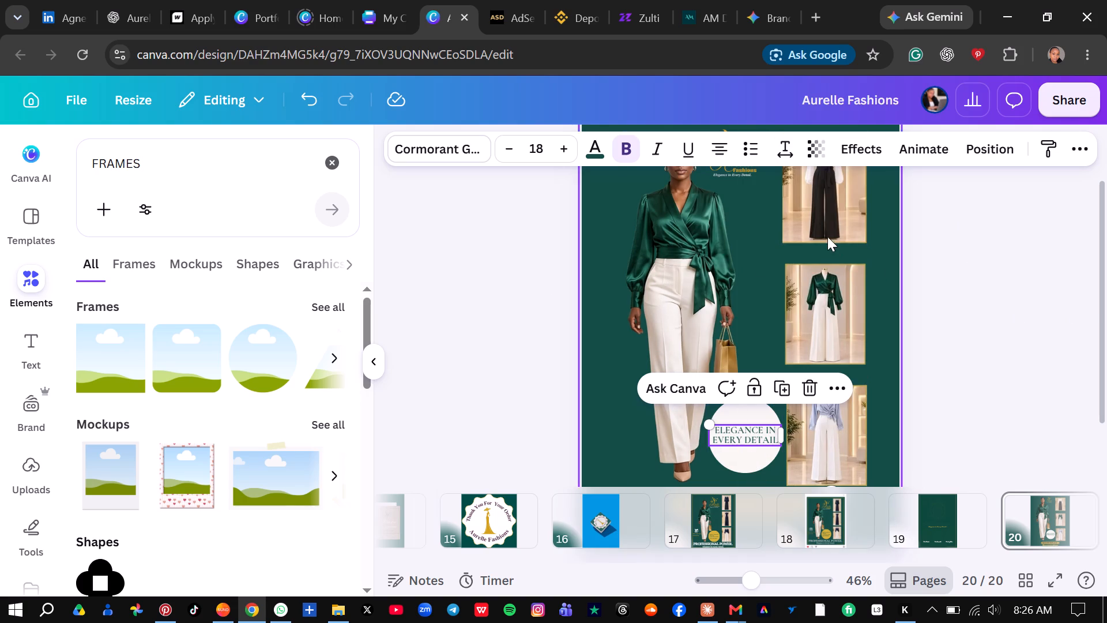
pyautogui.click(792, 151)
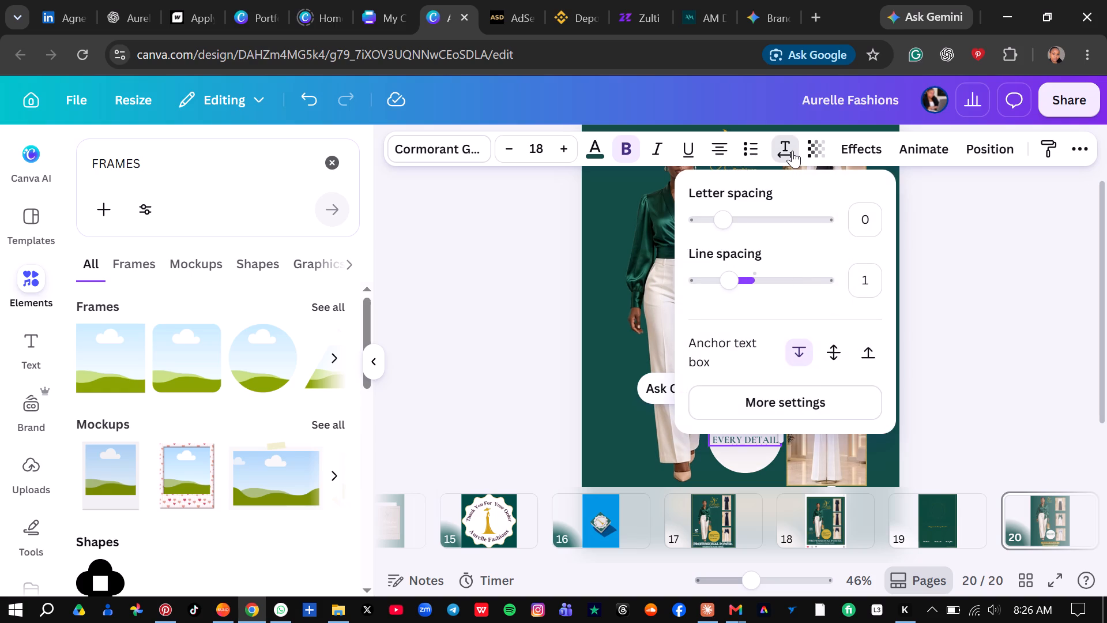
pyautogui.click(873, 213)
pyautogui.press('2')
pyautogui.press('Return')
pyautogui.click(975, 263)
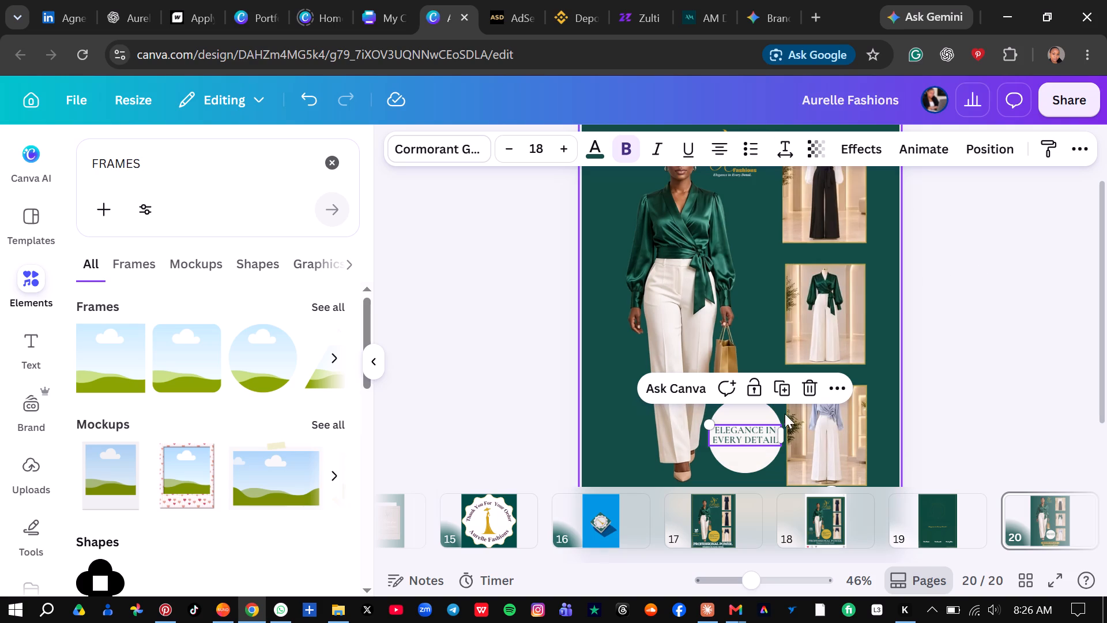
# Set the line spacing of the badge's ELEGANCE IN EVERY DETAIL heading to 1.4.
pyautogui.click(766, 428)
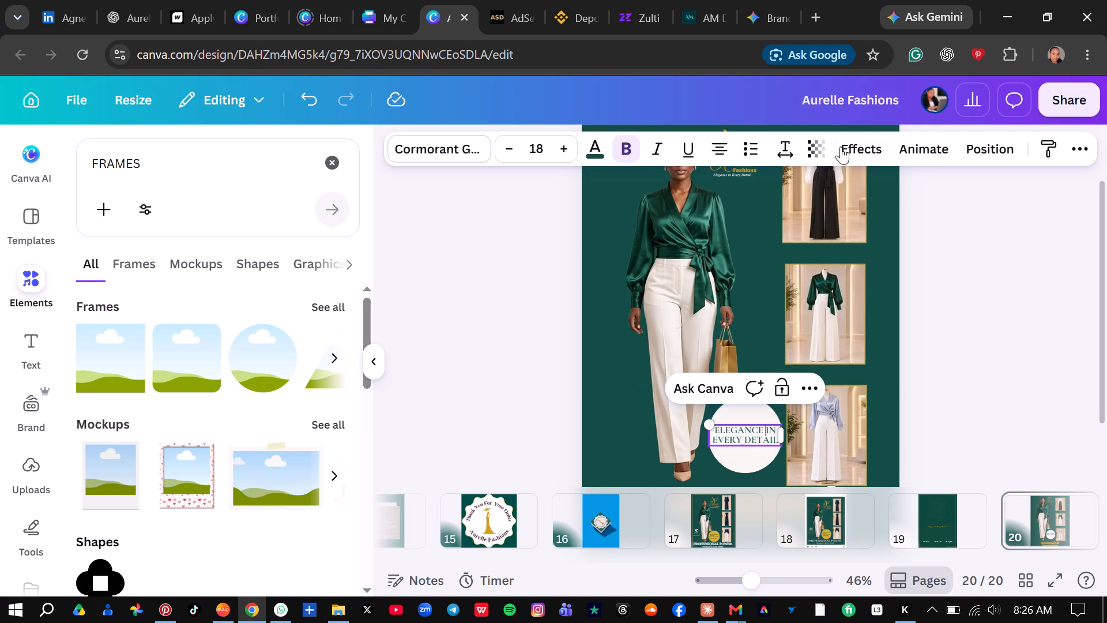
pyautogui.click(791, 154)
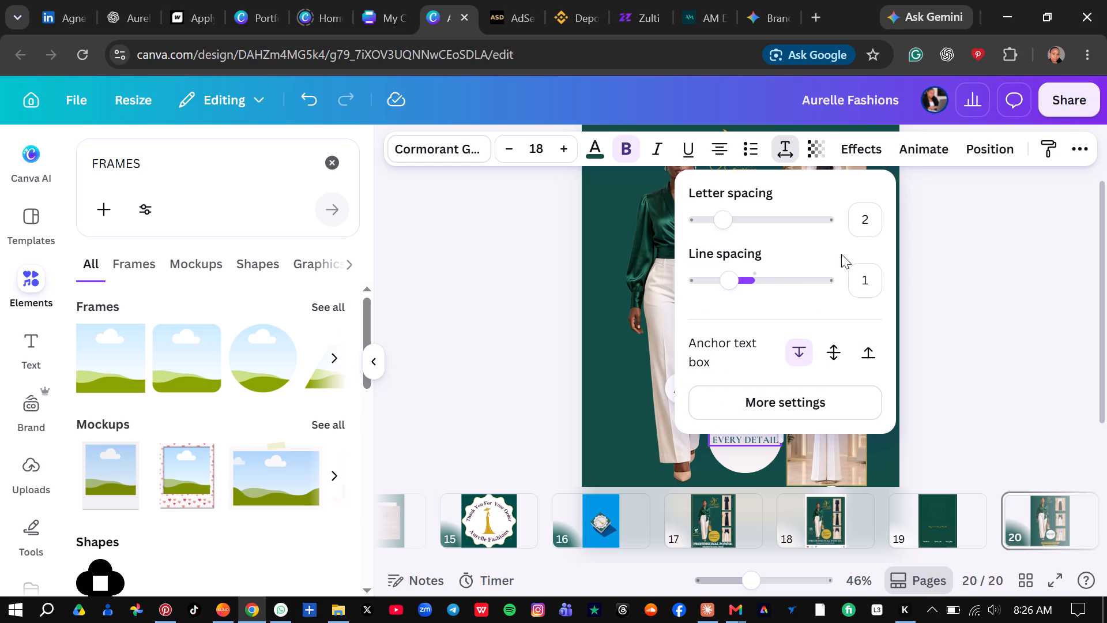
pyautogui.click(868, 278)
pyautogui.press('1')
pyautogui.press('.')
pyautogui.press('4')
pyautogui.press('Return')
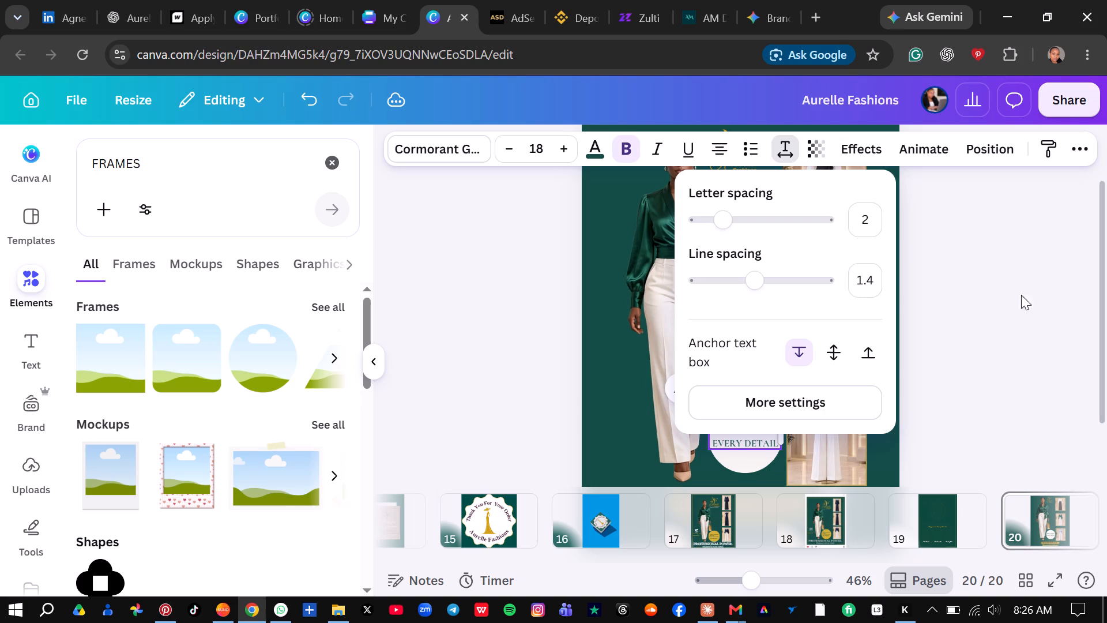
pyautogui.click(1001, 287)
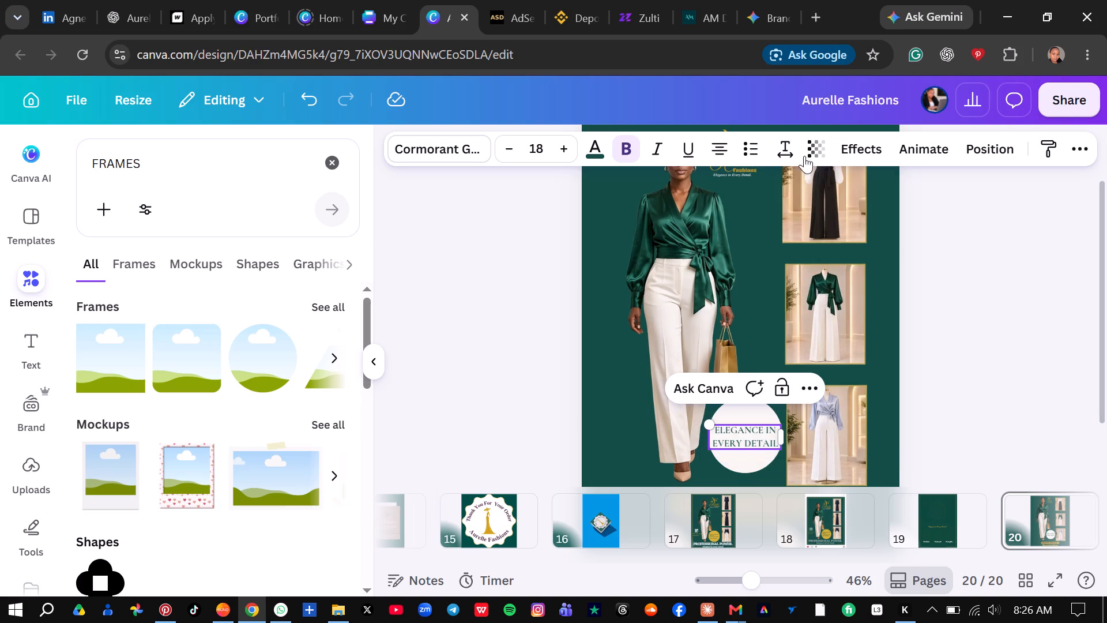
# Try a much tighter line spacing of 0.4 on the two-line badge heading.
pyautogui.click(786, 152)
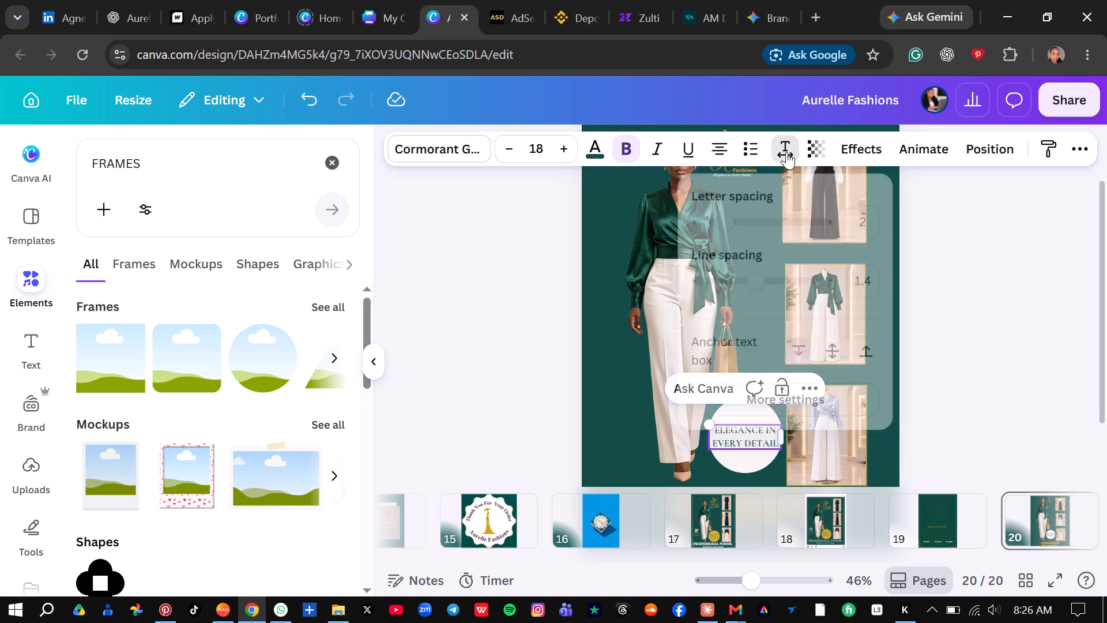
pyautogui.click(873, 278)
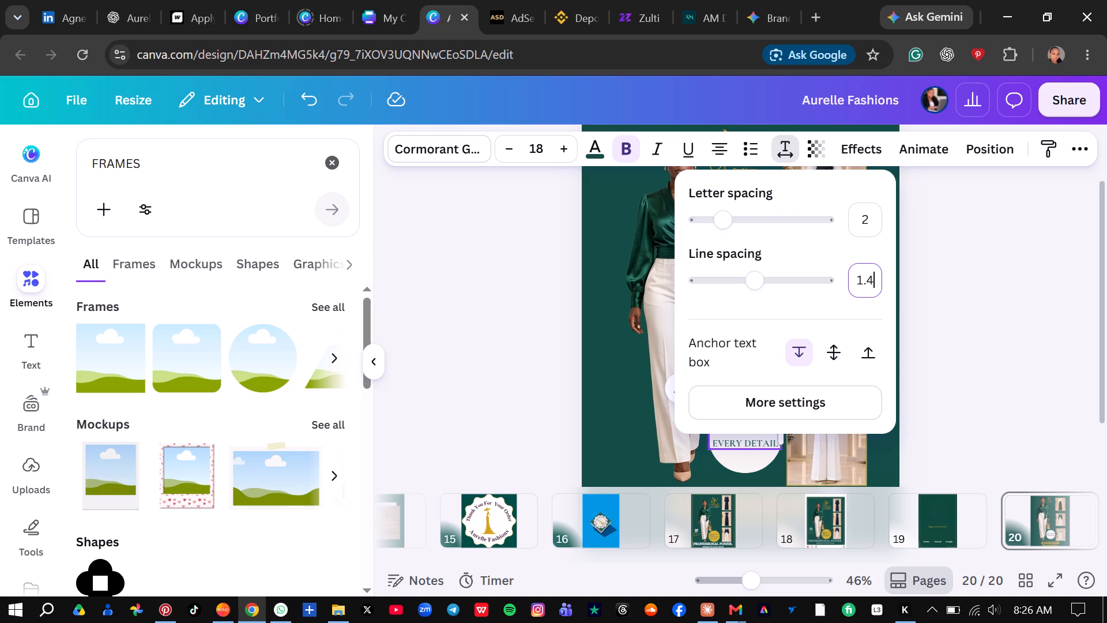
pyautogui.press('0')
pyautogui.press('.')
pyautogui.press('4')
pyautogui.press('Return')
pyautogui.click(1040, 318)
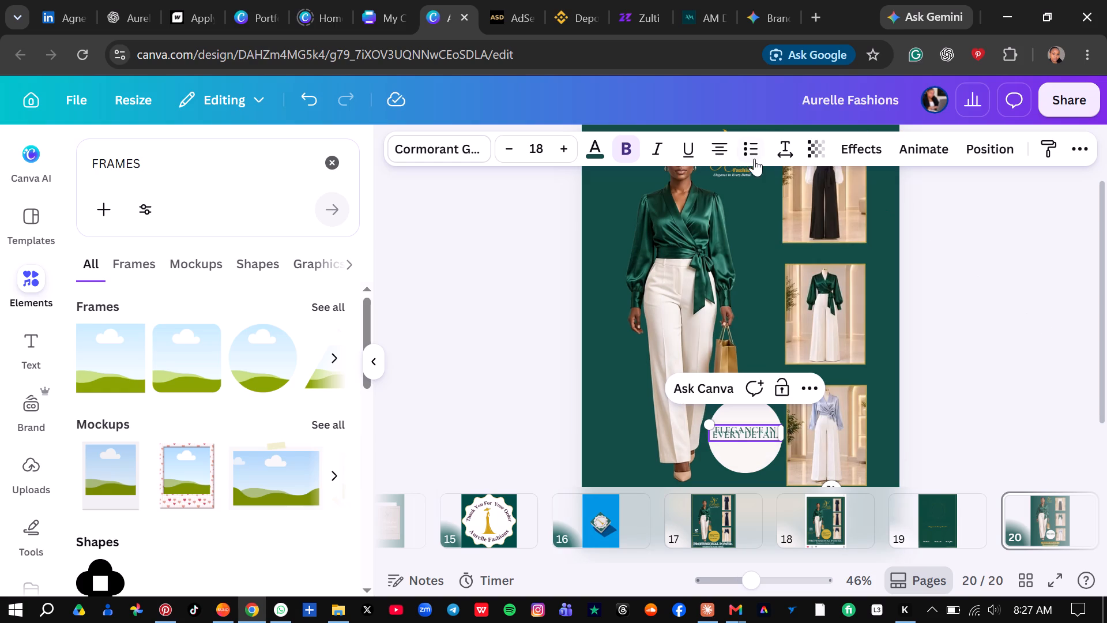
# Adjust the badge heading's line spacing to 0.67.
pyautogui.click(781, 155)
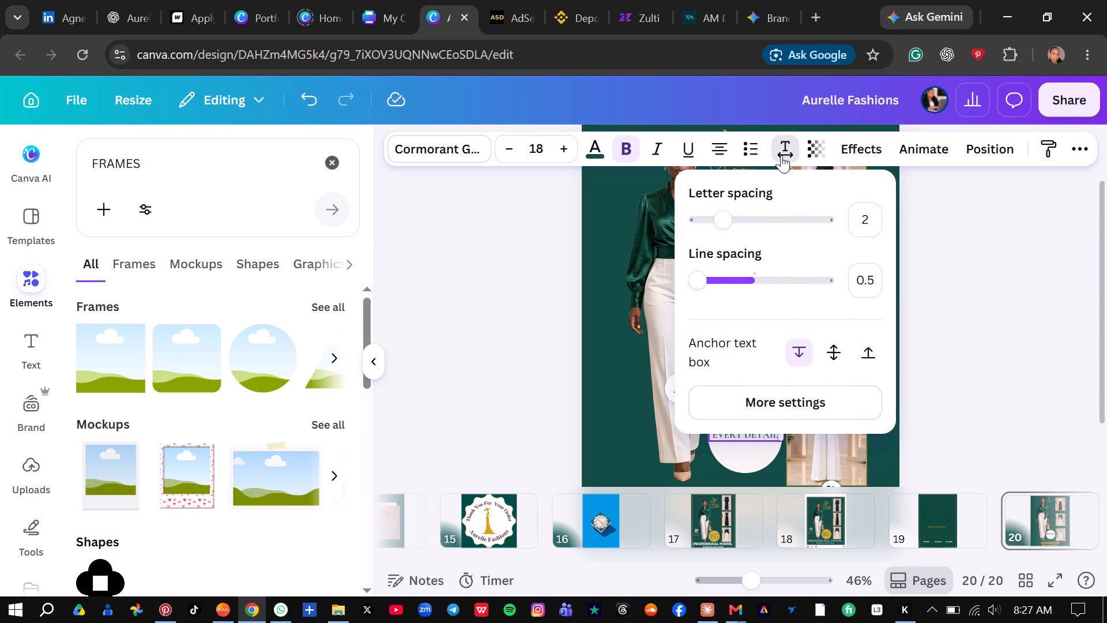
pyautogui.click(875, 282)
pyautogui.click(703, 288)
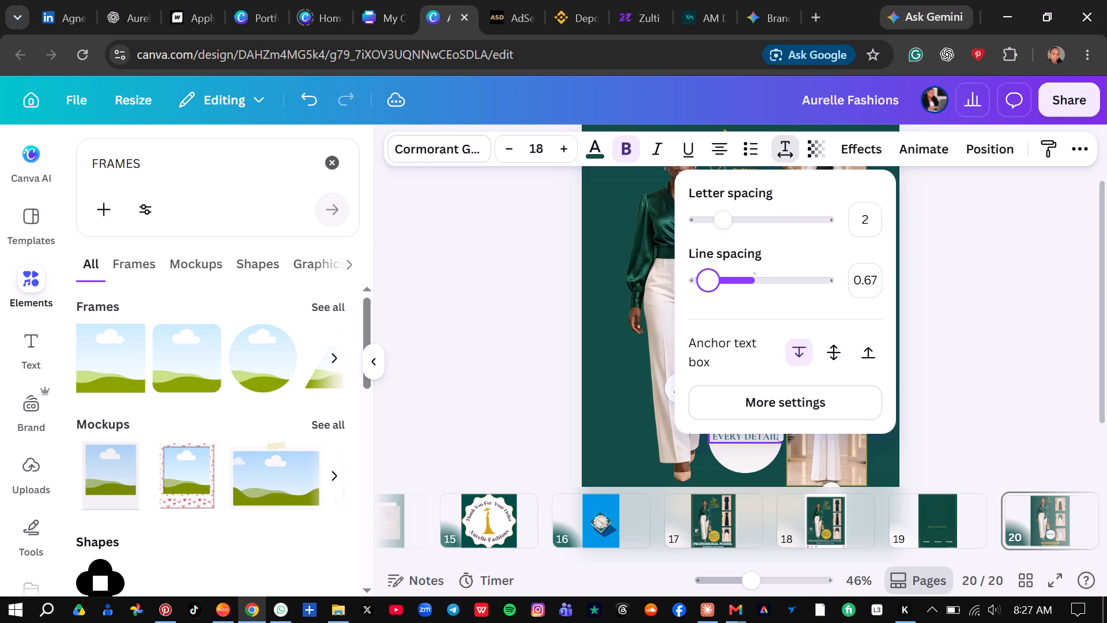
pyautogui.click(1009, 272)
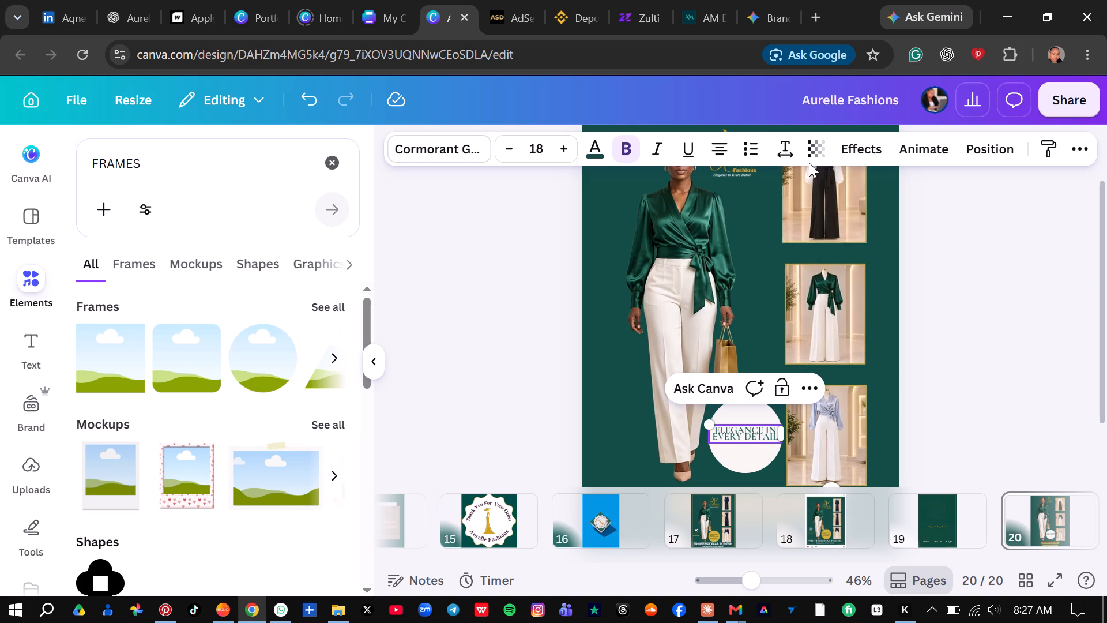
# Adjust the badge heading's line spacing to 0.75.
pyautogui.click(791, 157)
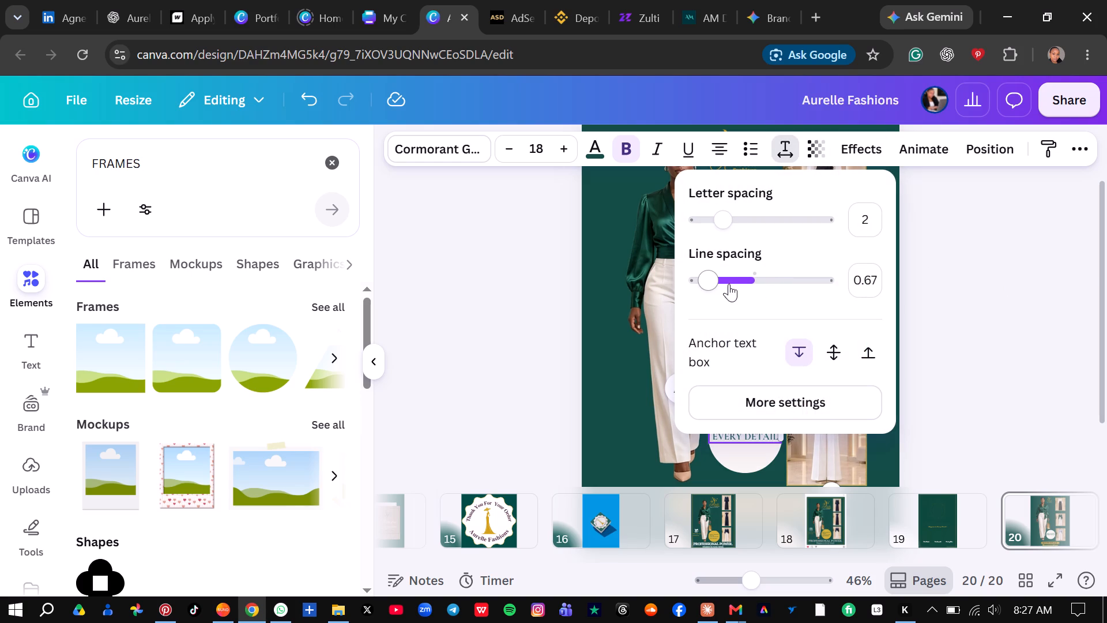
pyautogui.click(711, 286)
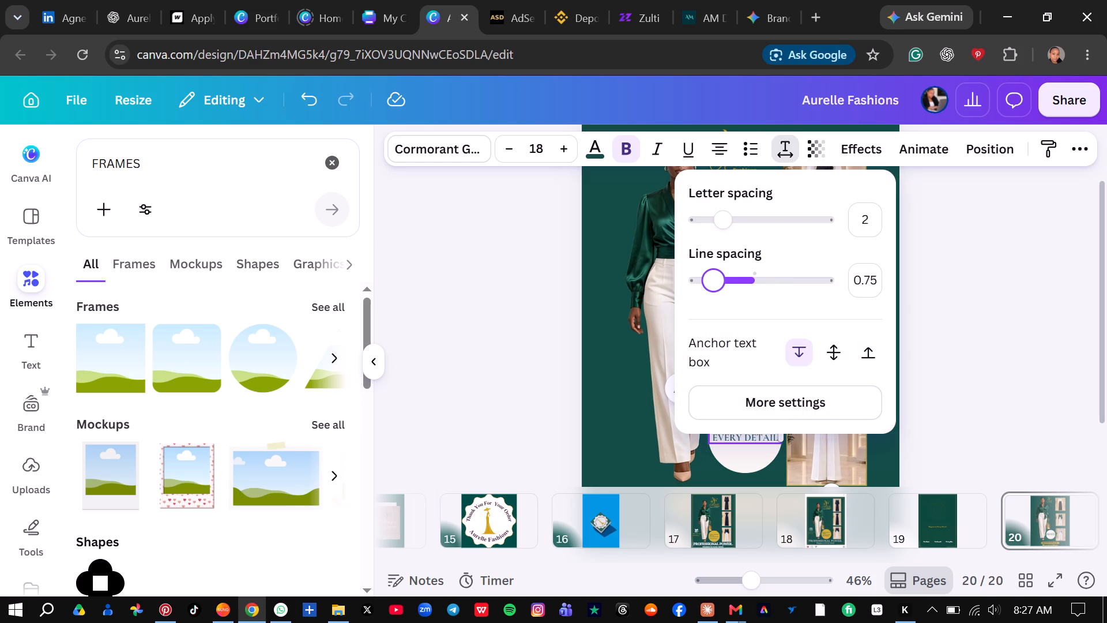
pyautogui.click(963, 293)
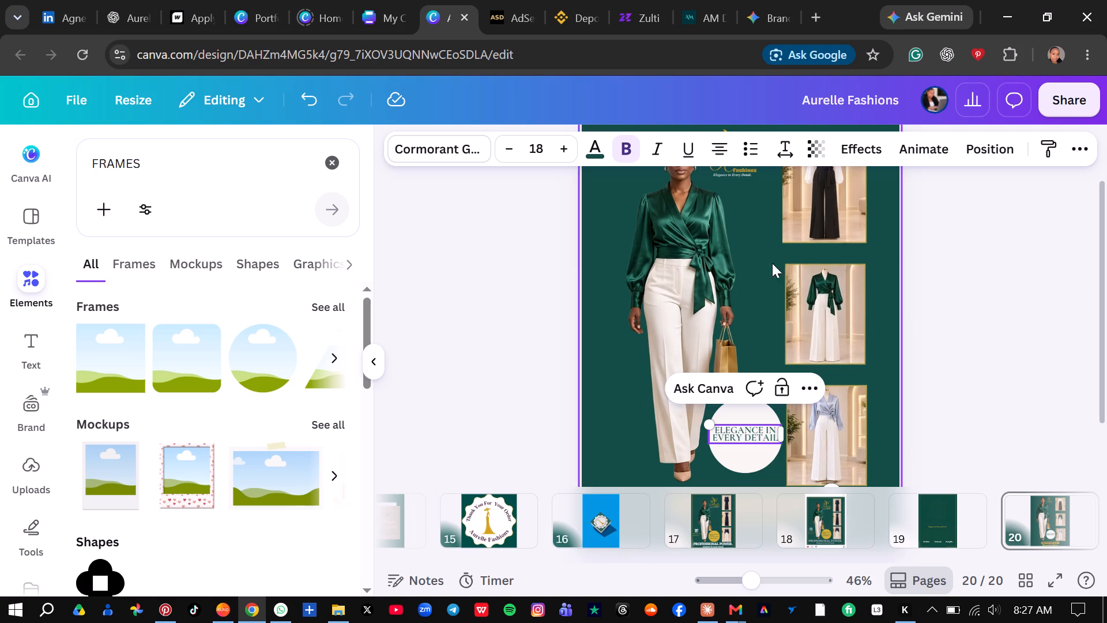
# Change the badge heading's text alignment to left.
pyautogui.click(715, 148)
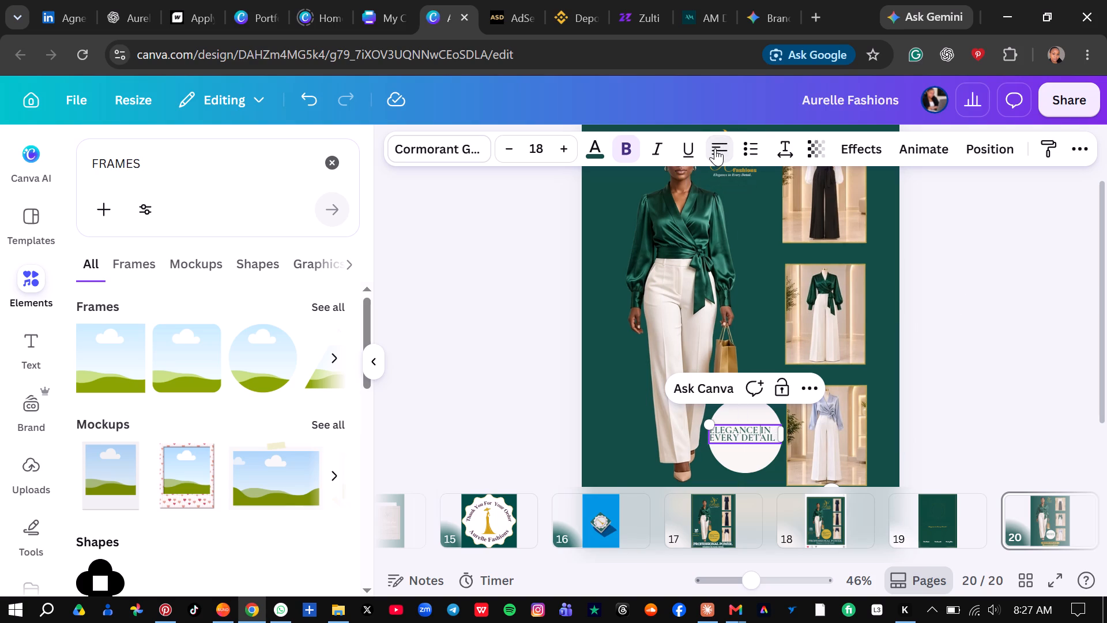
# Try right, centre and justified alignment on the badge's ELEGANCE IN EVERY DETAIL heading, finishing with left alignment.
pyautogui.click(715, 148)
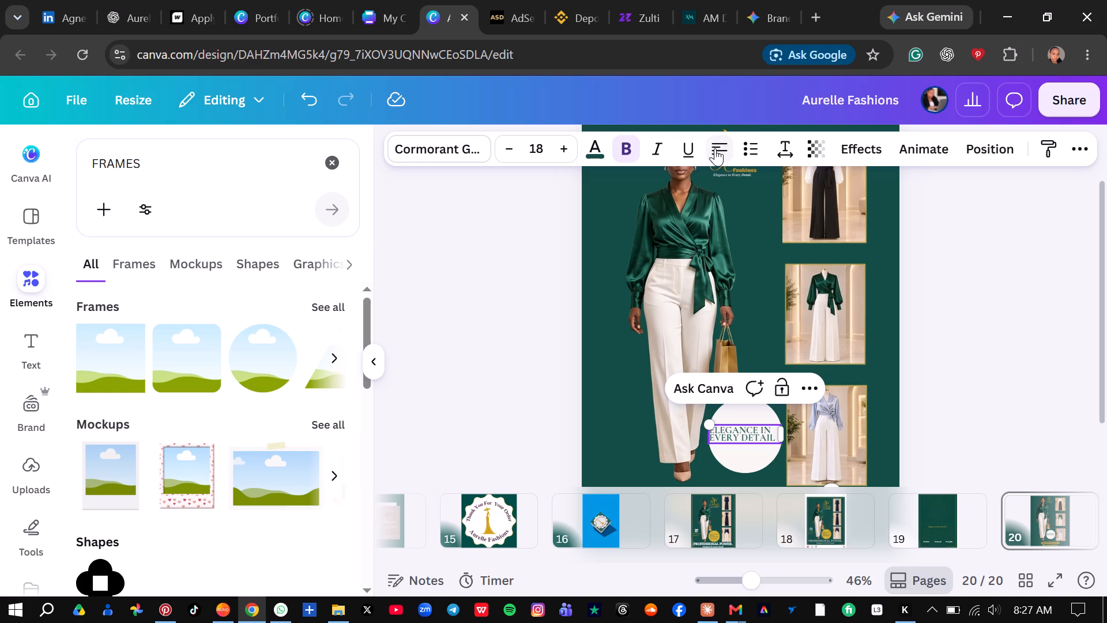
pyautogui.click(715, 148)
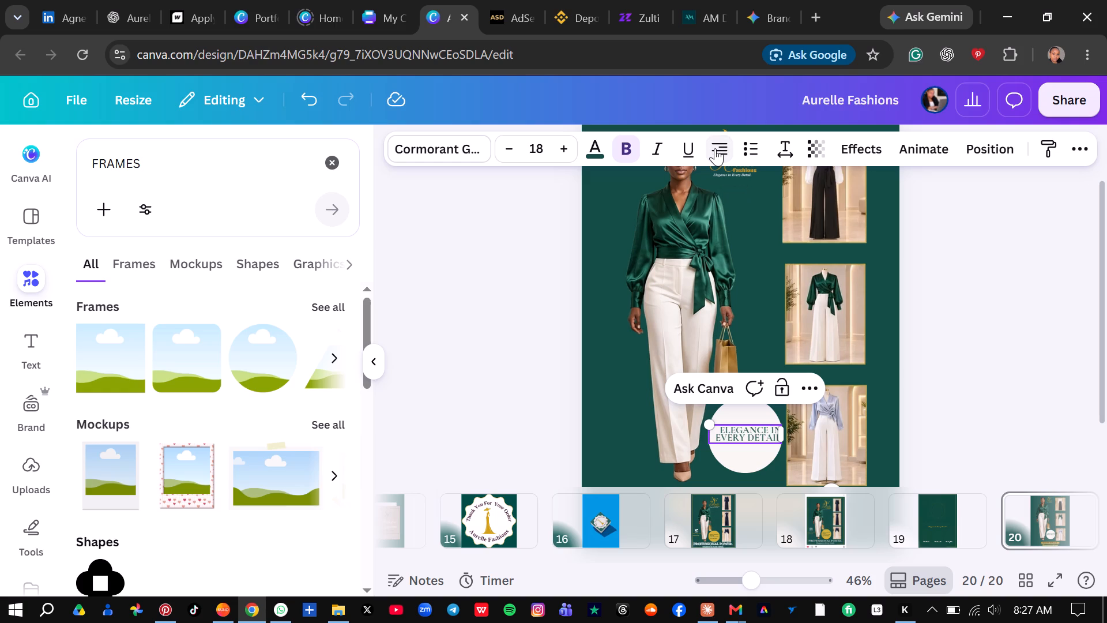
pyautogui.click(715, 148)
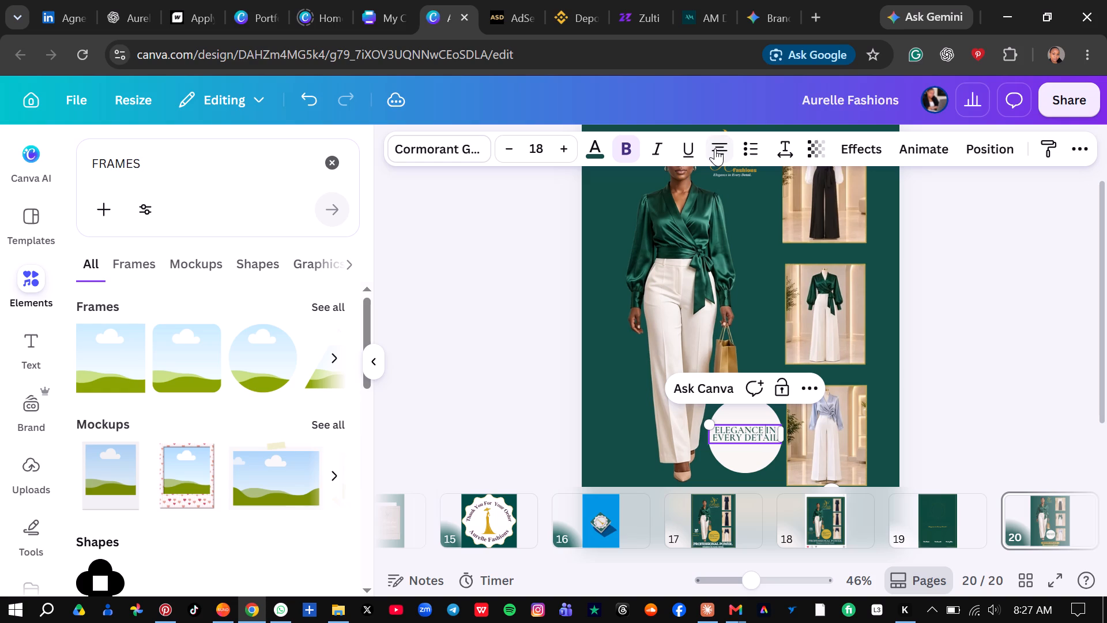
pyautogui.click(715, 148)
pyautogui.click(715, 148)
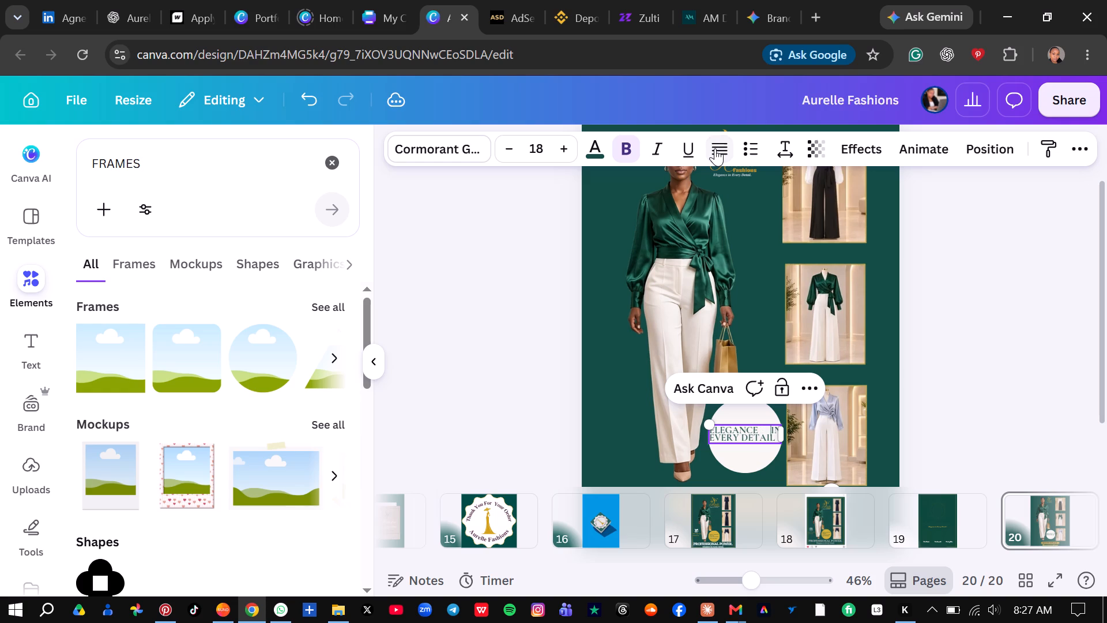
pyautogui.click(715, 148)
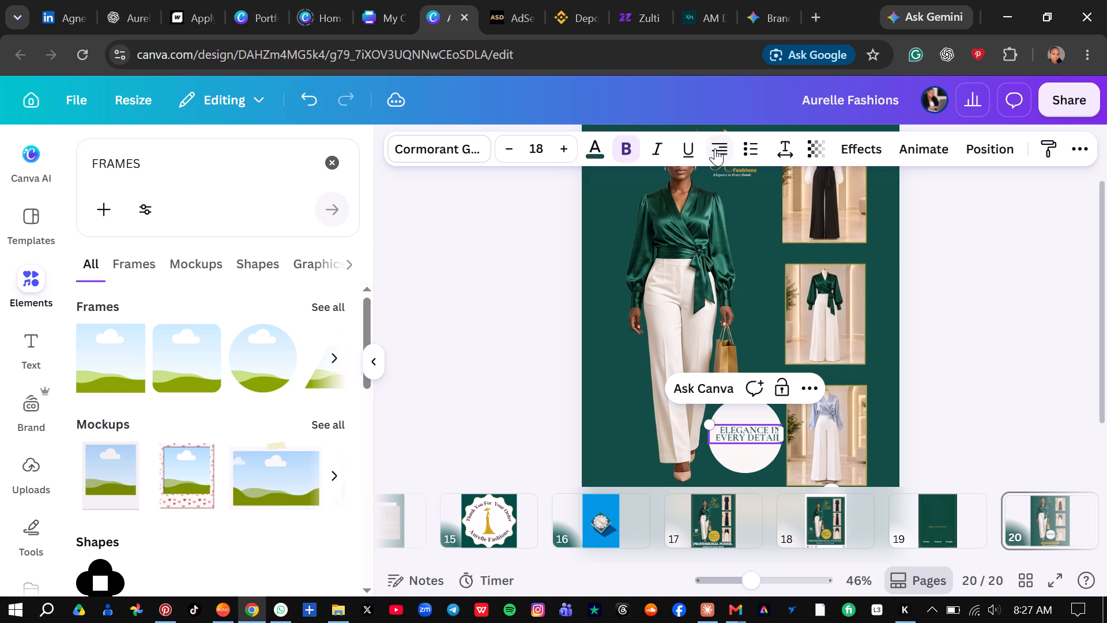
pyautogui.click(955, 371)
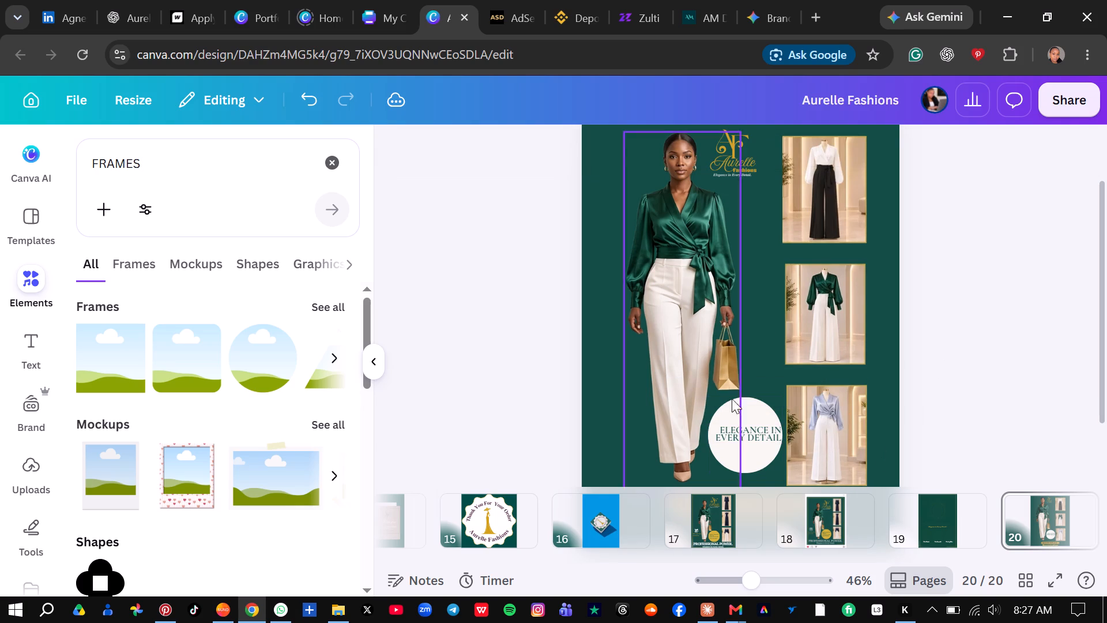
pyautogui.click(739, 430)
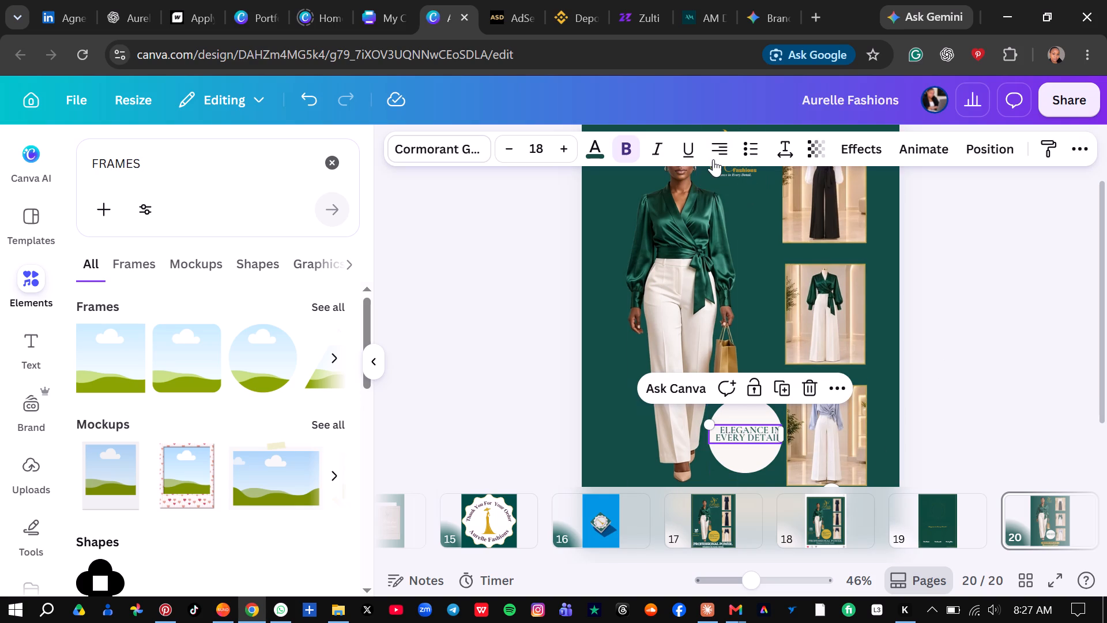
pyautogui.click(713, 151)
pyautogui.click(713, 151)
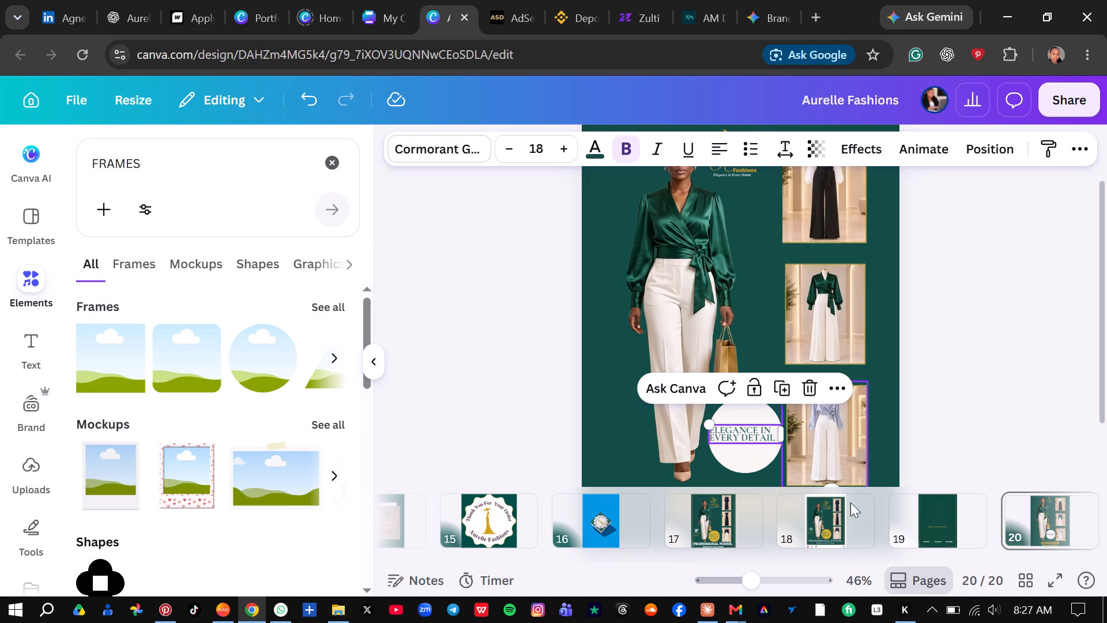
# Duplicate the NEW OFFICE WEAR COLLECTION OUT NOW! text on page 17 and move the copy onto page 20.
pyautogui.click(708, 526)
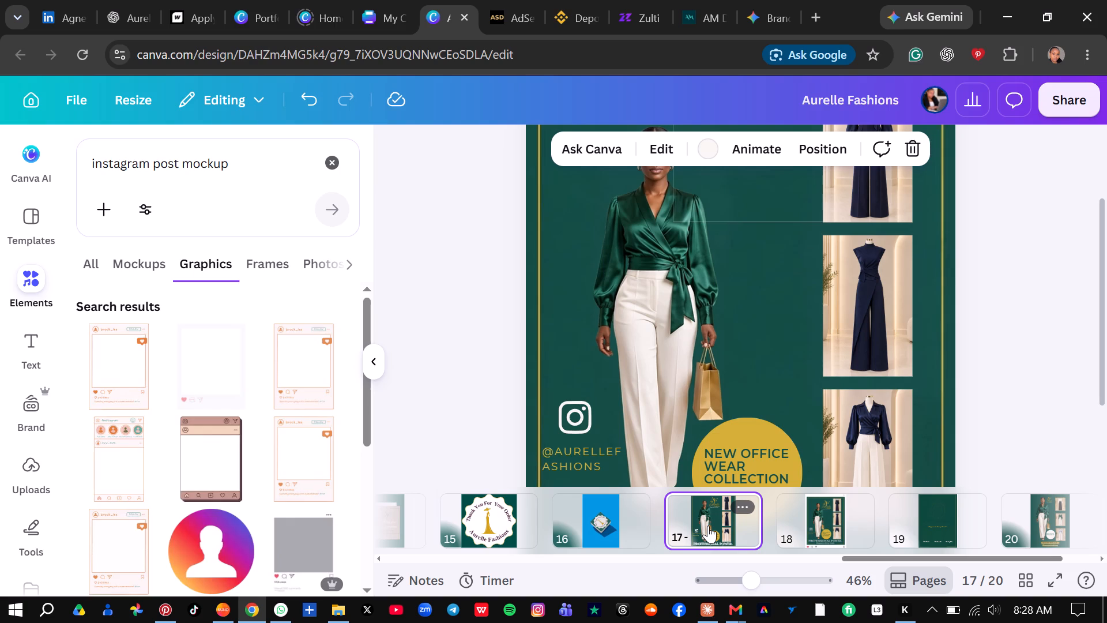
pyautogui.click(743, 467)
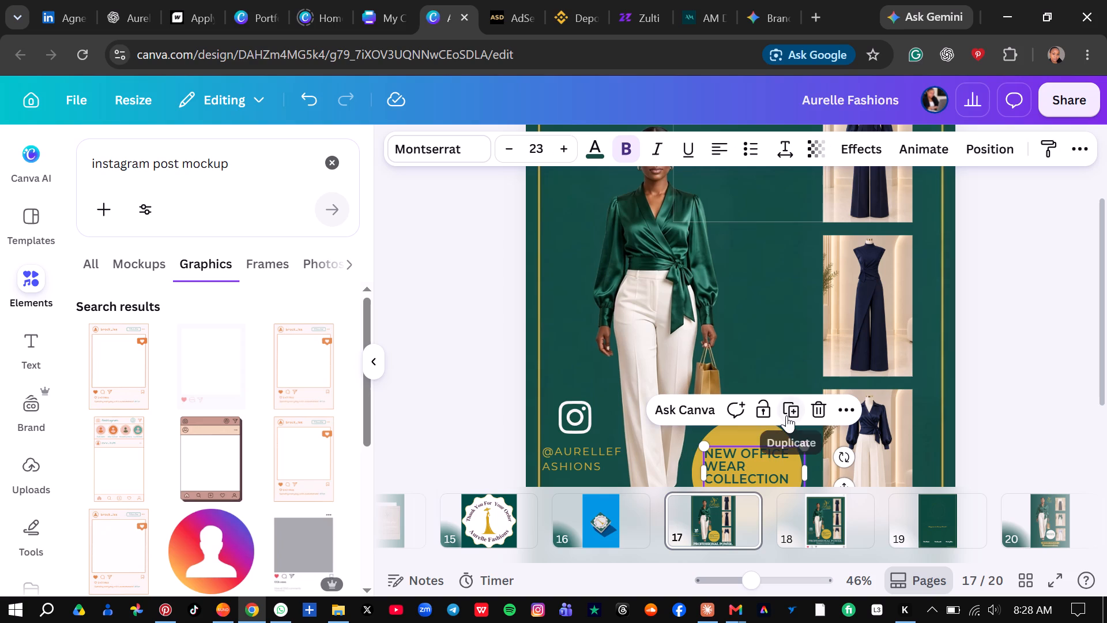
pyautogui.click(786, 415)
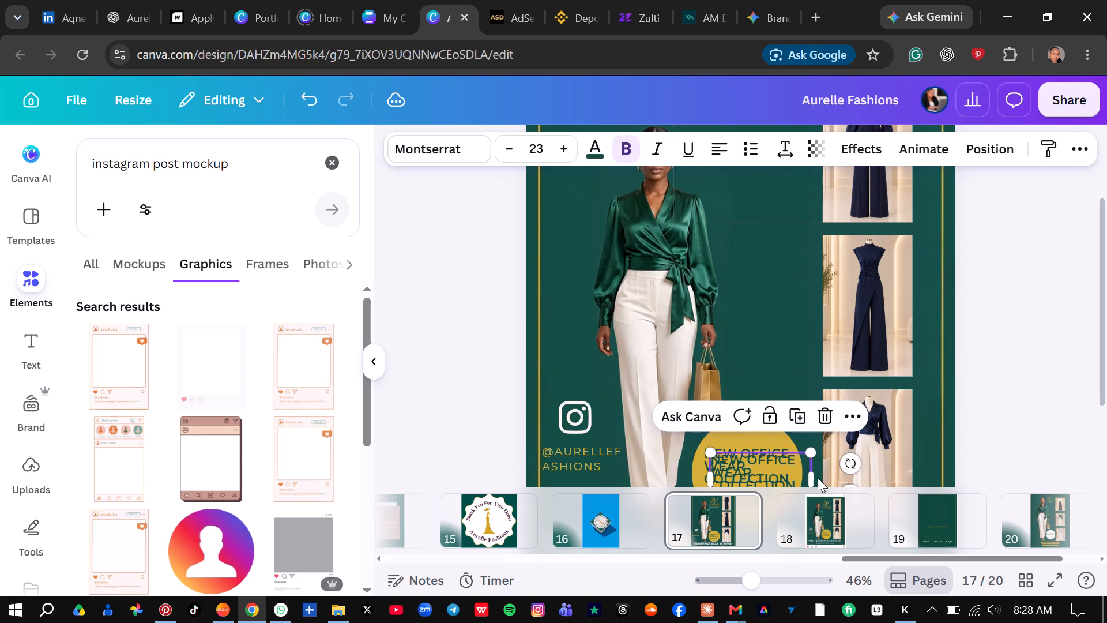
pyautogui.moveTo(765, 469); pyautogui.dragTo(1042, 530)
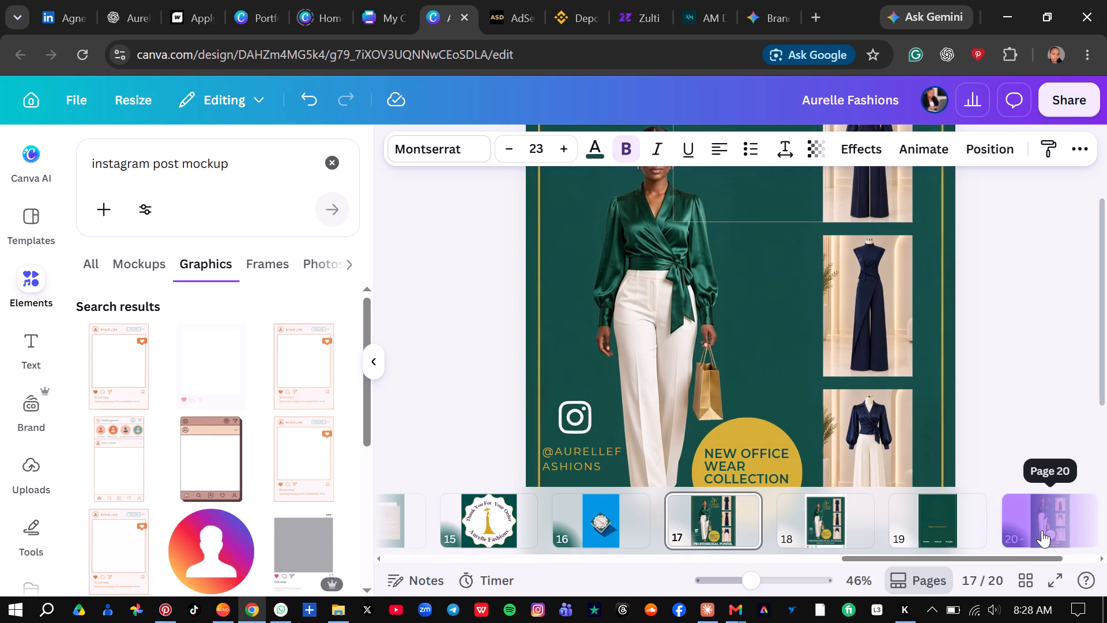
pyautogui.moveTo(1042, 530); pyautogui.dragTo(766, 386)
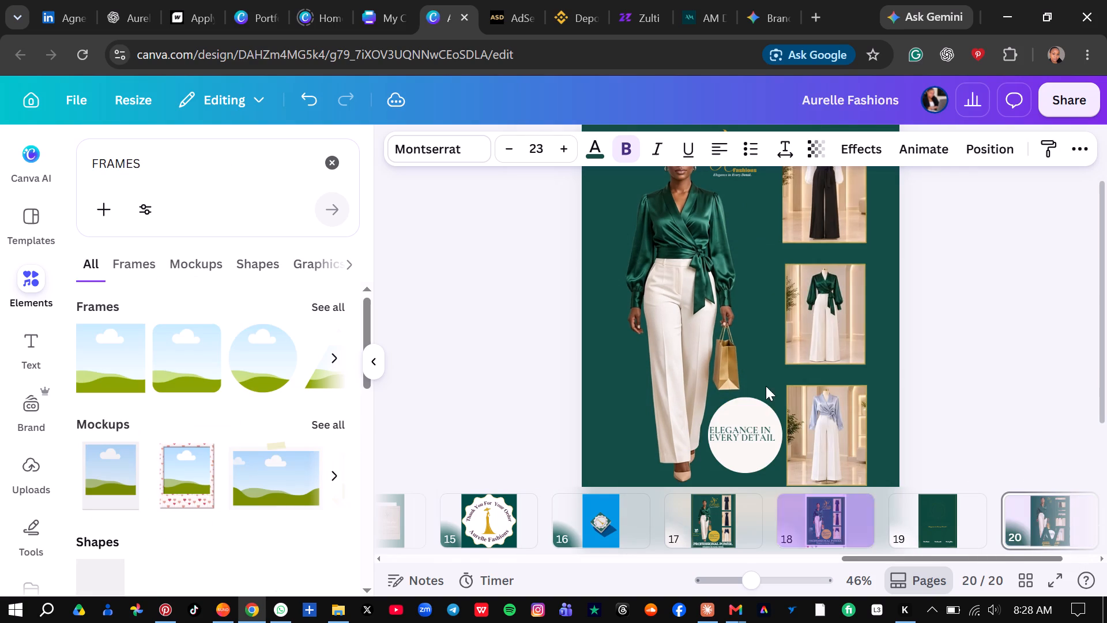
pyautogui.moveTo(766, 386); pyautogui.dragTo(747, 377)
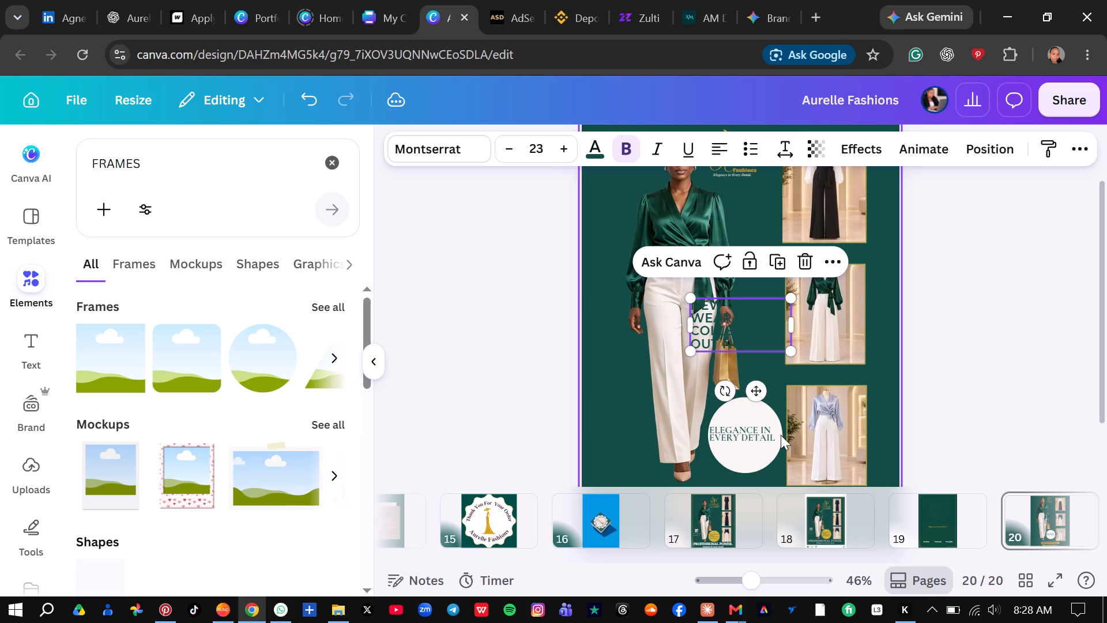
# Delete the ELEGANCE IN EVERY DETAIL heading from the circular badge on page 20.
pyautogui.click(752, 441)
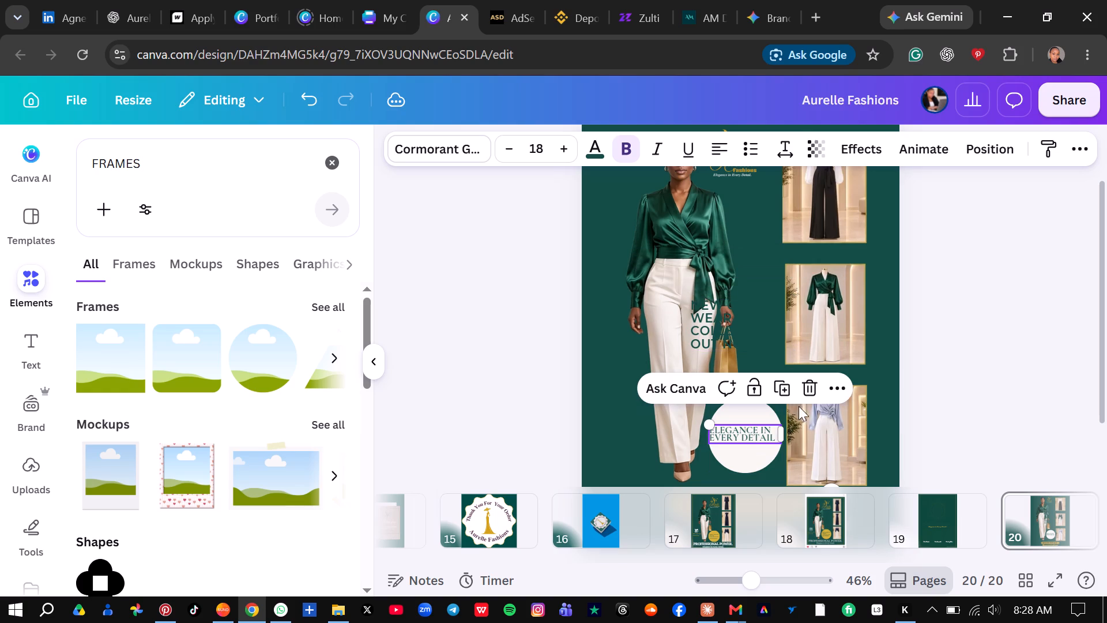
pyautogui.click(809, 391)
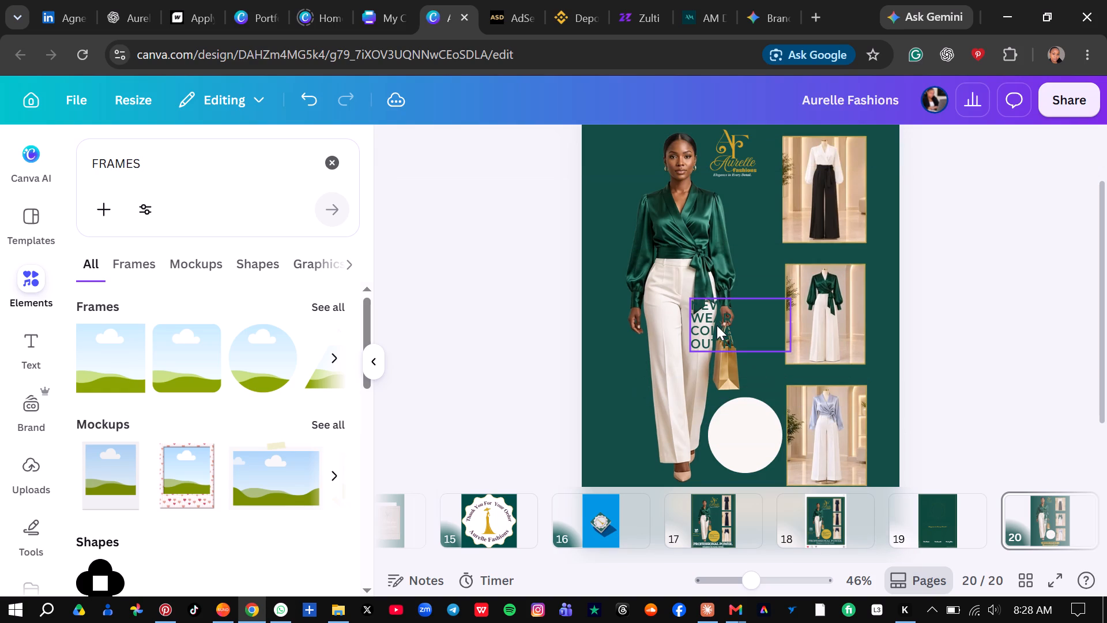
# Place the NEW OFFICE WEAR COLLECTION OUT NOW! text in the white circle, scaled to about size 15.7 and centred.
pyautogui.moveTo(717, 325); pyautogui.dragTo(733, 438)
pyautogui.moveTo(806, 406); pyautogui.dragTo(771, 416)
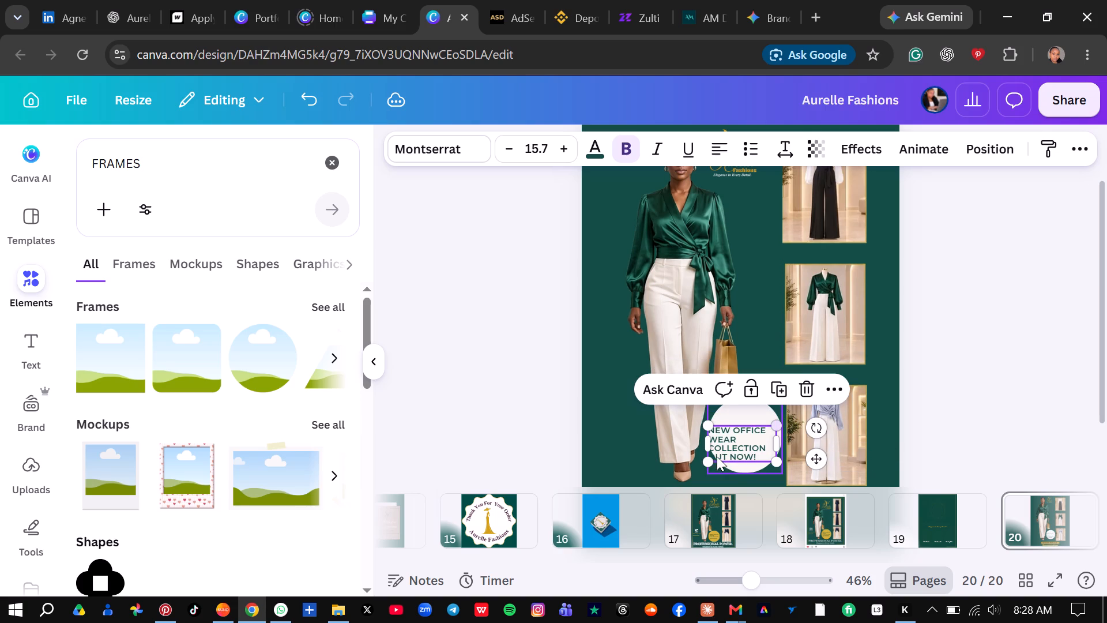
pyautogui.moveTo(710, 459); pyautogui.dragTo(722, 450)
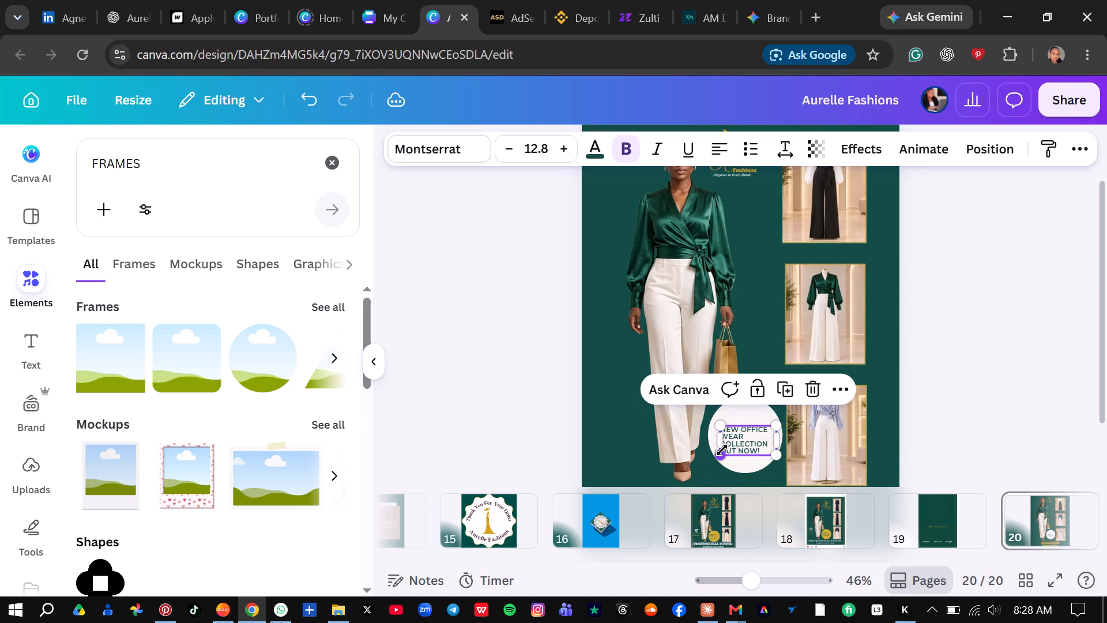
pyautogui.moveTo(743, 438); pyautogui.dragTo(743, 429)
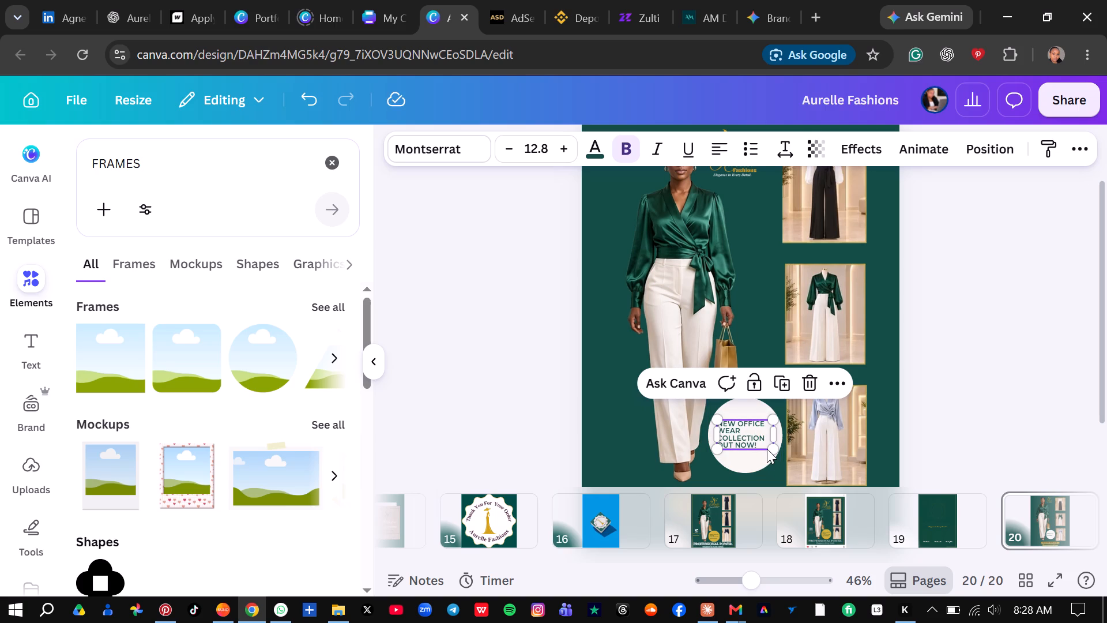
pyautogui.click(775, 448)
pyautogui.click(720, 418)
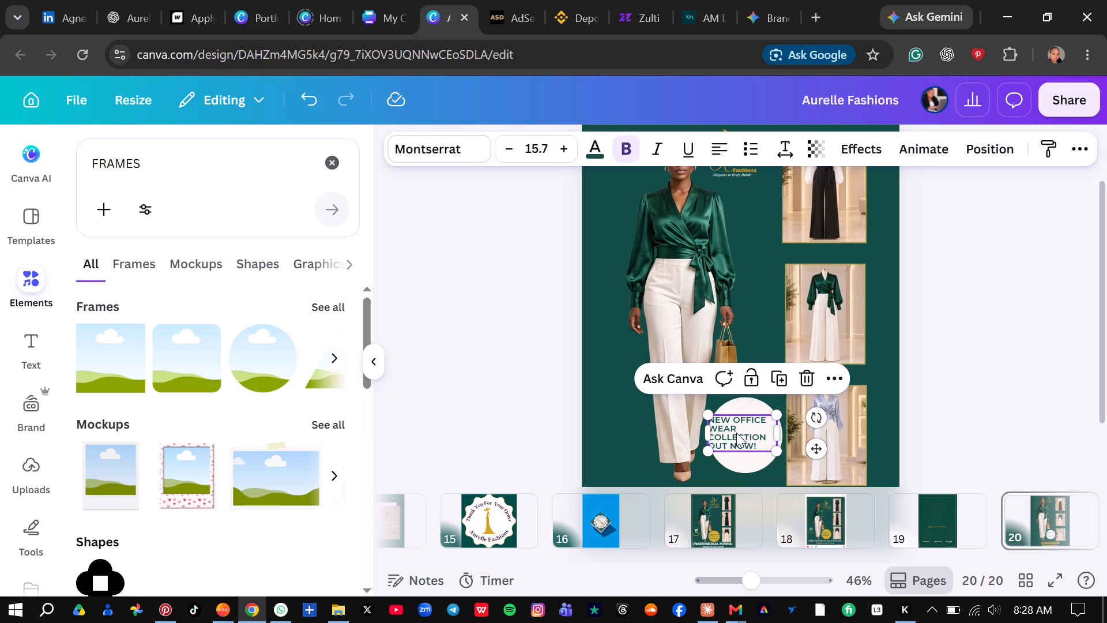
pyautogui.moveTo(736, 433); pyautogui.dragTo(745, 433)
pyautogui.click(931, 387)
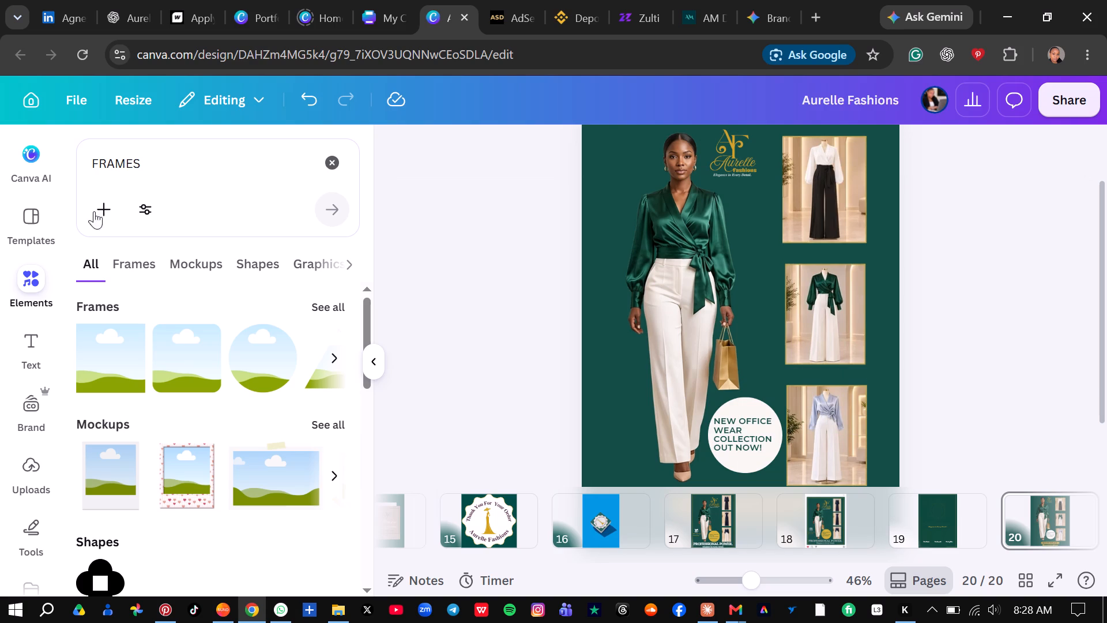
# Replace the FRAMES search in the elements library with a search for callout.
pyautogui.click(331, 163)
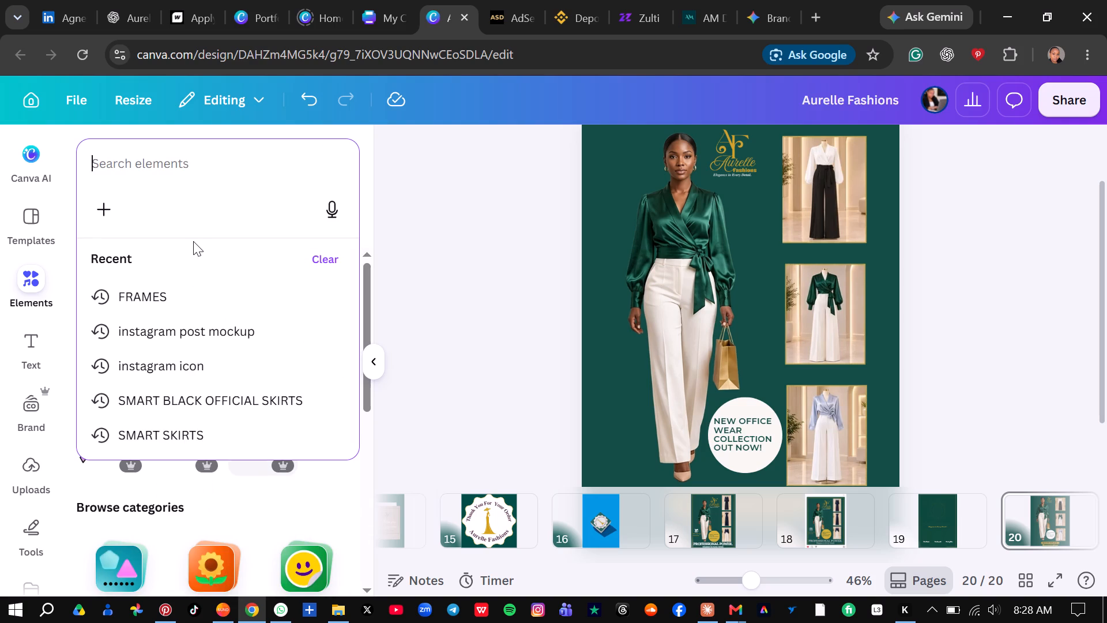
pyautogui.click(411, 234)
pyautogui.click(165, 174)
pyautogui.write('CA')
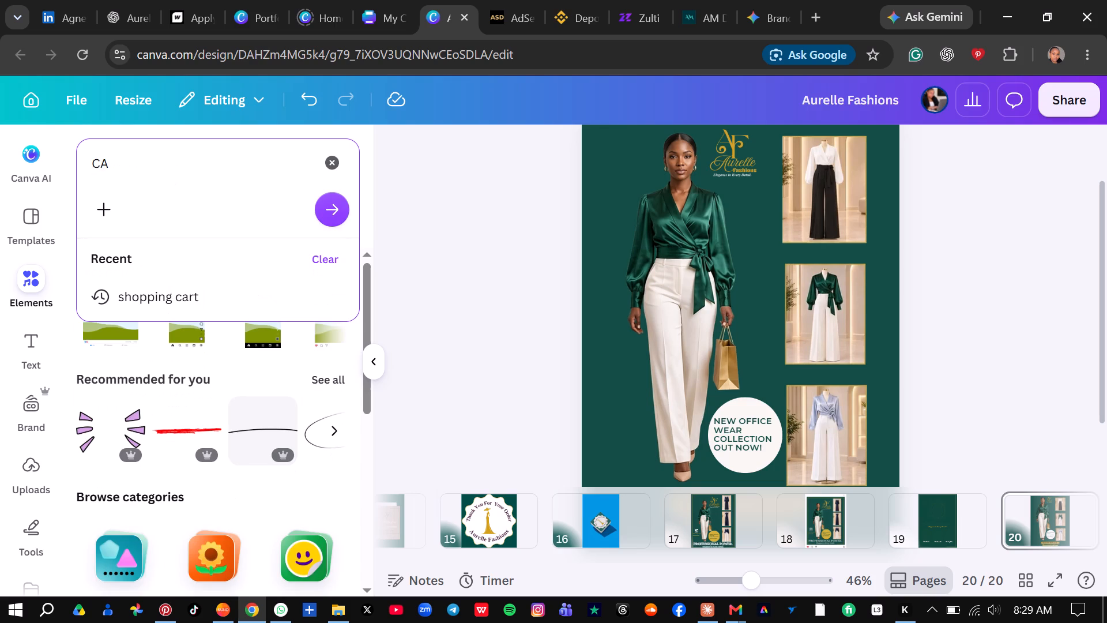
pyautogui.write('LL')
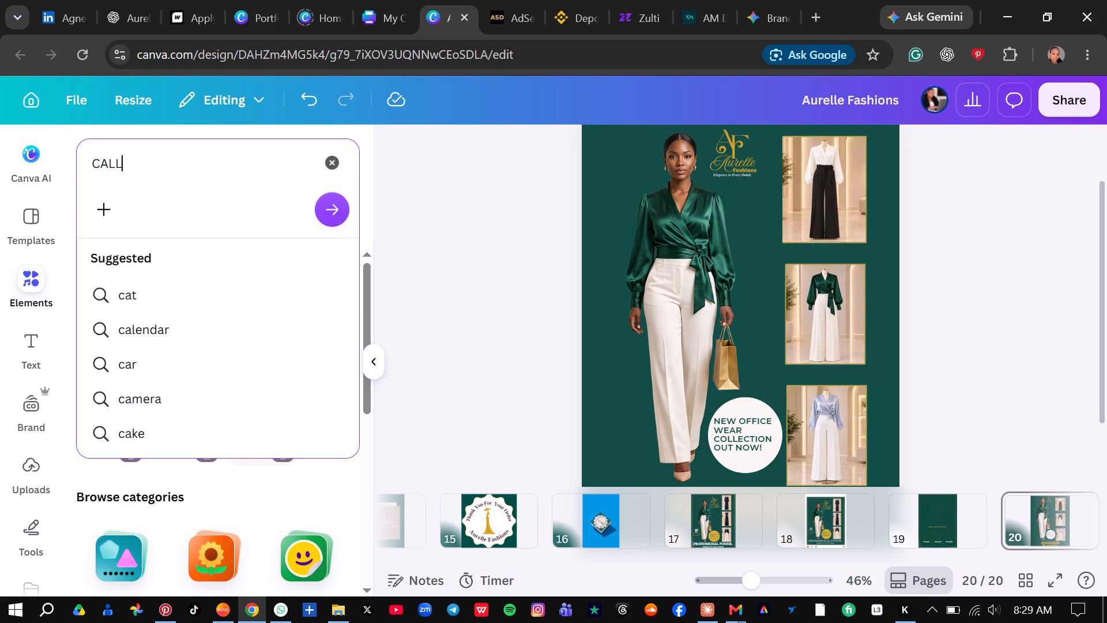
pyautogui.press('space')
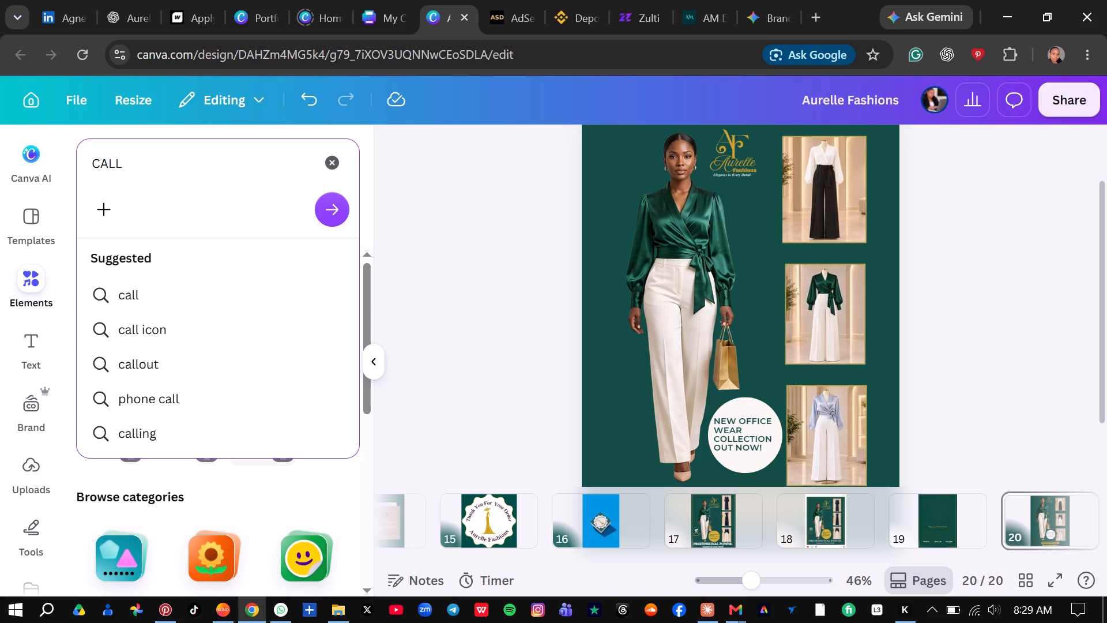
pyautogui.click(149, 369)
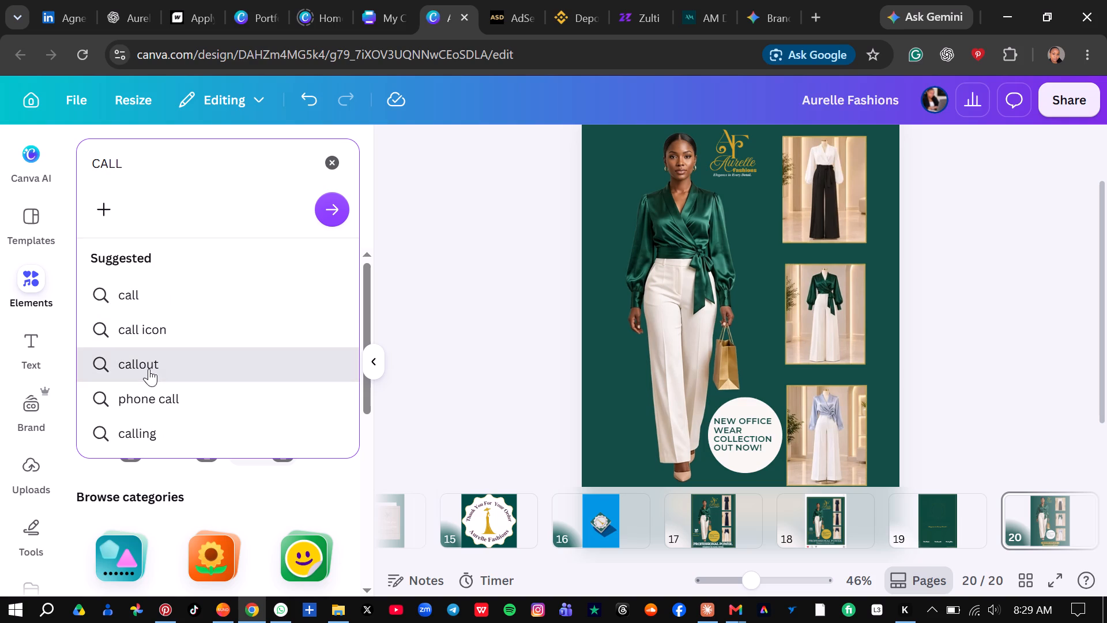
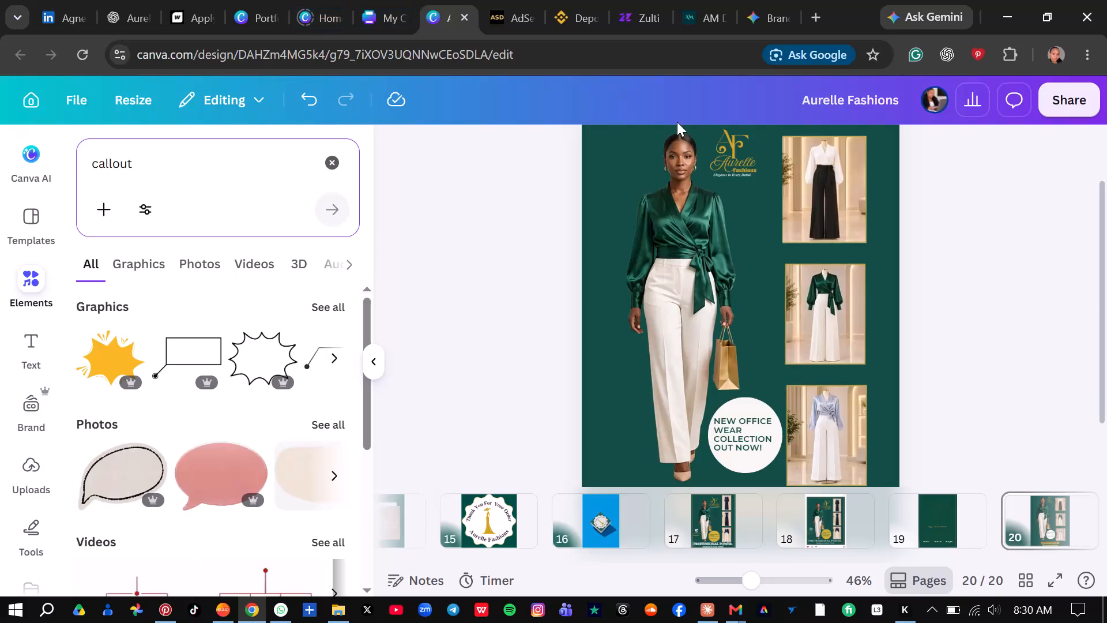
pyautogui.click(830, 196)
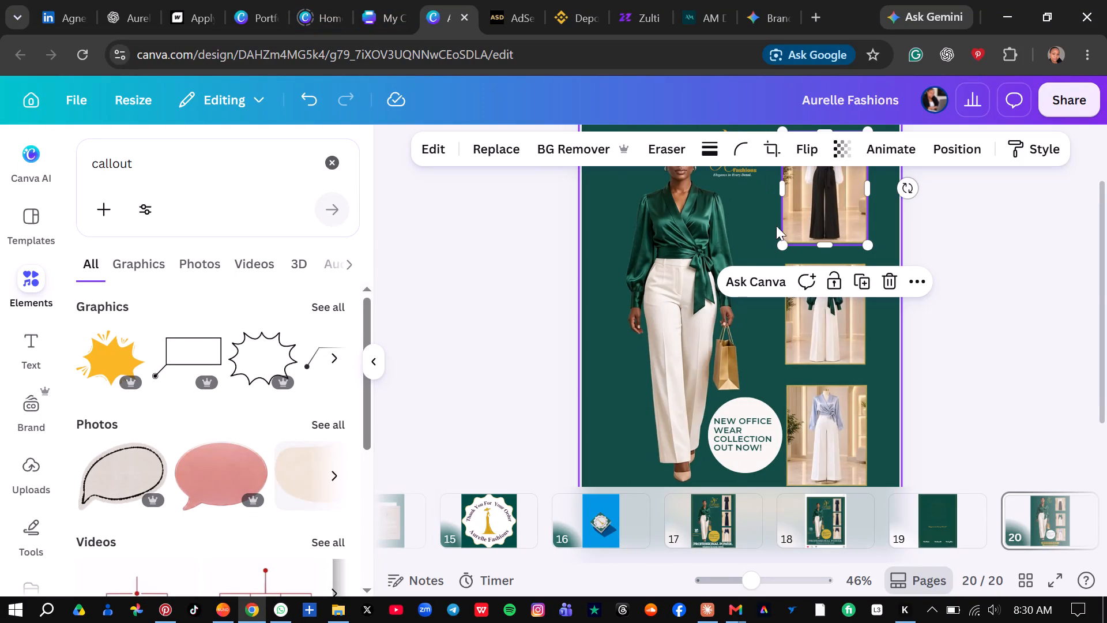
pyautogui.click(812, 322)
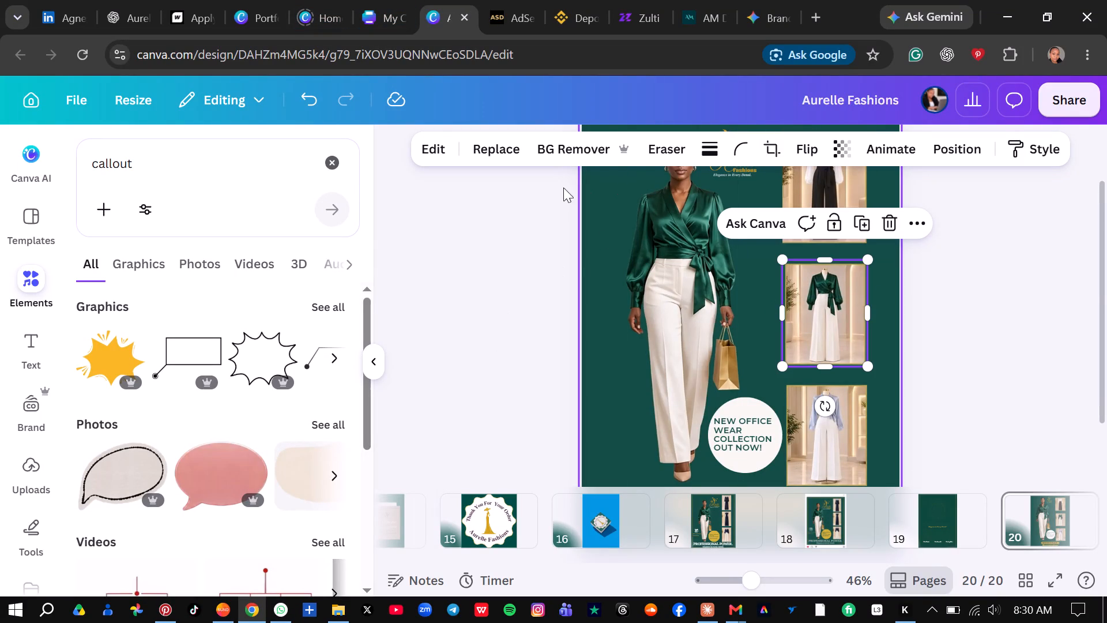
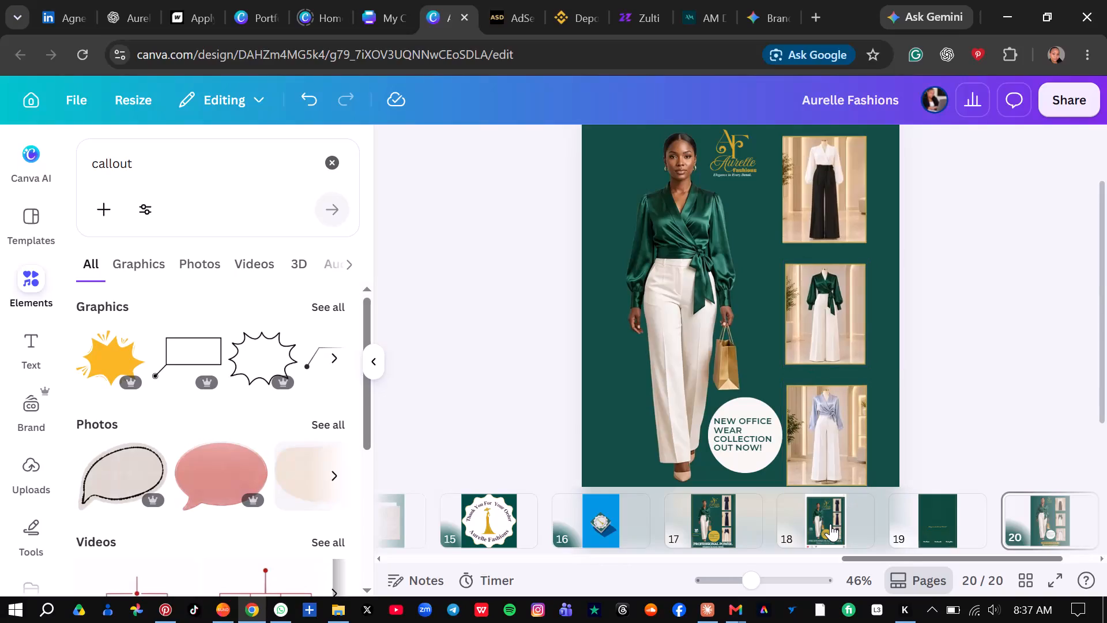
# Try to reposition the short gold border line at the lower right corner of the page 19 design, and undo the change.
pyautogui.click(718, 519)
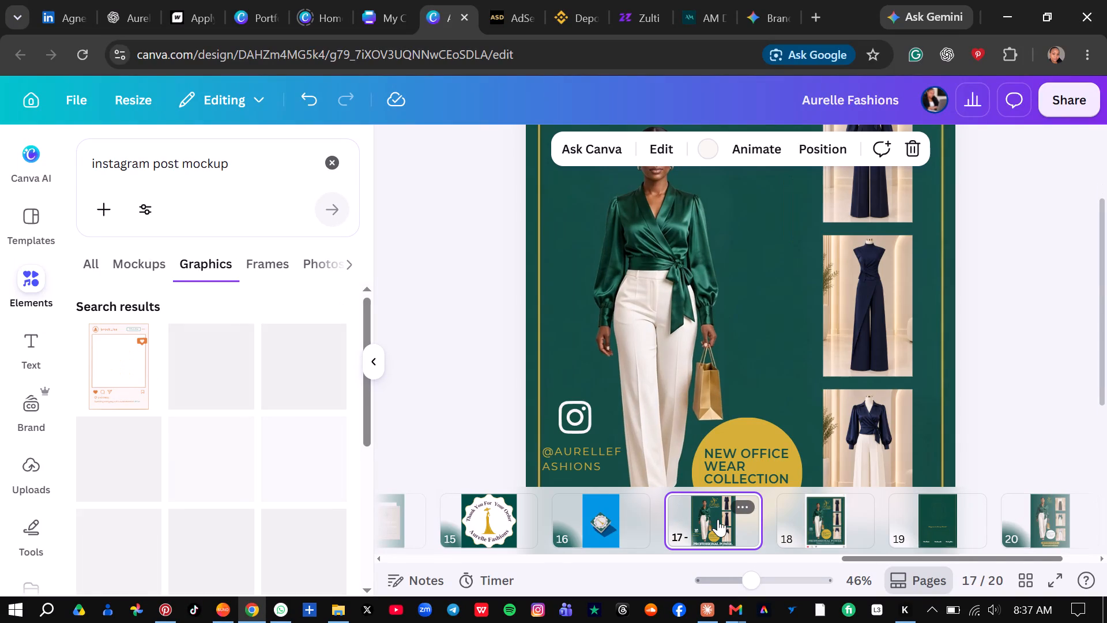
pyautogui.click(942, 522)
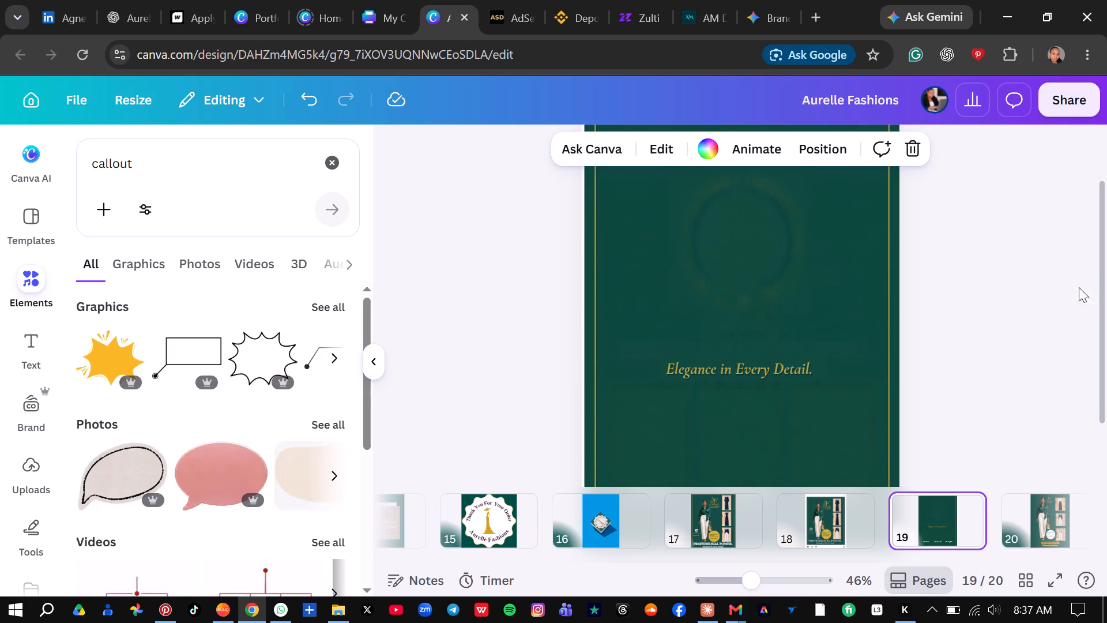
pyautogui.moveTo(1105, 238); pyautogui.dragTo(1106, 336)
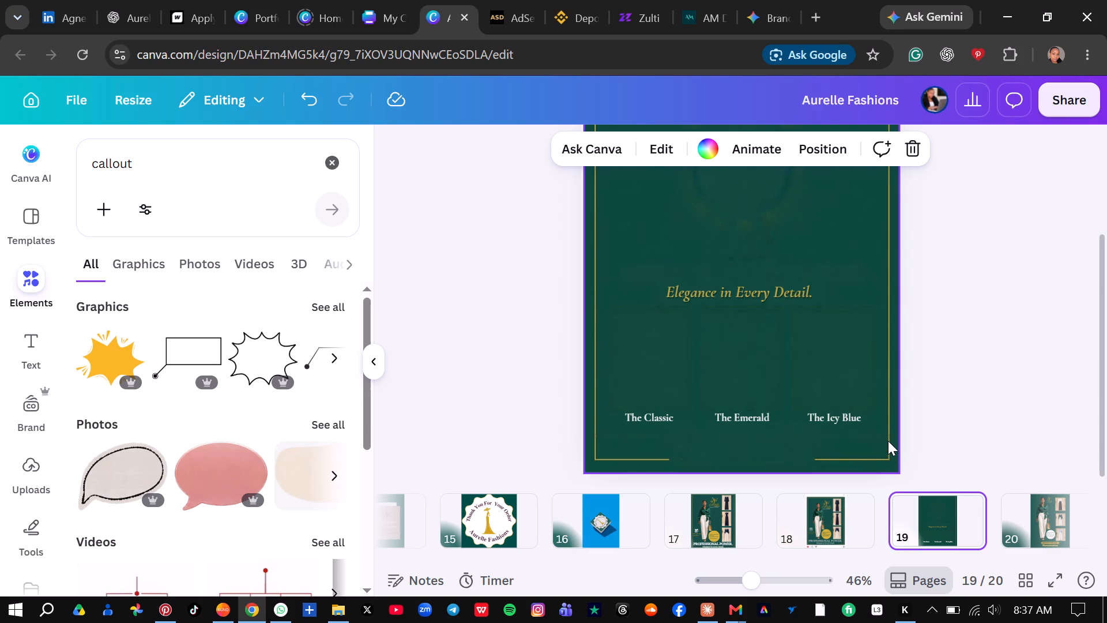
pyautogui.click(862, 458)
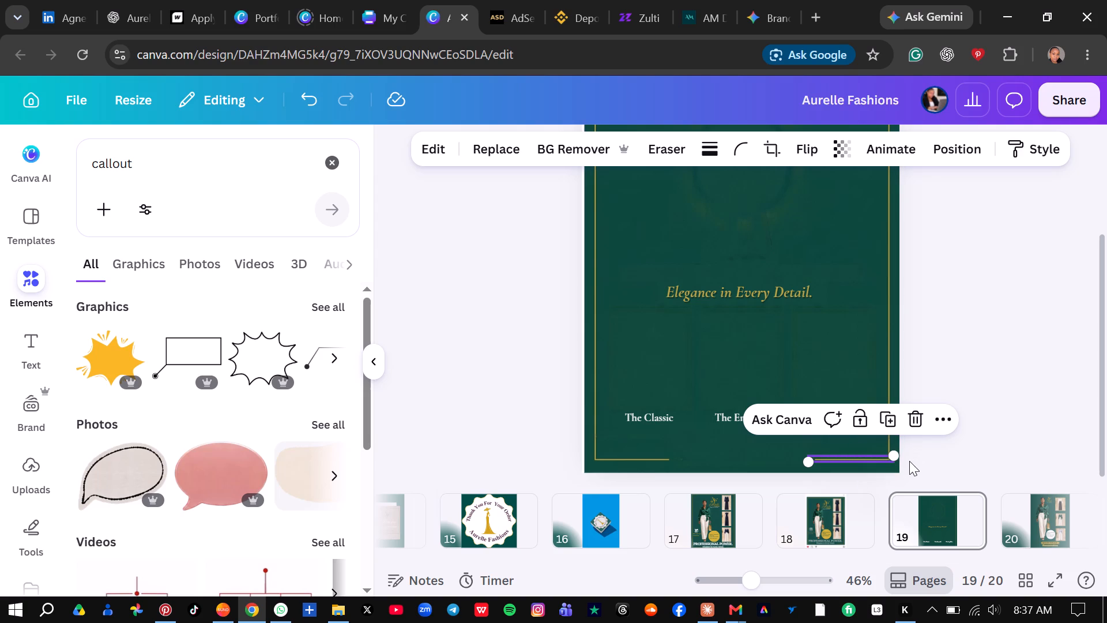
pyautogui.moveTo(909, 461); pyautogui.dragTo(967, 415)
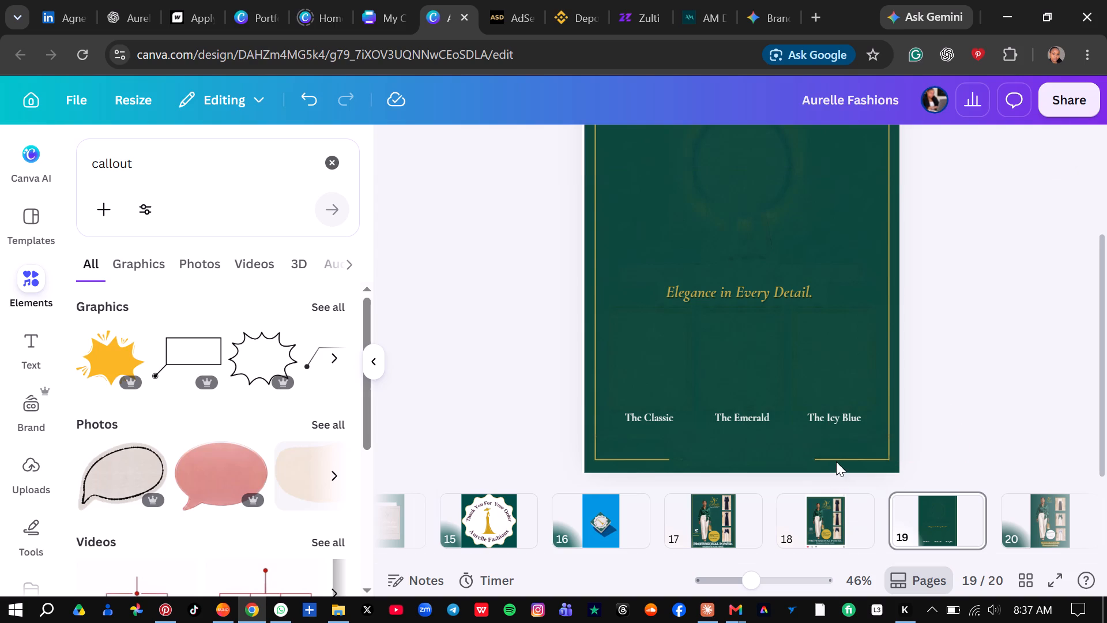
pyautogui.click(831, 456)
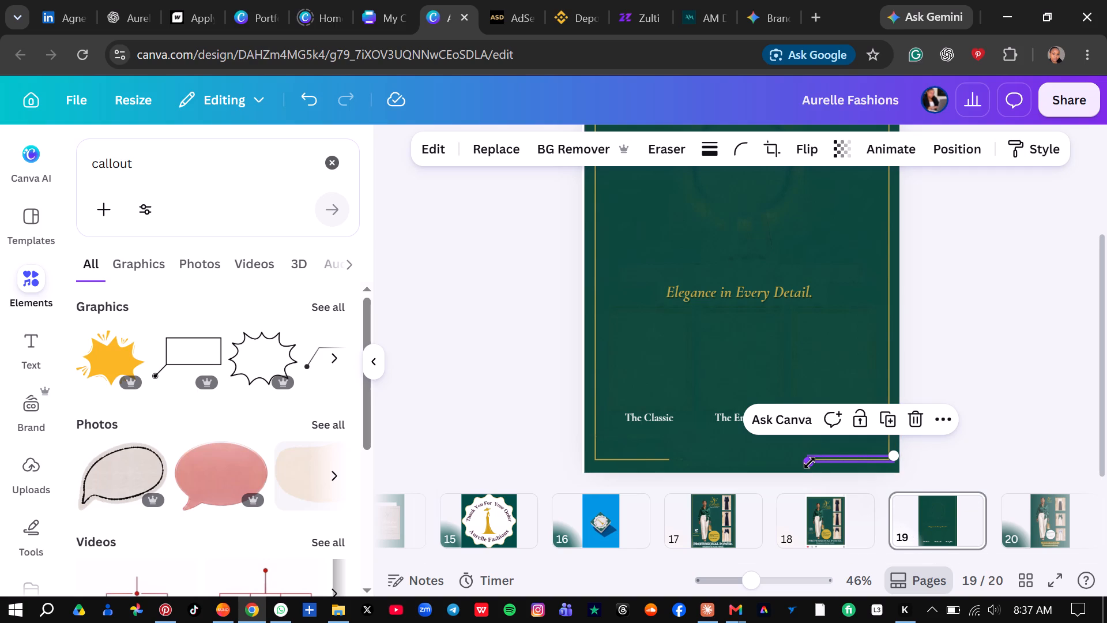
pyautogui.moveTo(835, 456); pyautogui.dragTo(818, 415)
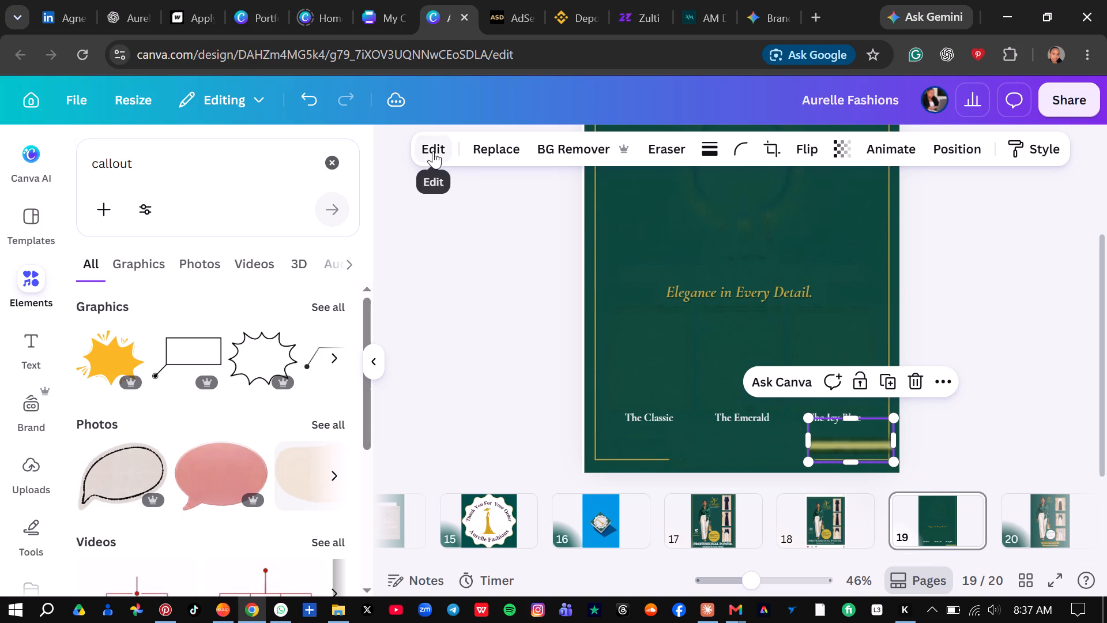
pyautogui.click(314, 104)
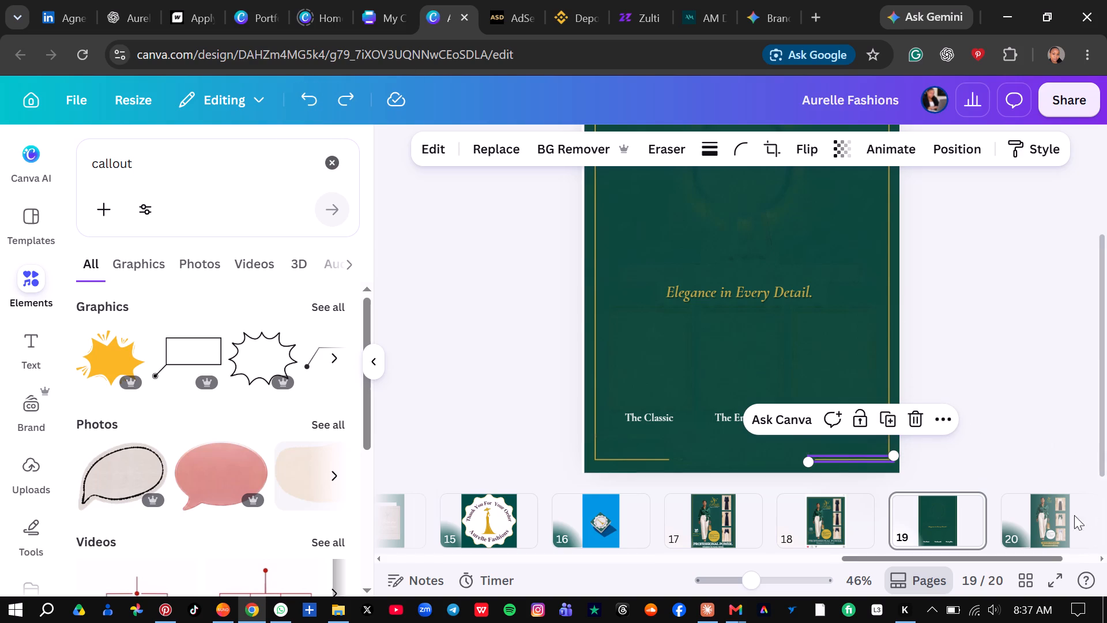
pyautogui.moveTo(755, 580); pyautogui.dragTo(714, 562)
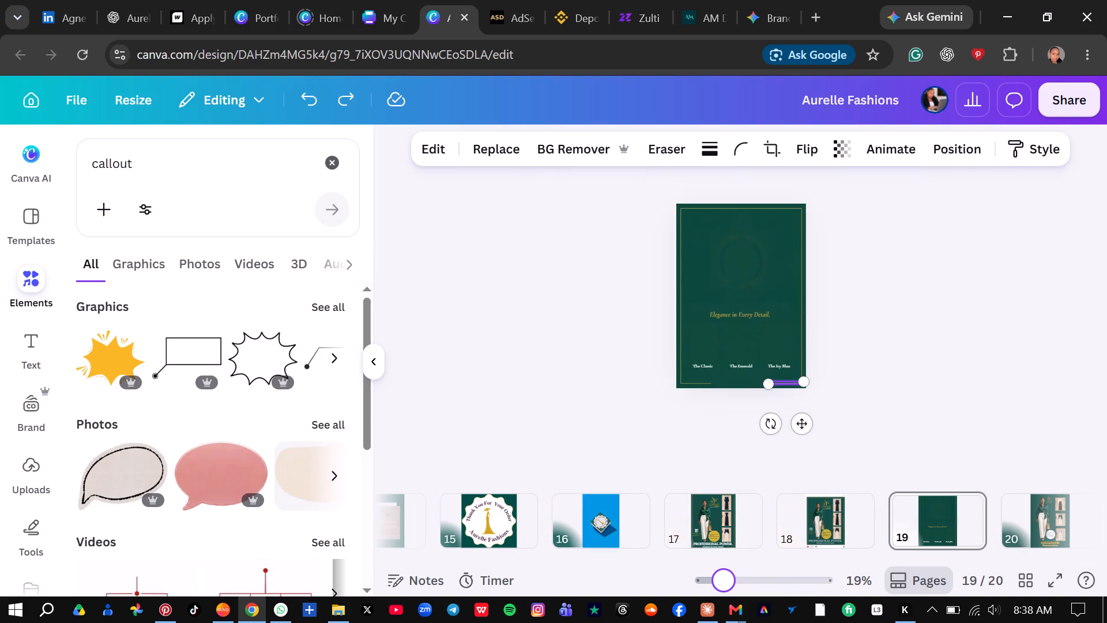
pyautogui.moveTo(714, 562); pyautogui.dragTo(720, 562)
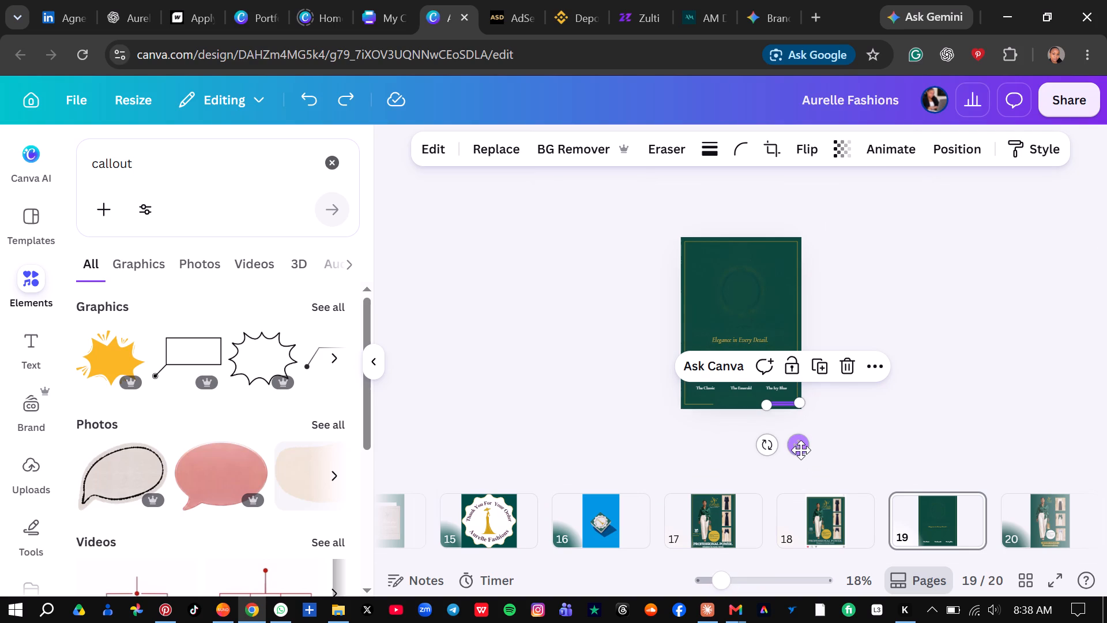
pyautogui.moveTo(801, 450); pyautogui.dragTo(1080, 526)
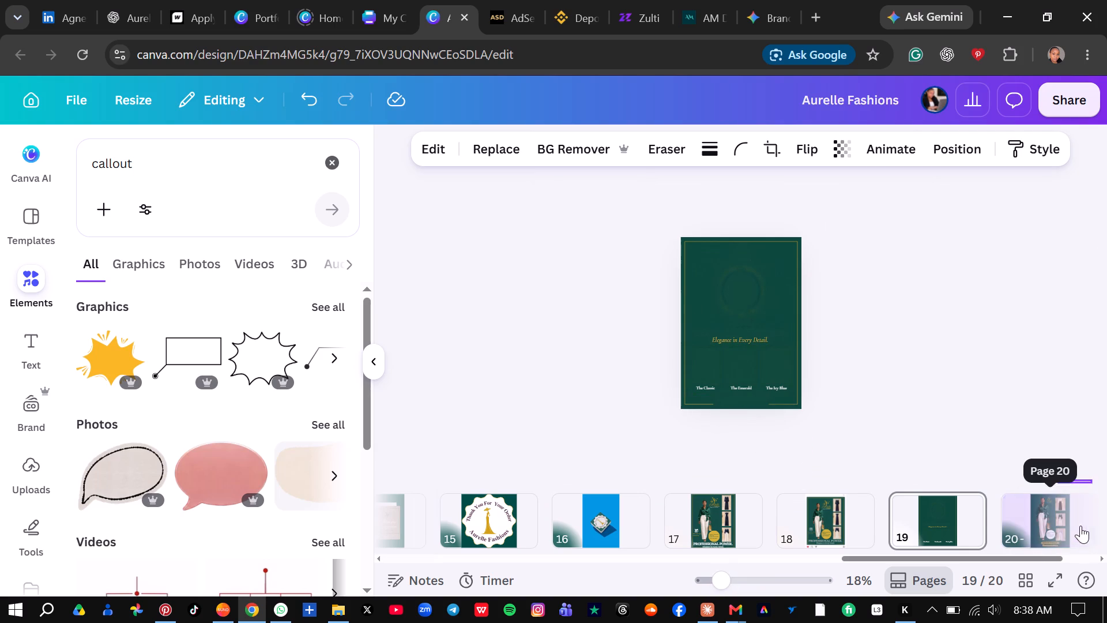
pyautogui.moveTo(1080, 526); pyautogui.dragTo(1062, 558)
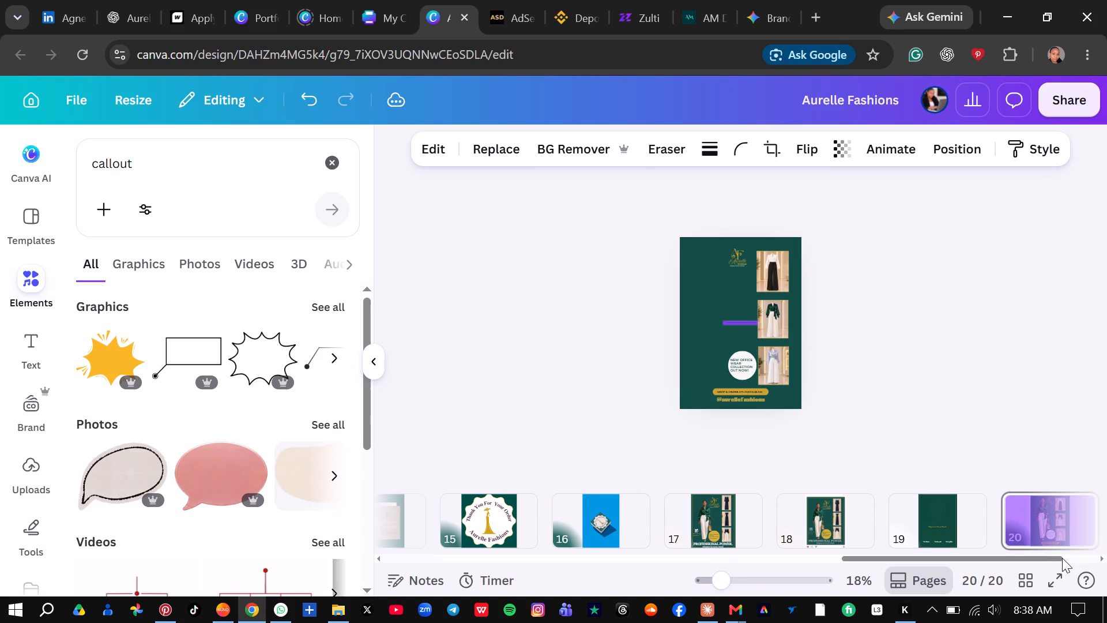
pyautogui.moveTo(1062, 558); pyautogui.dragTo(1049, 557)
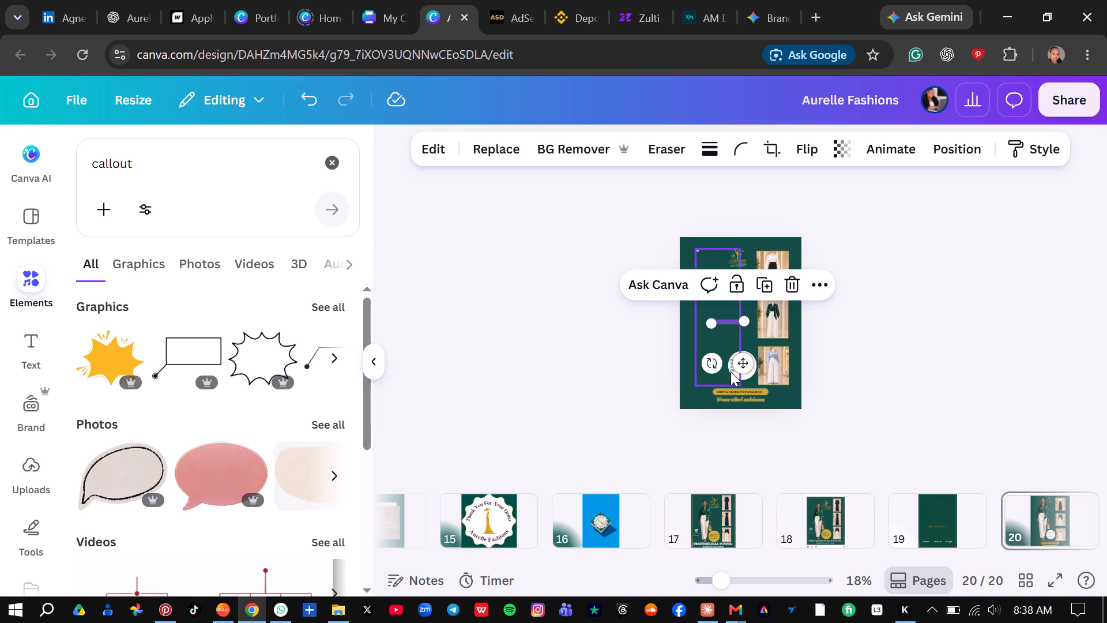
pyautogui.moveTo(740, 365); pyautogui.dragTo(805, 401)
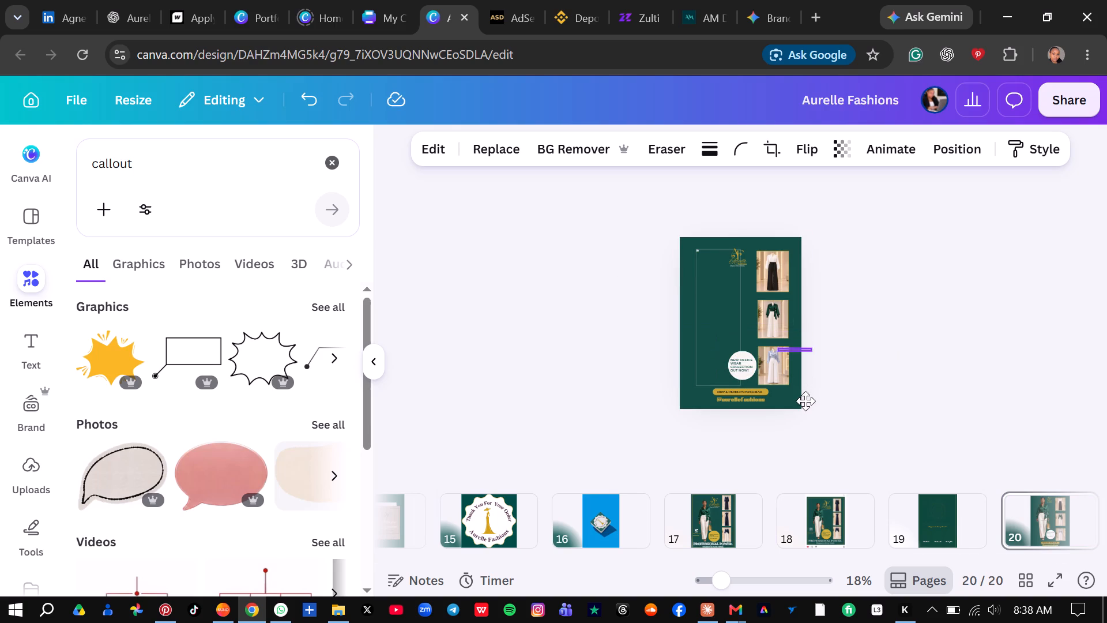
pyautogui.moveTo(805, 401); pyautogui.dragTo(799, 438)
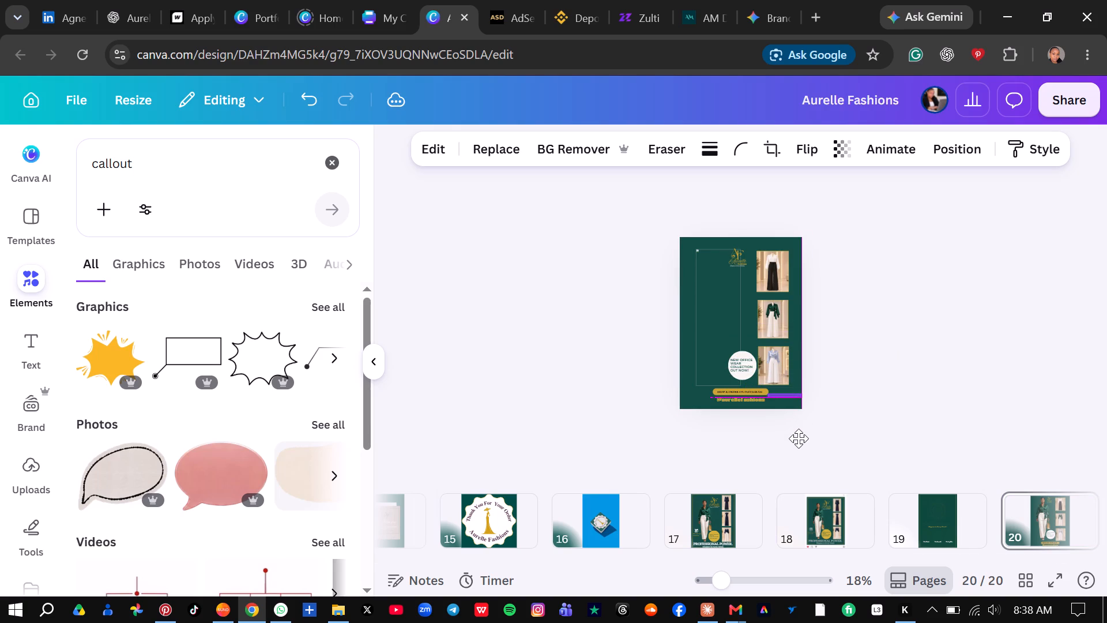
pyautogui.moveTo(799, 438); pyautogui.dragTo(799, 444)
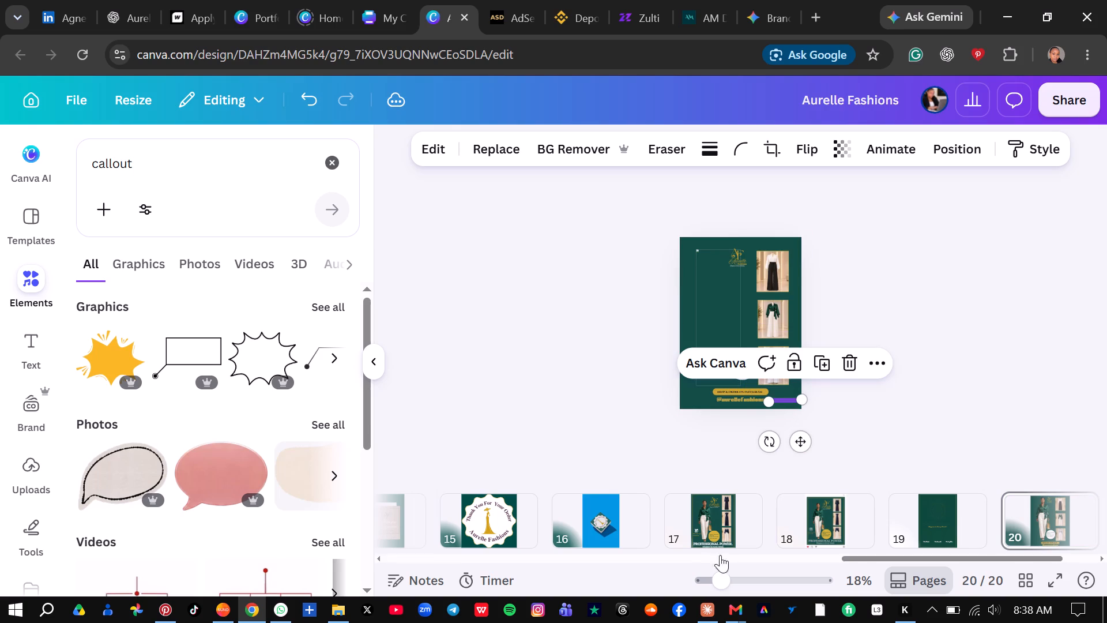
pyautogui.moveTo(723, 580); pyautogui.dragTo(736, 575)
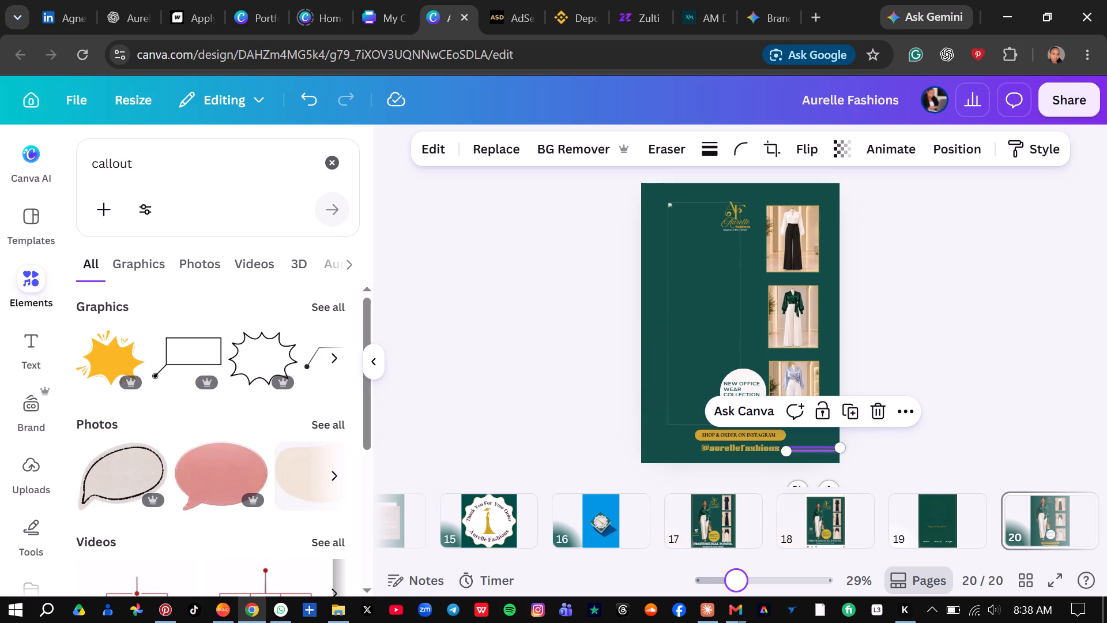
pyautogui.moveTo(831, 484); pyautogui.dragTo(831, 483)
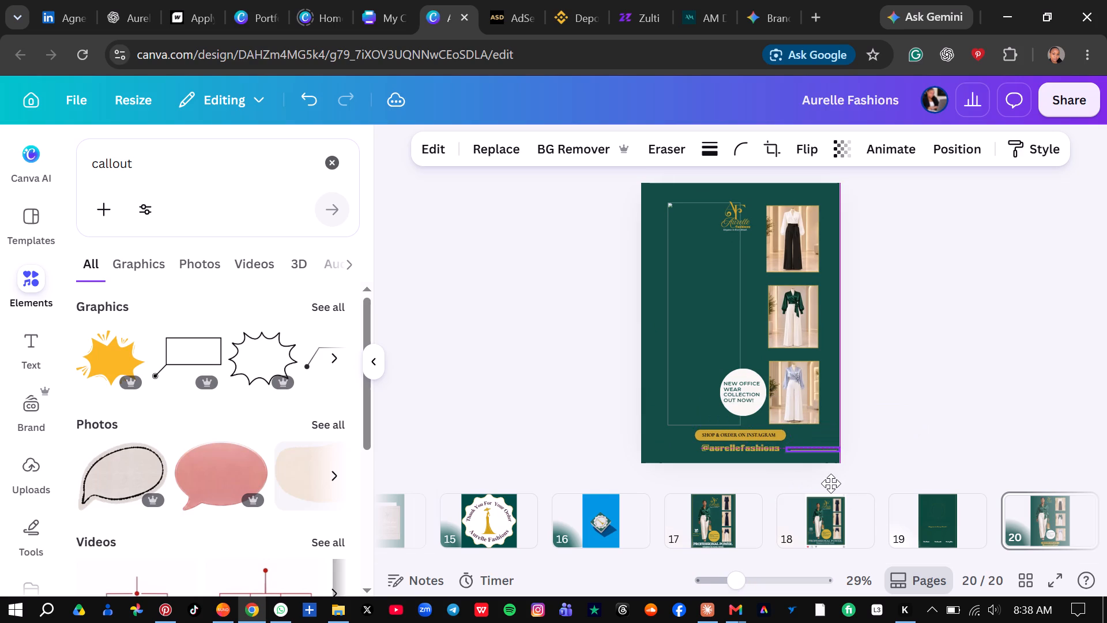
pyautogui.moveTo(831, 483); pyautogui.dragTo(824, 483)
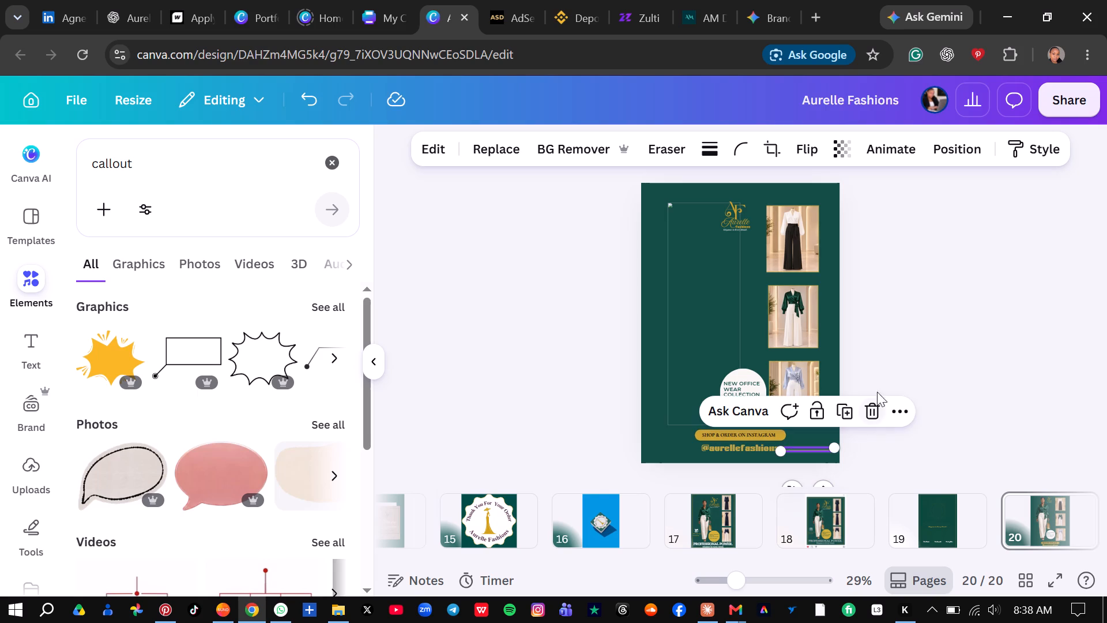
pyautogui.click(890, 350)
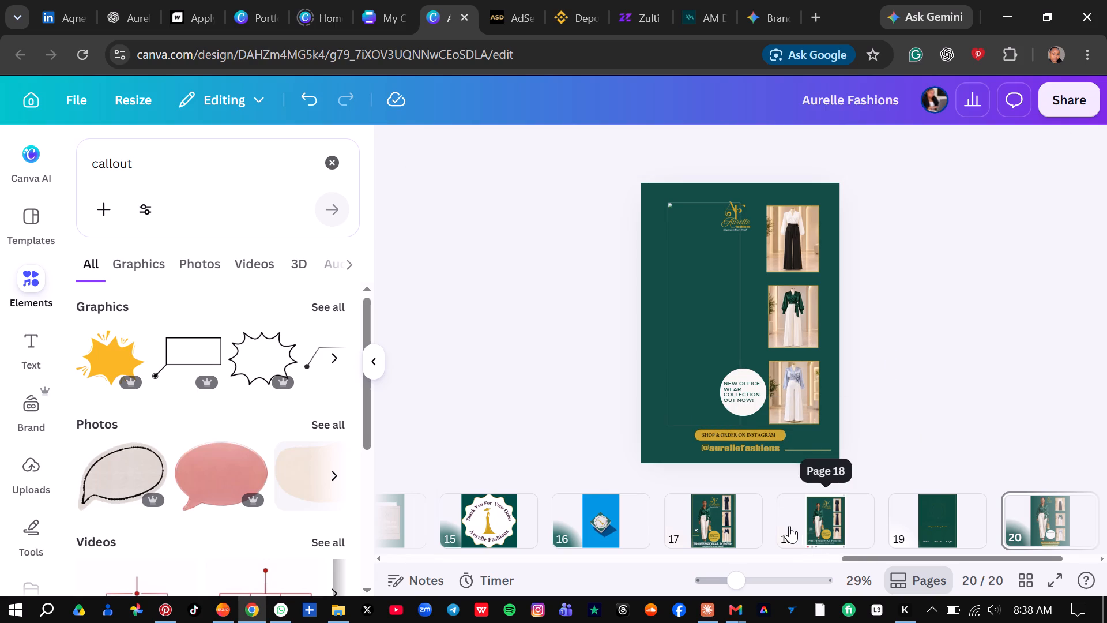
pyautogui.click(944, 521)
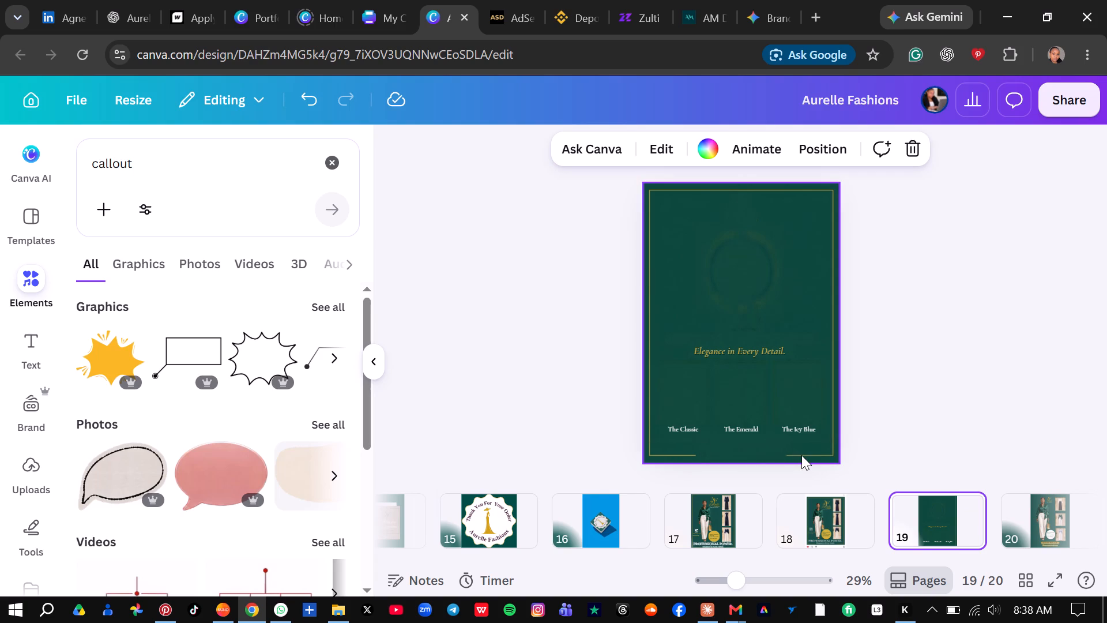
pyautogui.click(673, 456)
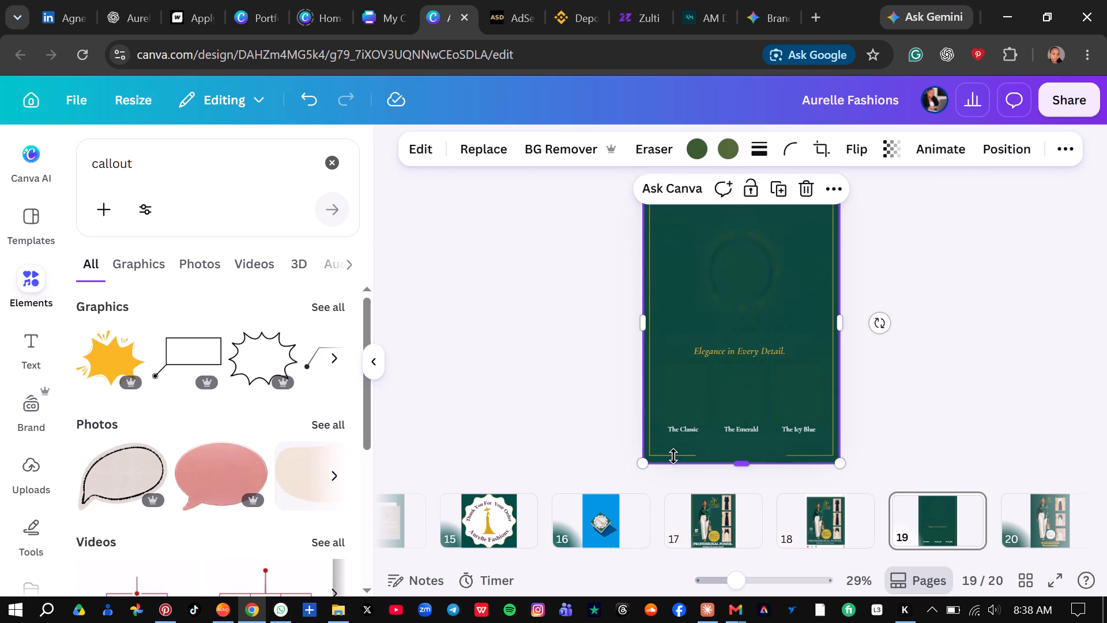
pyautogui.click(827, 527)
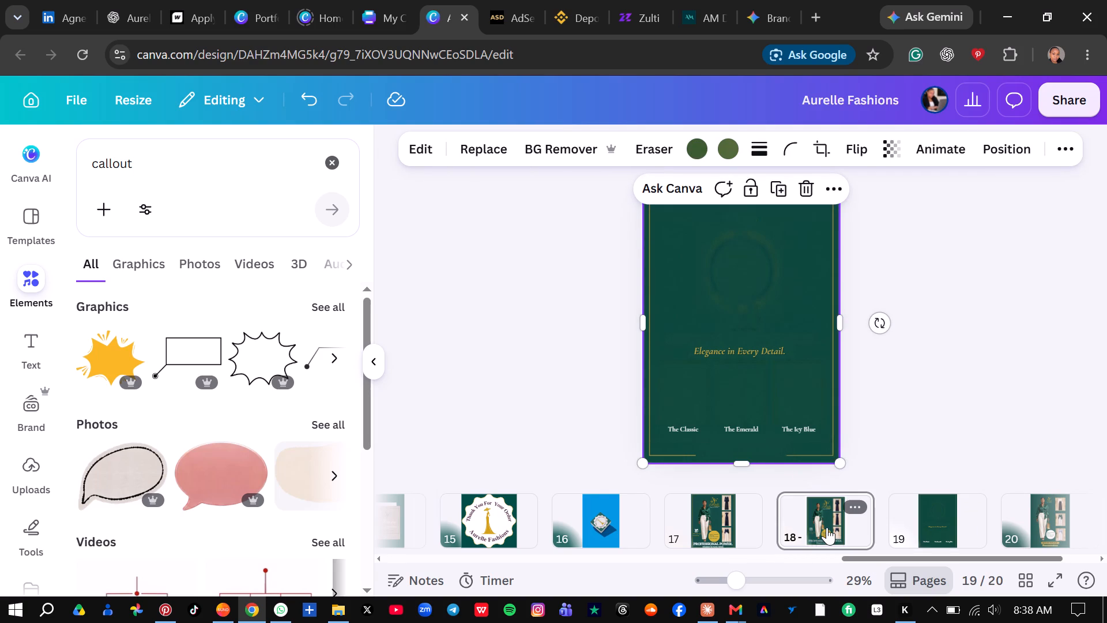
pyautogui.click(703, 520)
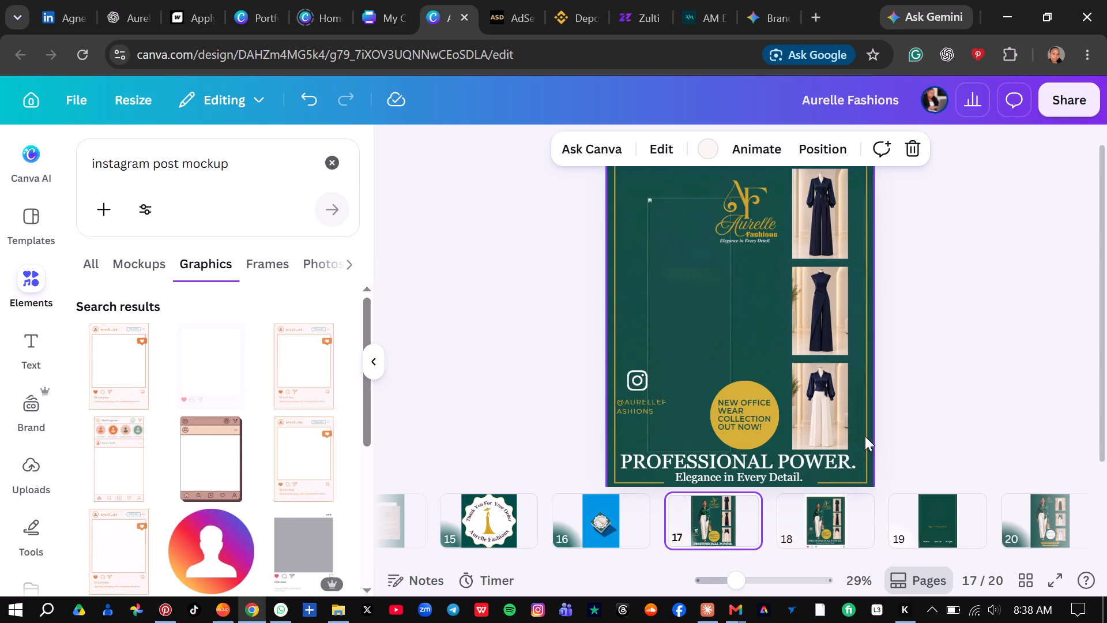
# Split the dark green bordered background image on page 19 into editable layers with Magic Layers.
pyautogui.click(927, 527)
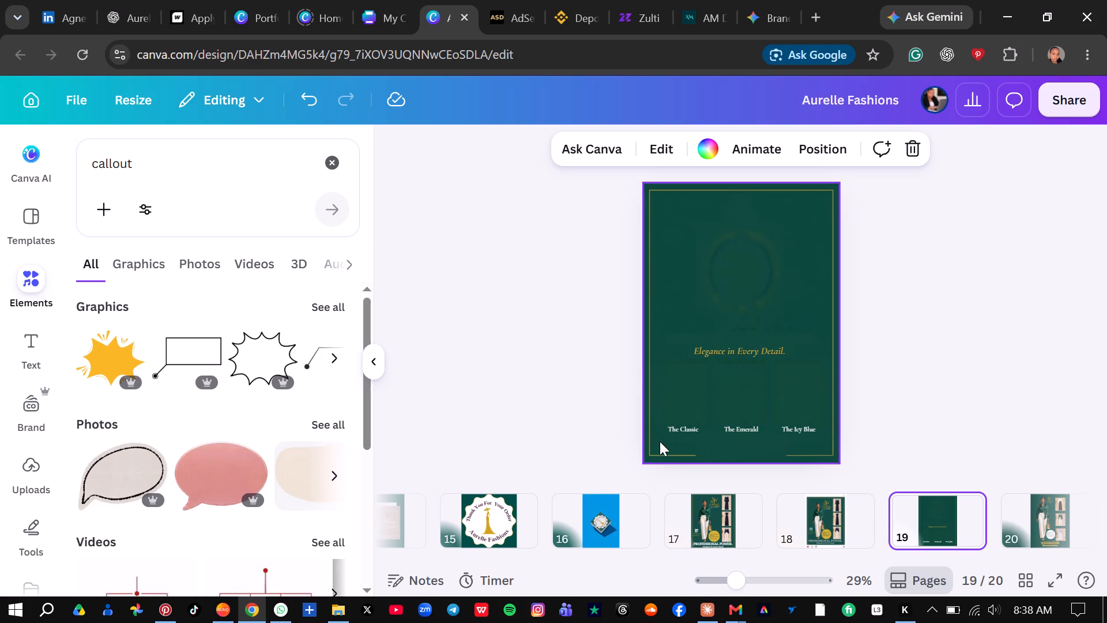
pyautogui.click(655, 334)
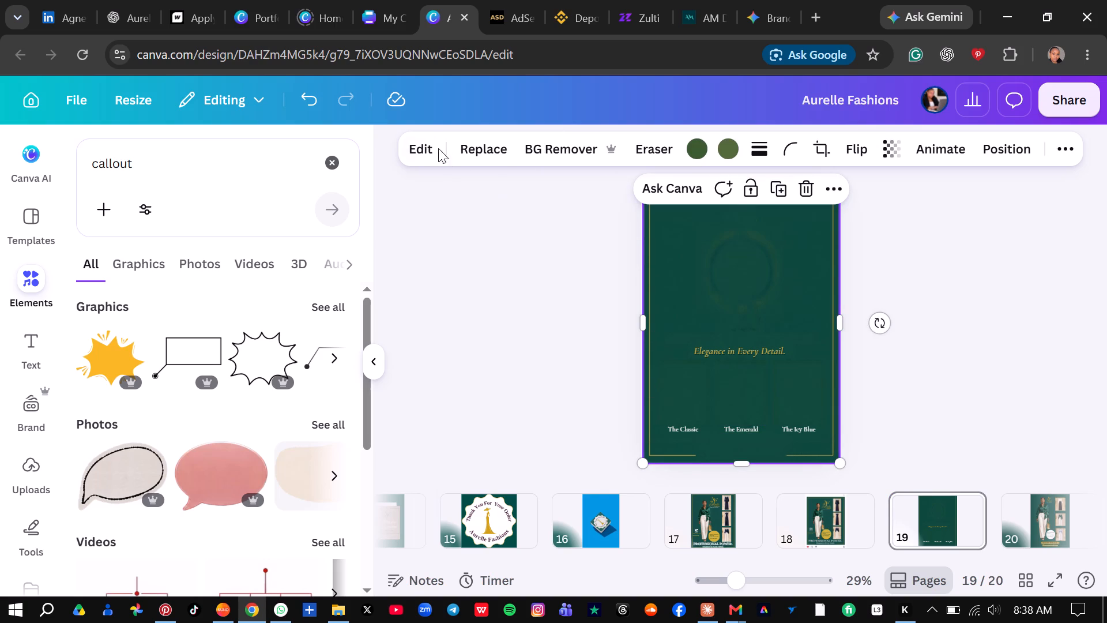
pyautogui.click(428, 145)
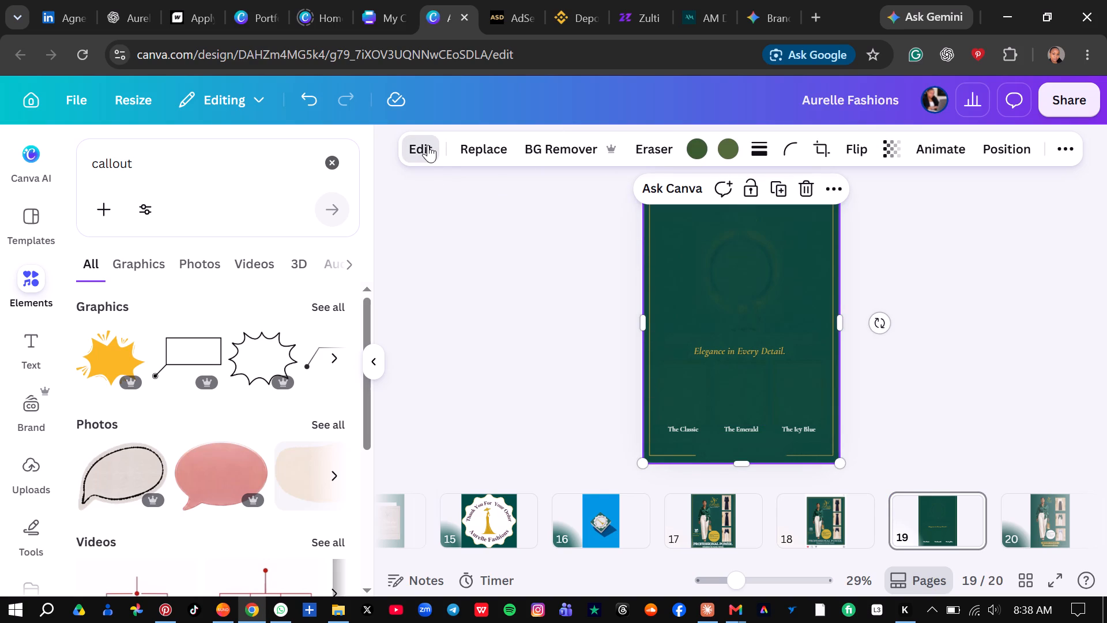
pyautogui.click(181, 327)
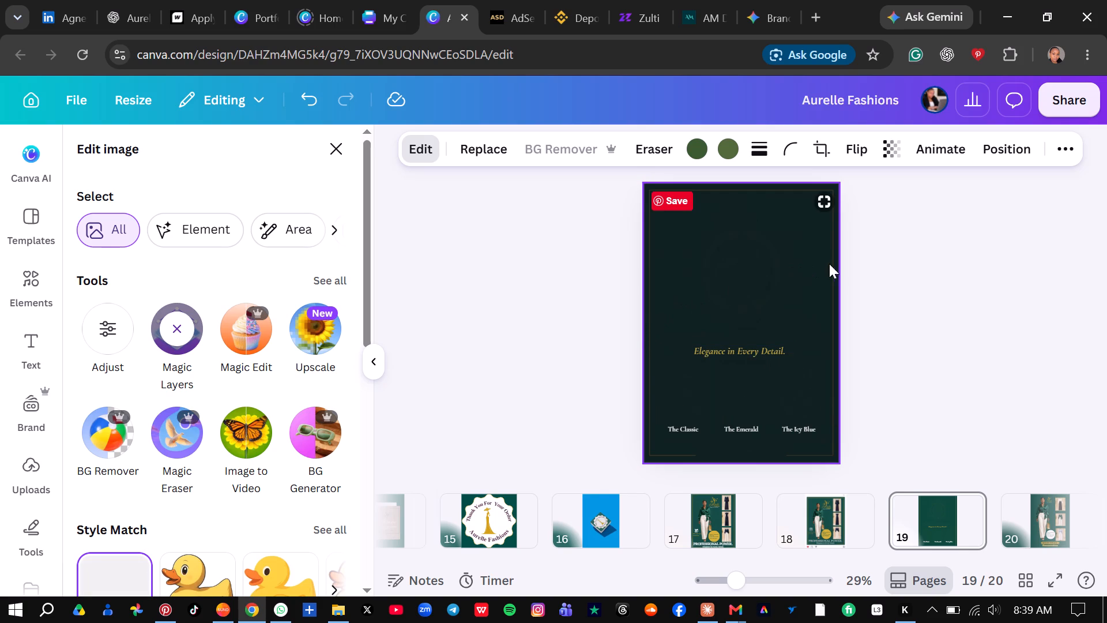
pyautogui.click(883, 296)
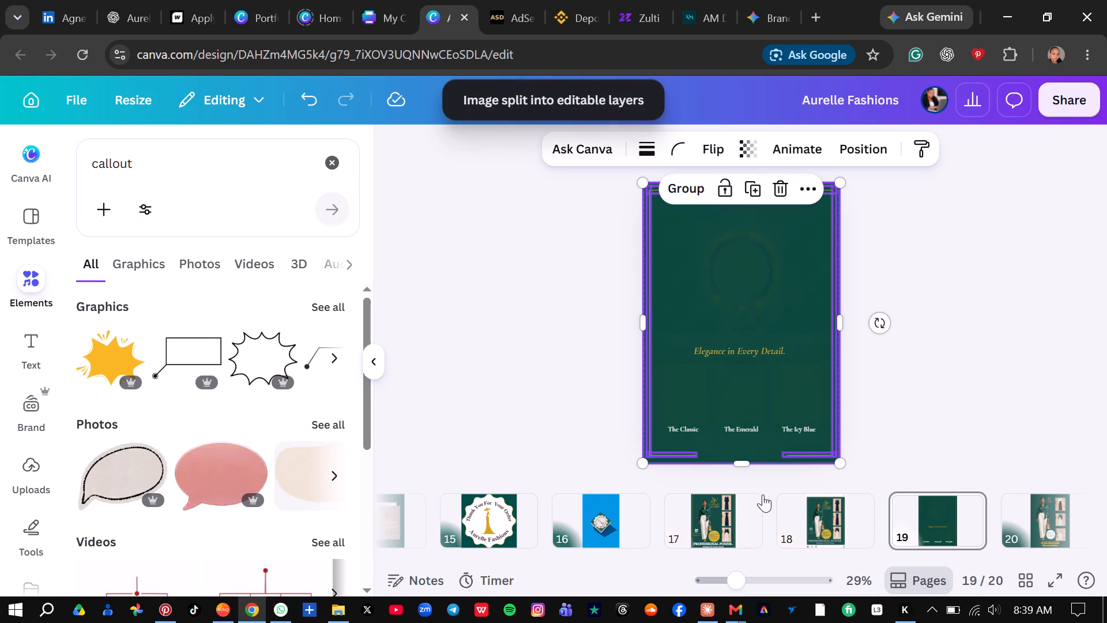
pyautogui.click(555, 344)
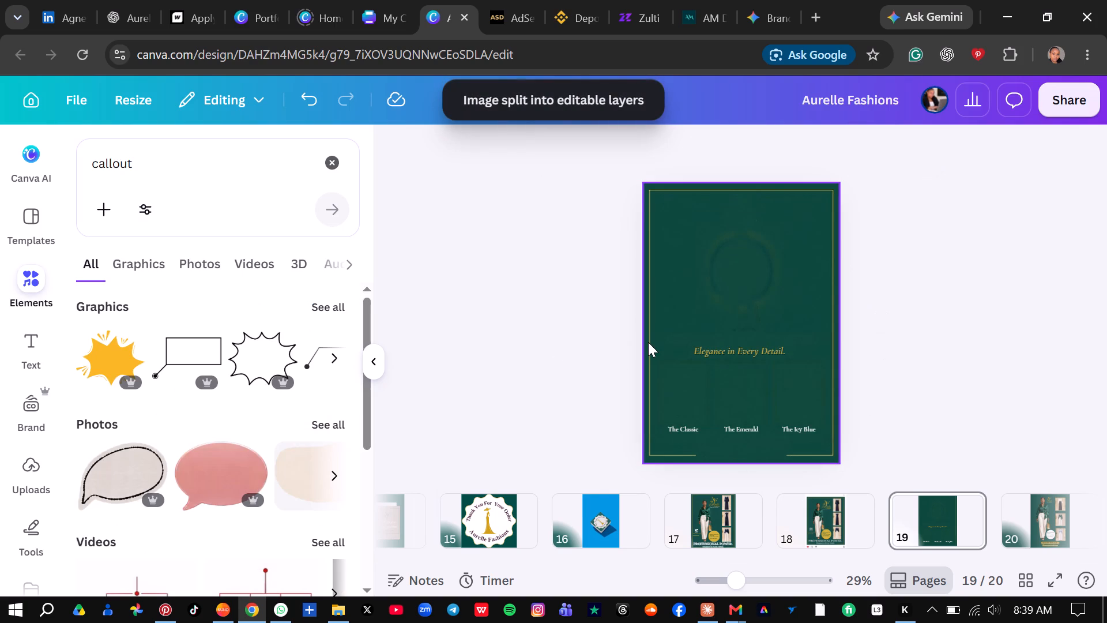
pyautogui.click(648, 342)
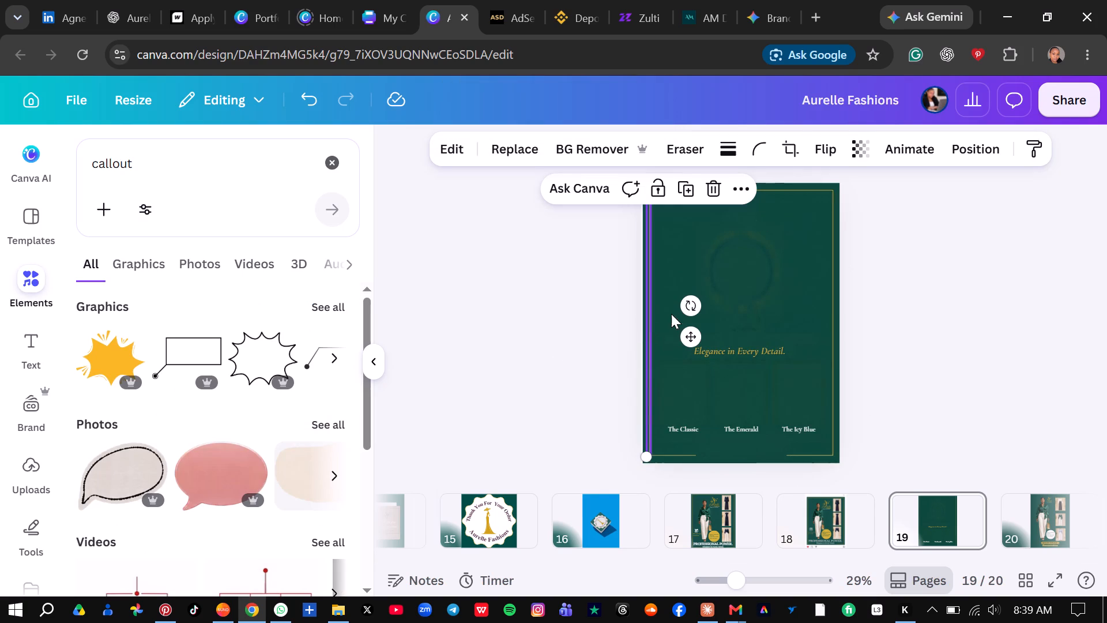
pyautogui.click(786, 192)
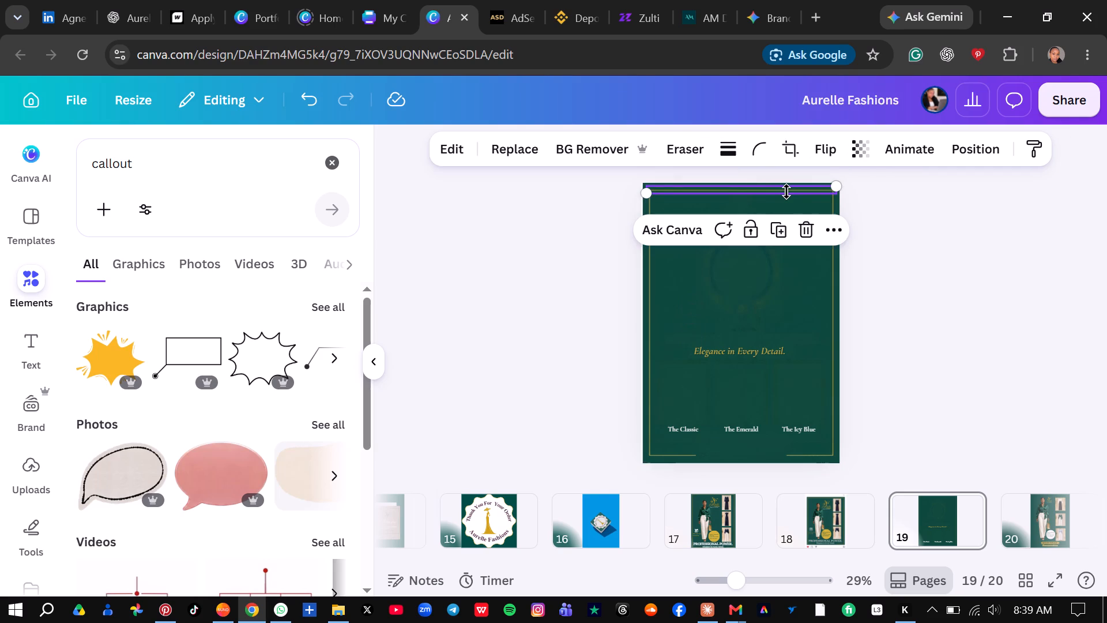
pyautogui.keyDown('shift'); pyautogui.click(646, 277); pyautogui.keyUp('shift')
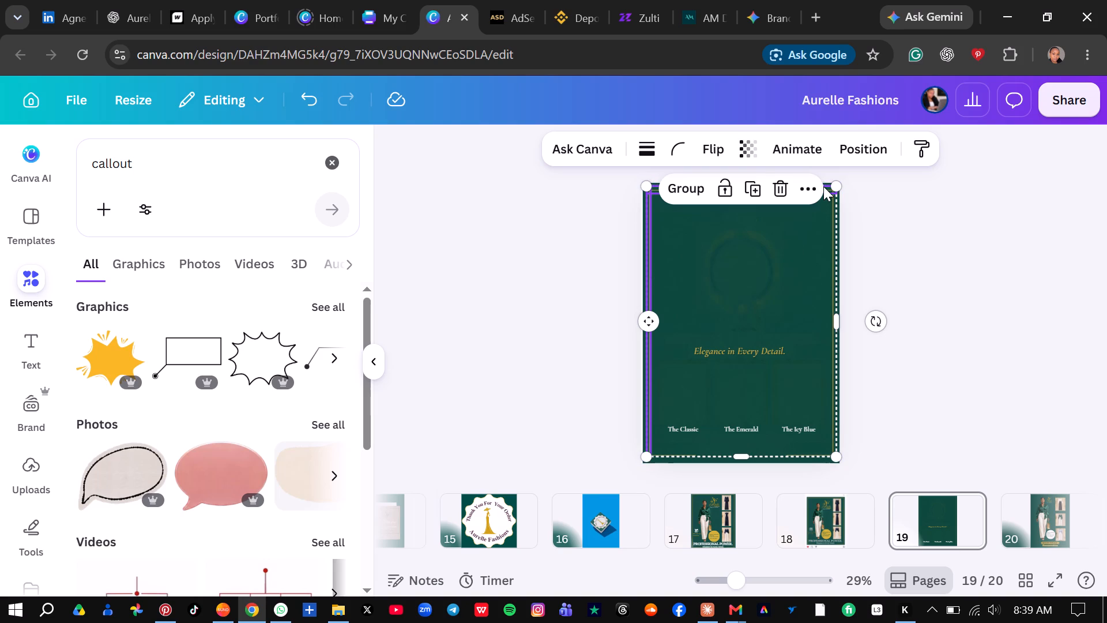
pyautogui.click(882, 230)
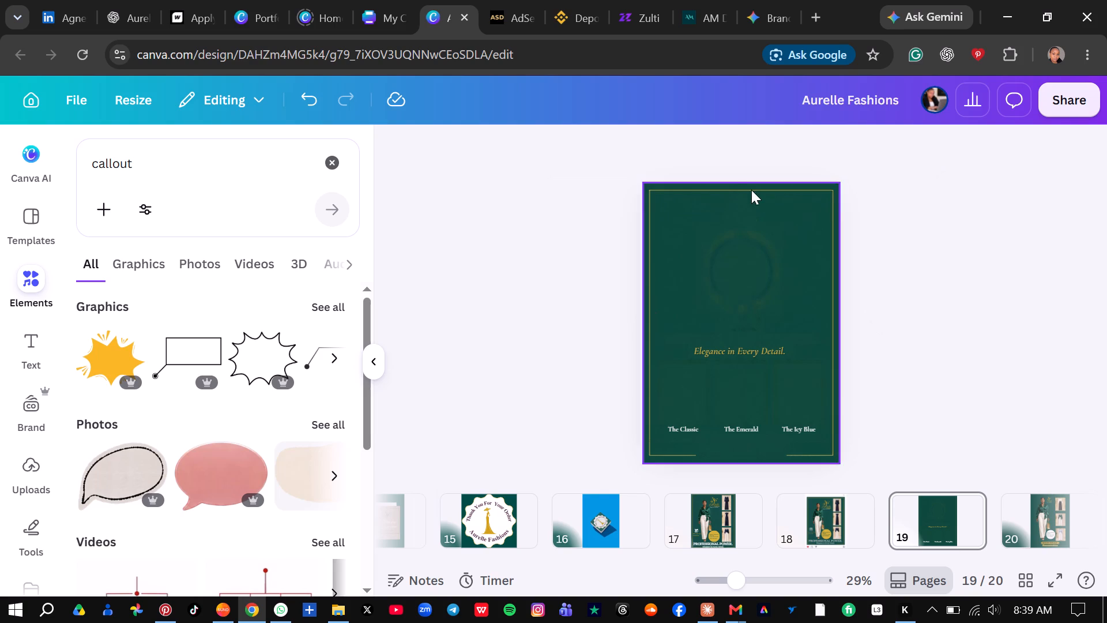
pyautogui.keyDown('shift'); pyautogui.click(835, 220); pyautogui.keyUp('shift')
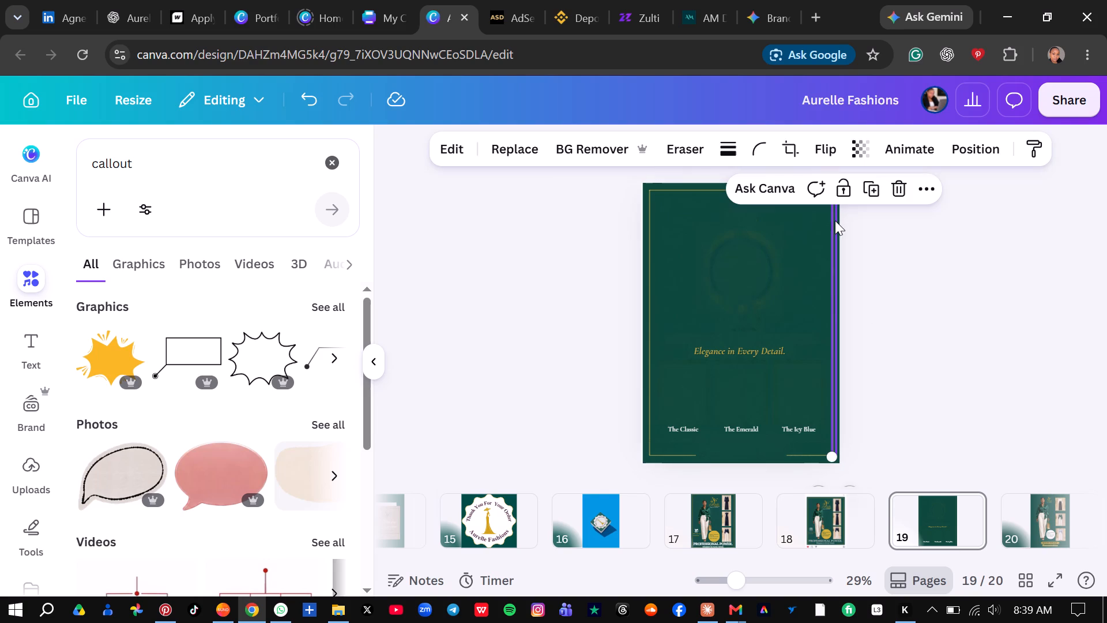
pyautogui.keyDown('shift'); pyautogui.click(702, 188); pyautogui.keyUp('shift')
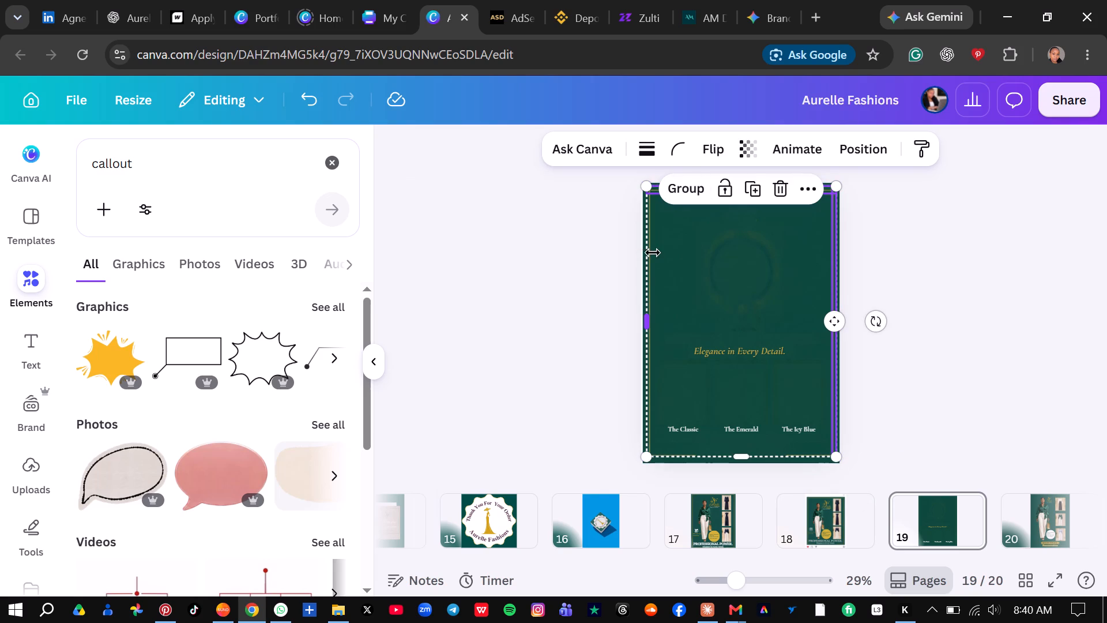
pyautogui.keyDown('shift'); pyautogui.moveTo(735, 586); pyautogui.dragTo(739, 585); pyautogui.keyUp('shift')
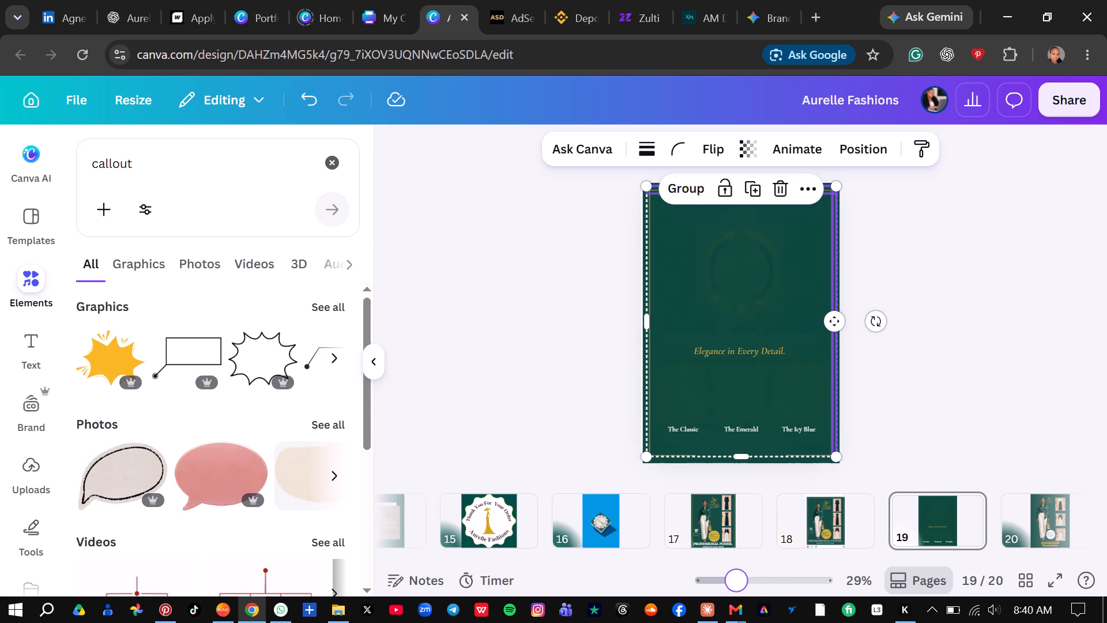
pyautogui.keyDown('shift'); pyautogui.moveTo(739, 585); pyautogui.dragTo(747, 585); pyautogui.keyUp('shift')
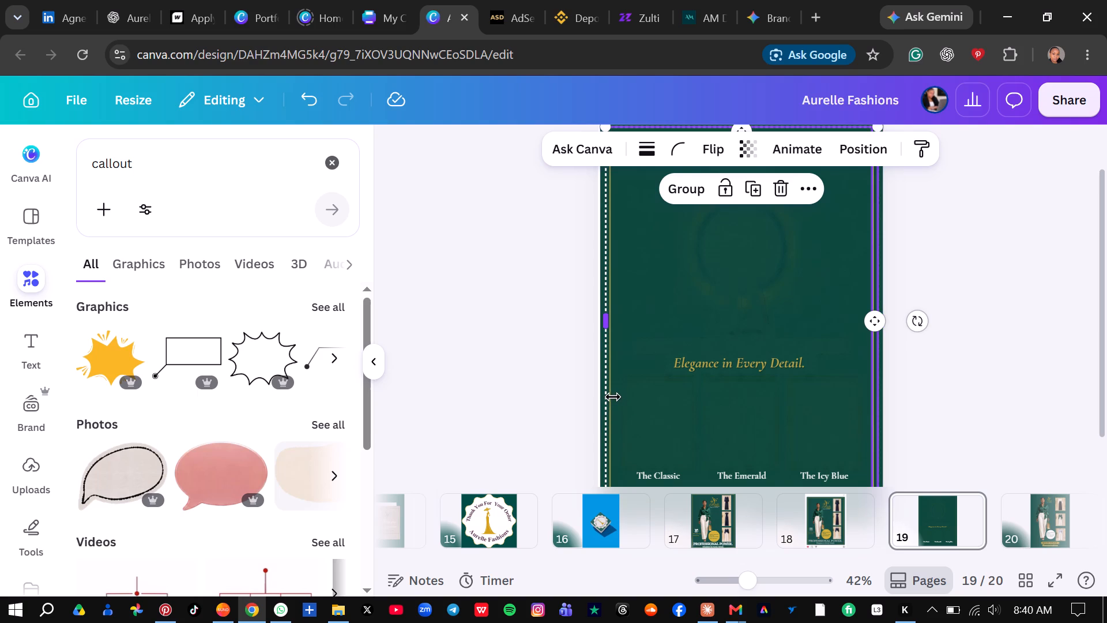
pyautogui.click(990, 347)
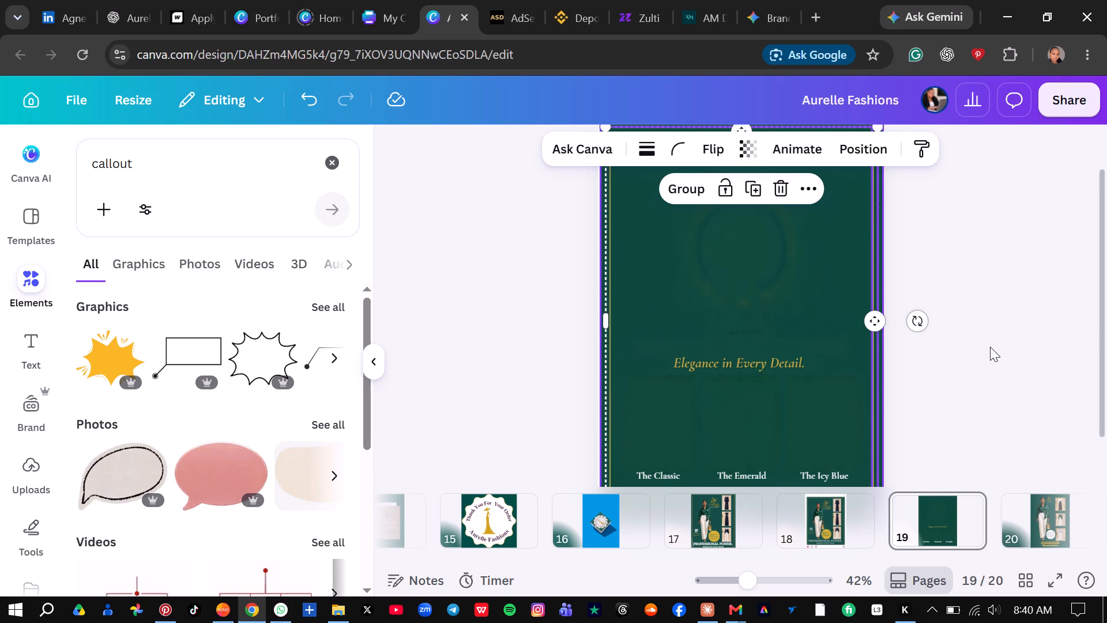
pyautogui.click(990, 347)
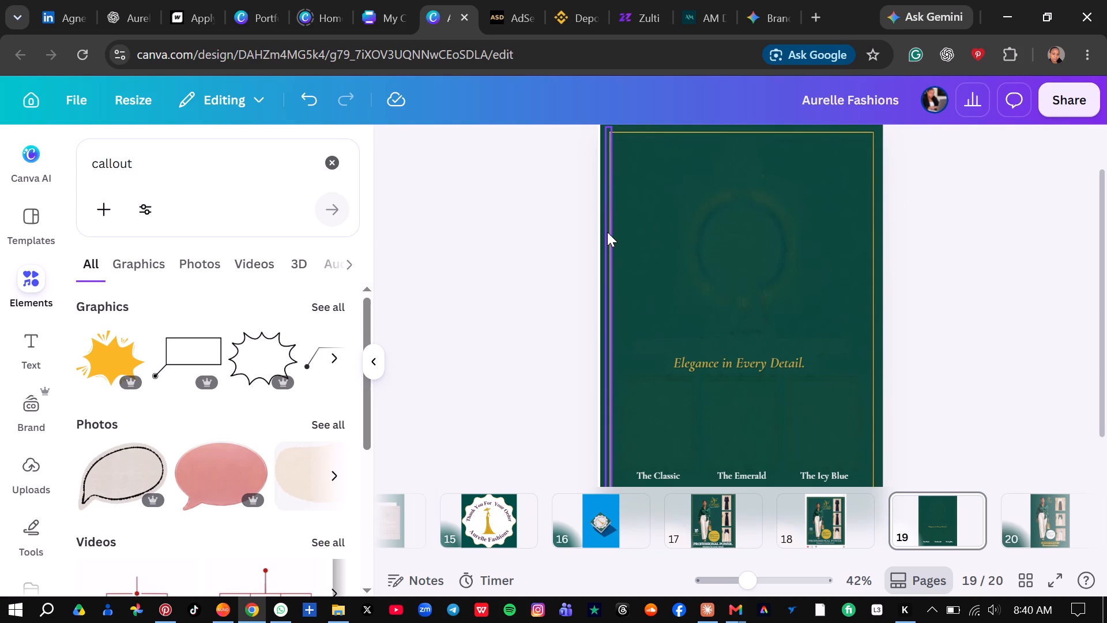
pyautogui.moveTo(1100, 277); pyautogui.dragTo(1106, 306)
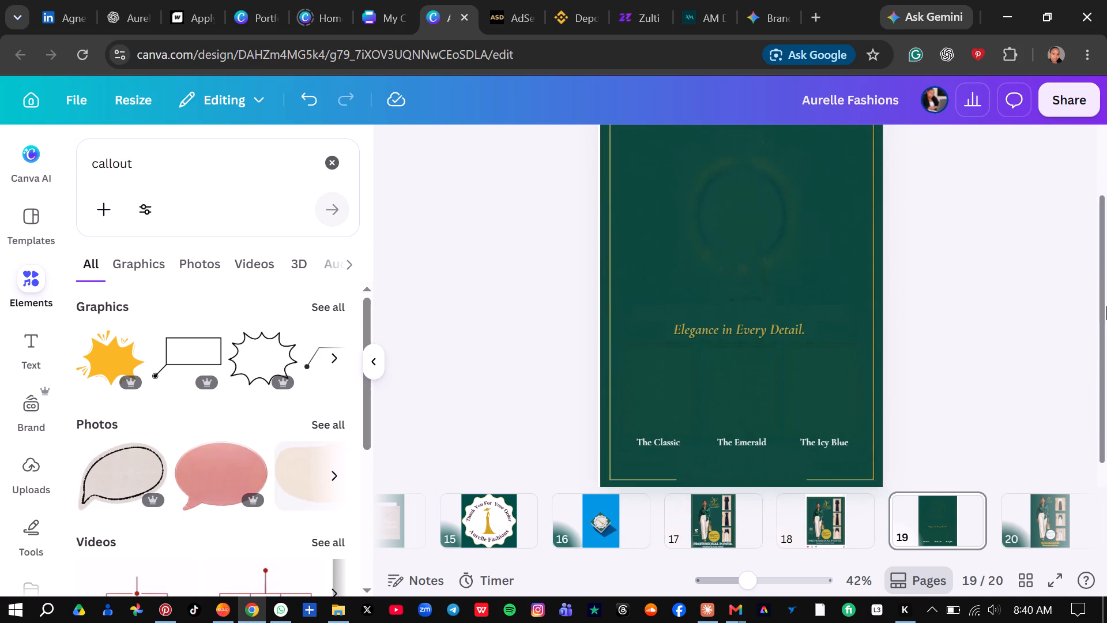
pyautogui.moveTo(1106, 306); pyautogui.dragTo(1106, 374)
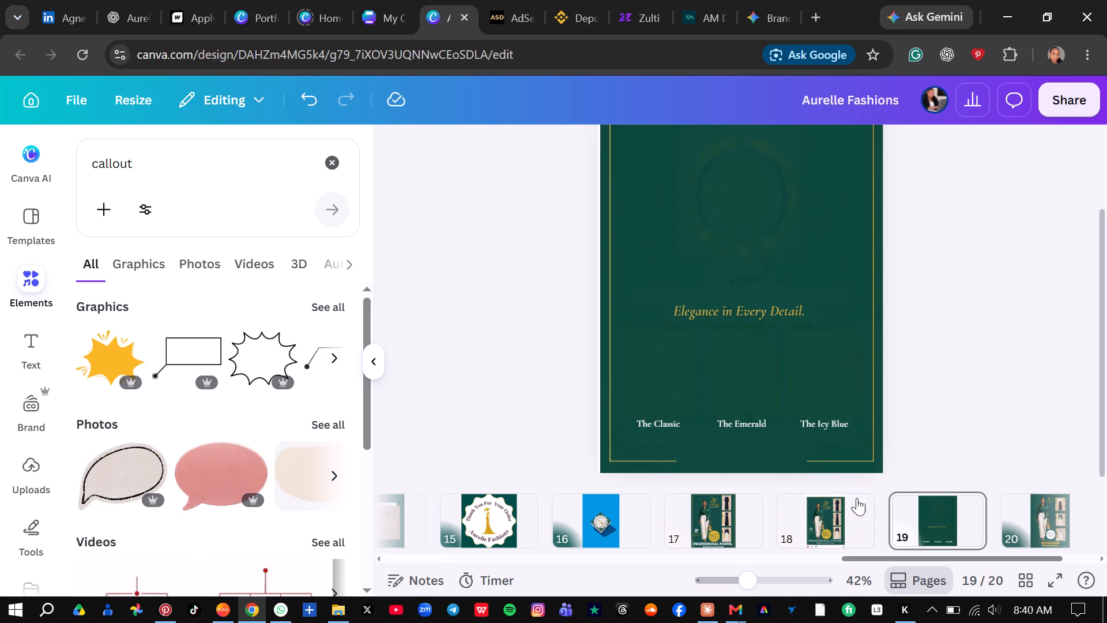
pyautogui.click(653, 460)
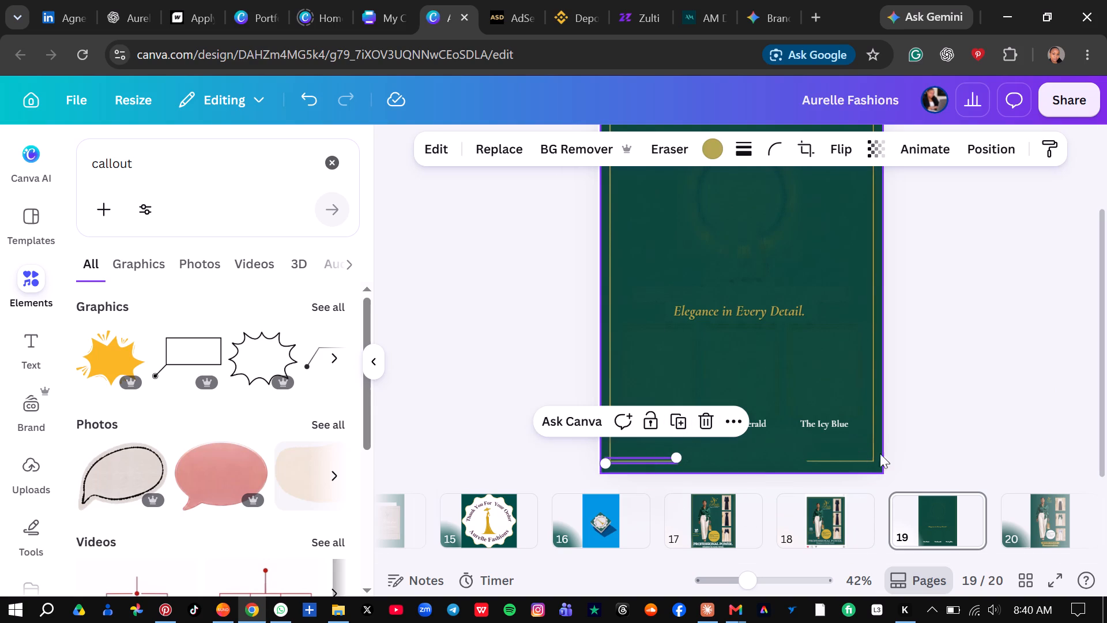
pyautogui.moveTo(747, 583); pyautogui.dragTo(728, 577)
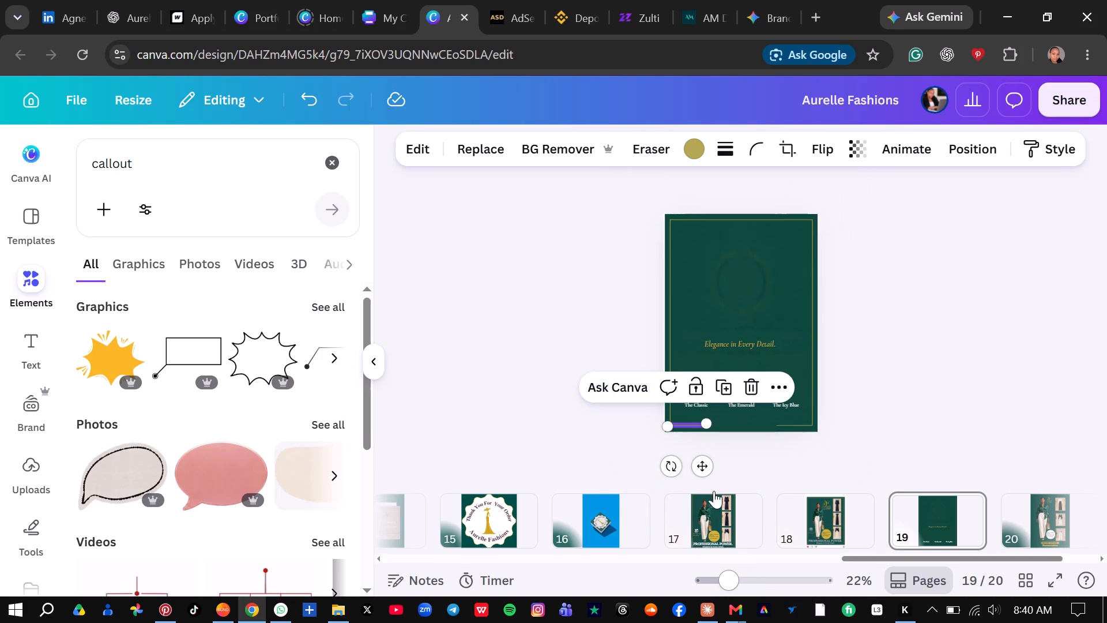
pyautogui.moveTo(703, 468); pyautogui.dragTo(882, 466)
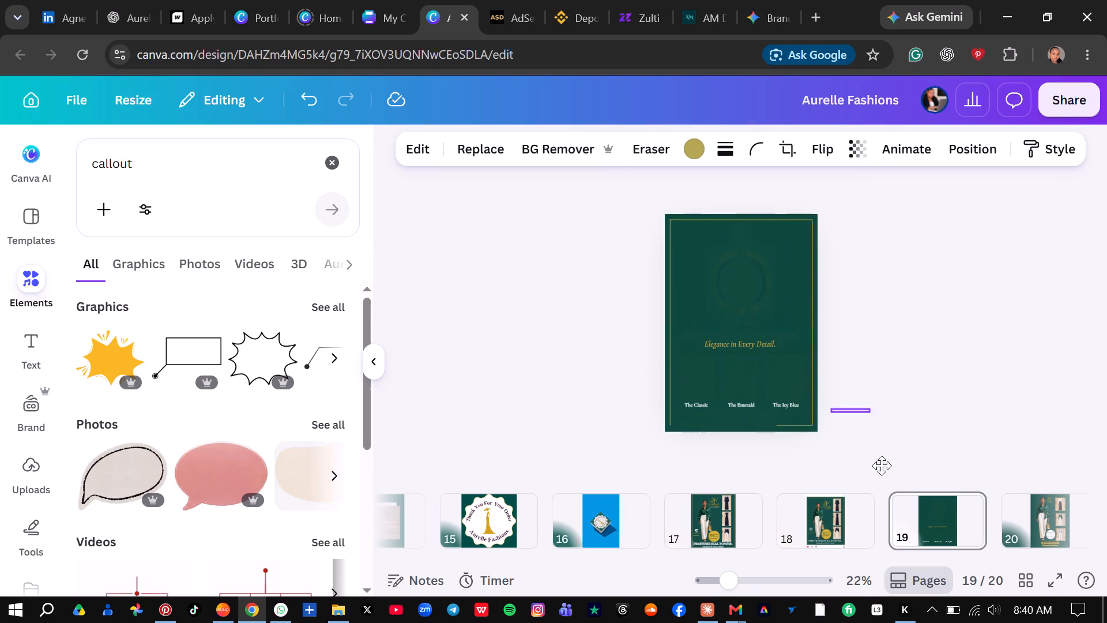
pyautogui.moveTo(882, 466); pyautogui.dragTo(1066, 556)
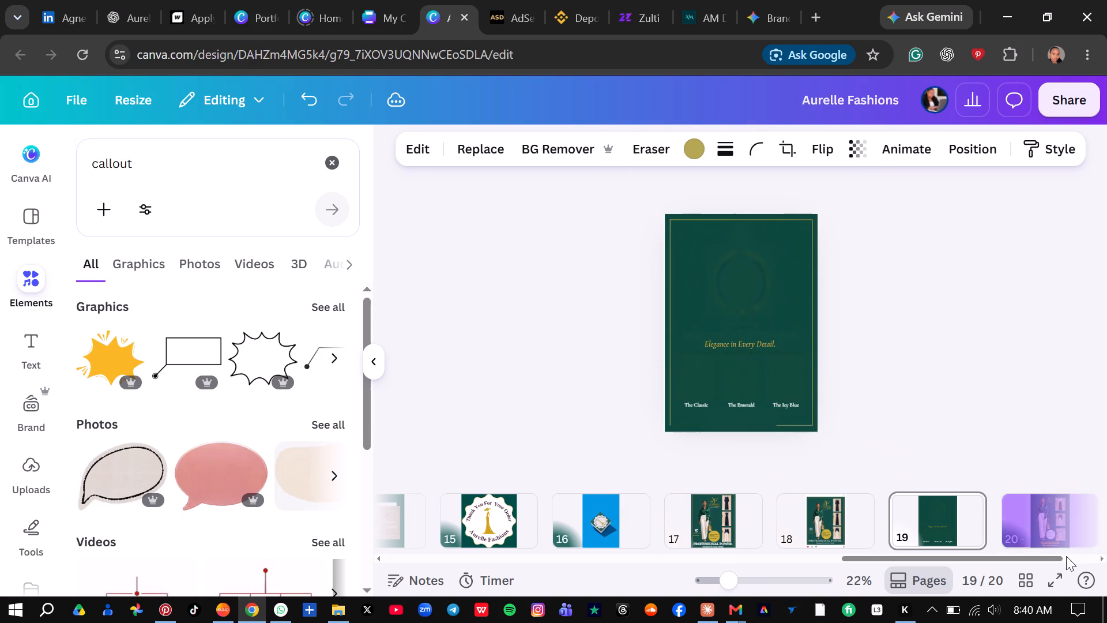
pyautogui.moveTo(1066, 556); pyautogui.dragTo(1030, 565)
pyautogui.moveTo(720, 373); pyautogui.dragTo(697, 455)
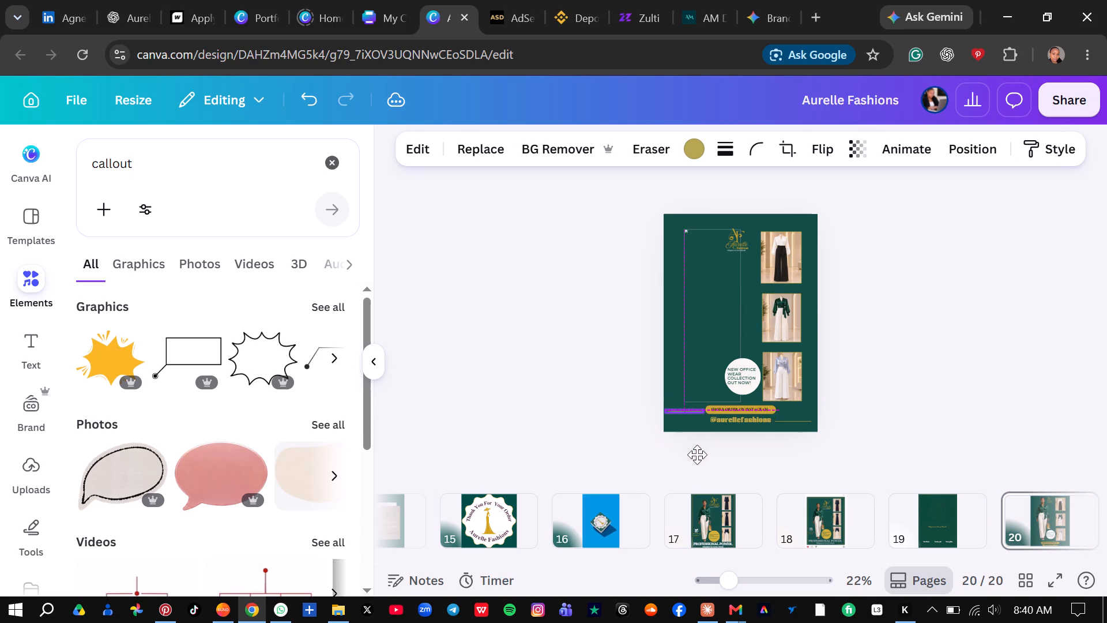
pyautogui.moveTo(697, 455); pyautogui.dragTo(697, 460)
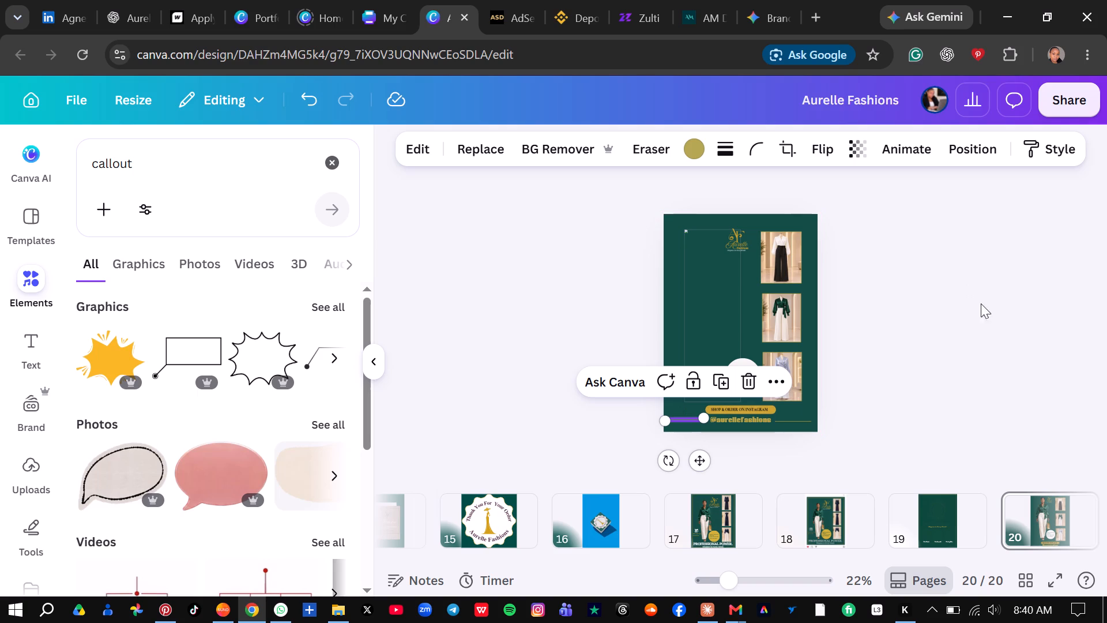
pyautogui.click(972, 322)
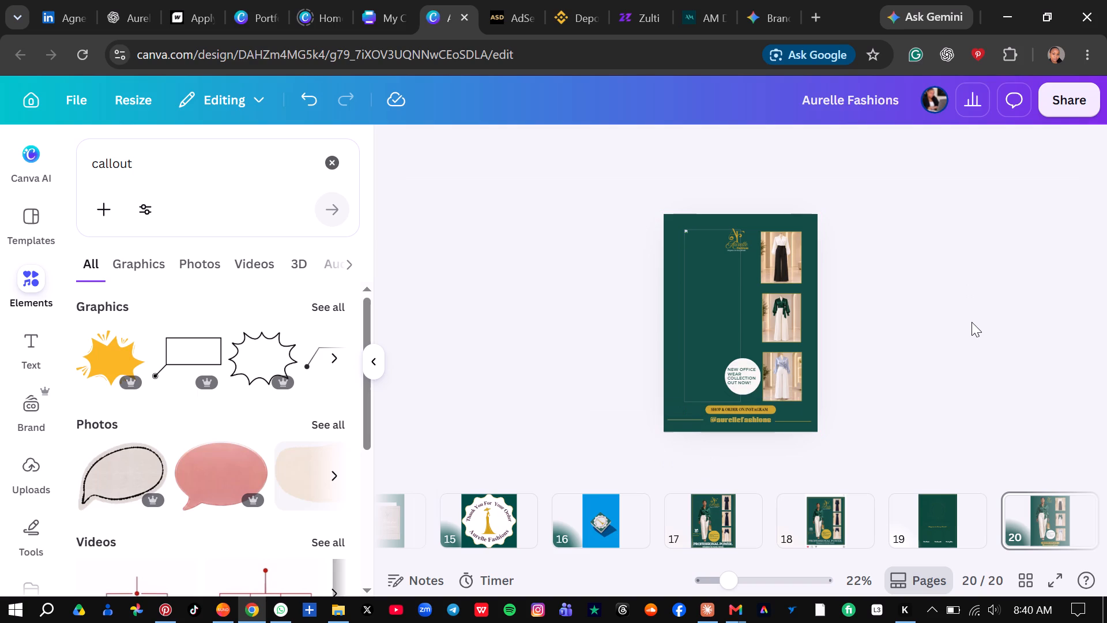
pyautogui.click(732, 578)
pyautogui.click(684, 420)
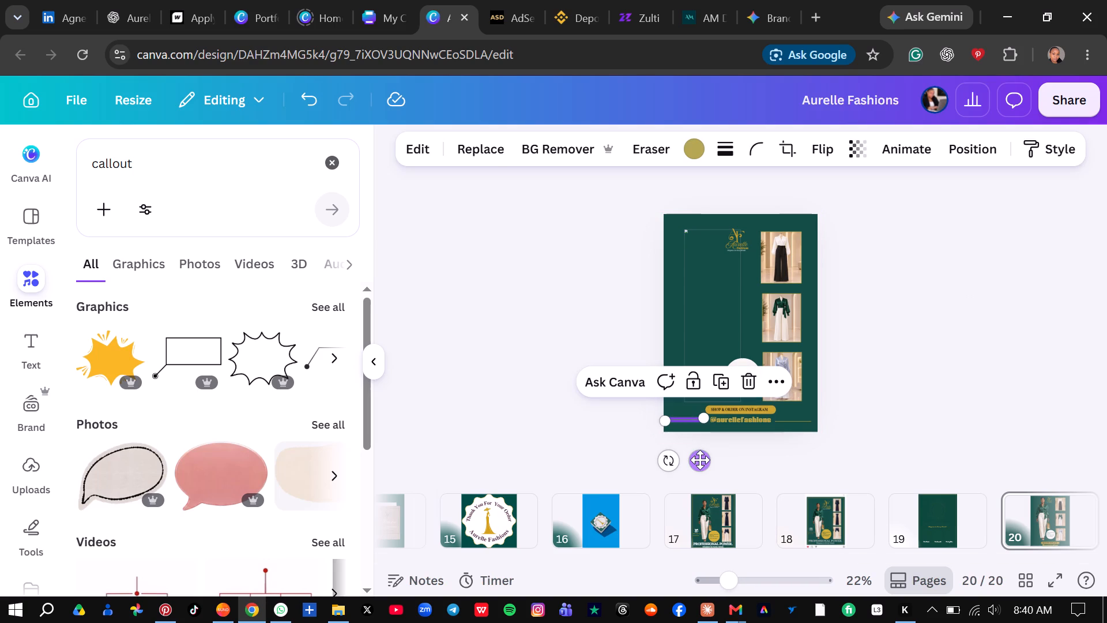
pyautogui.click(700, 460)
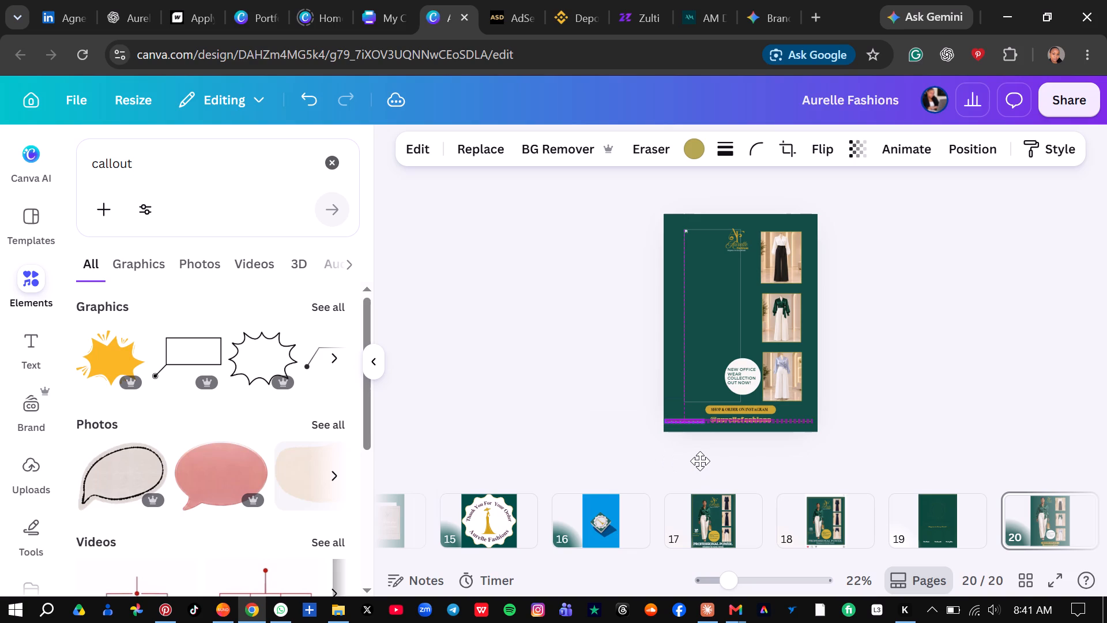
pyautogui.click(947, 310)
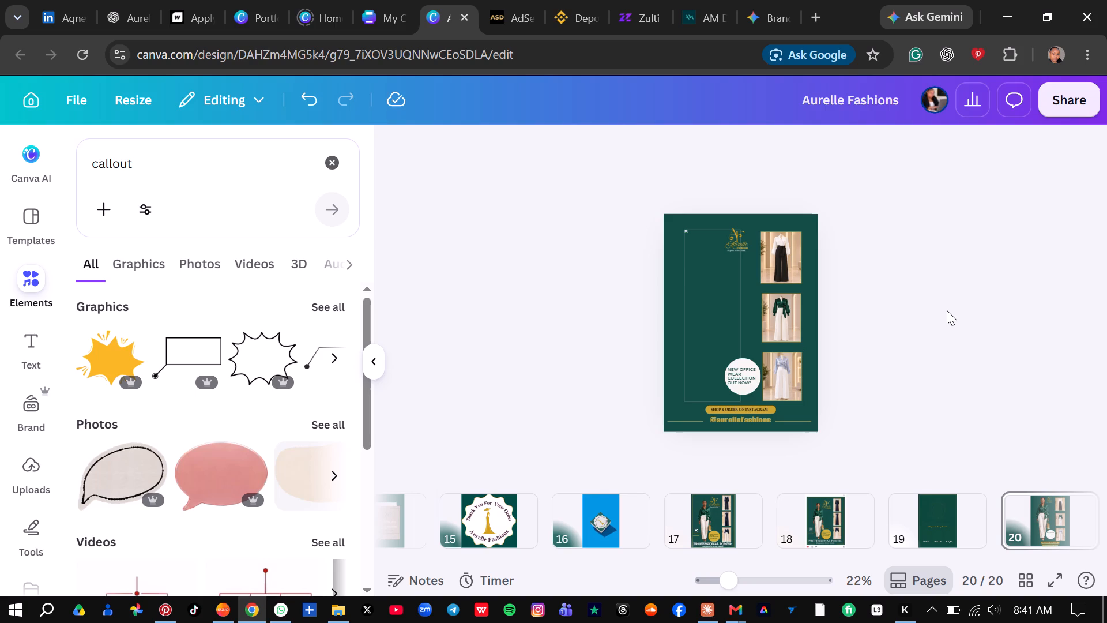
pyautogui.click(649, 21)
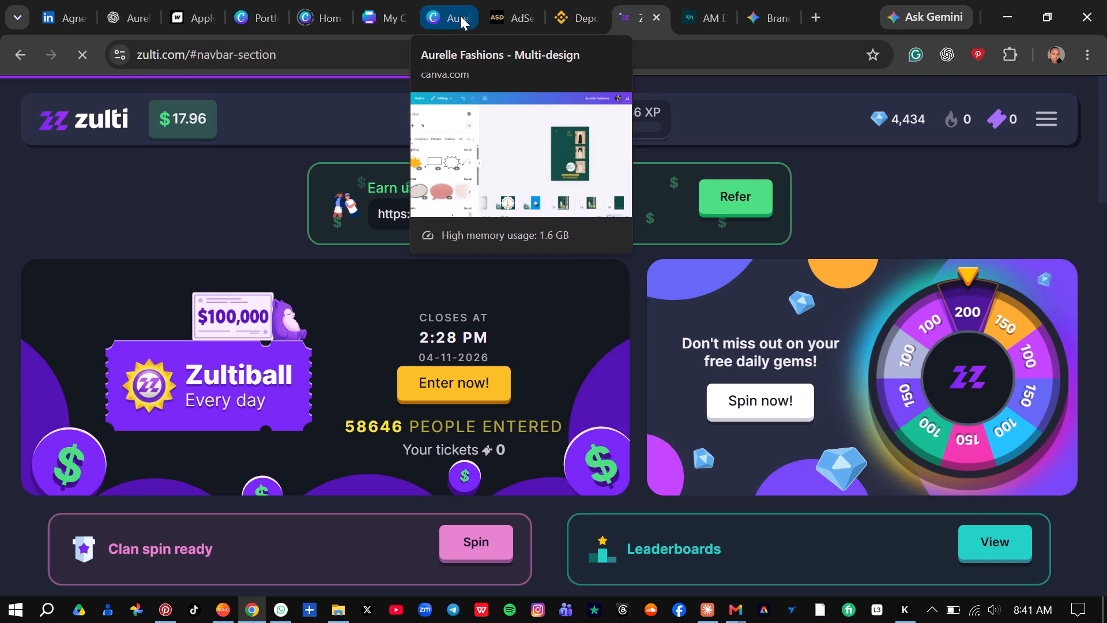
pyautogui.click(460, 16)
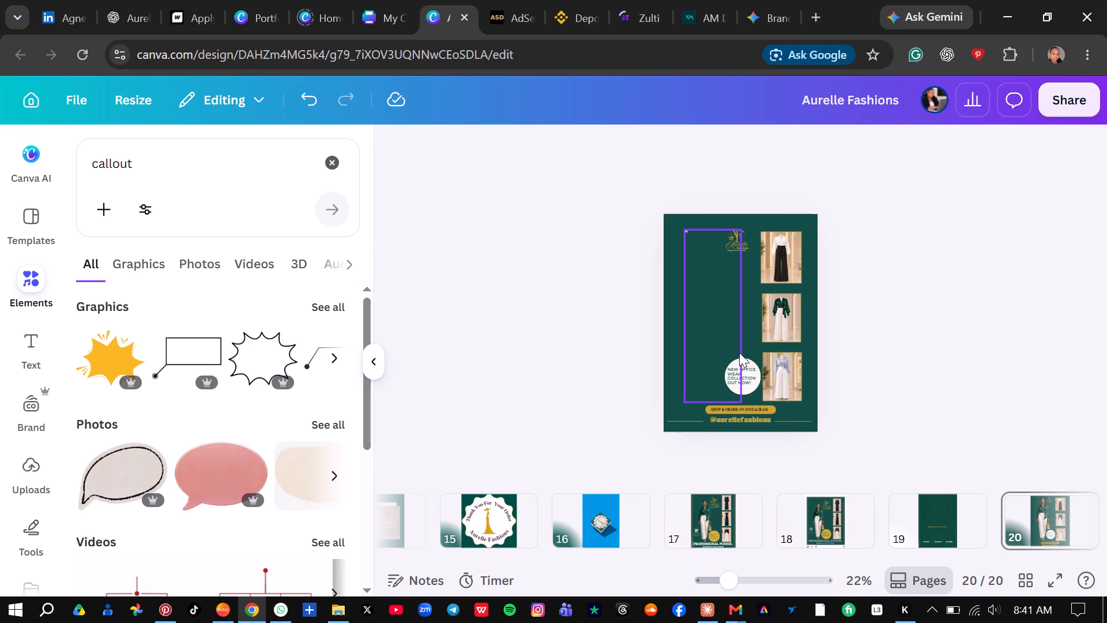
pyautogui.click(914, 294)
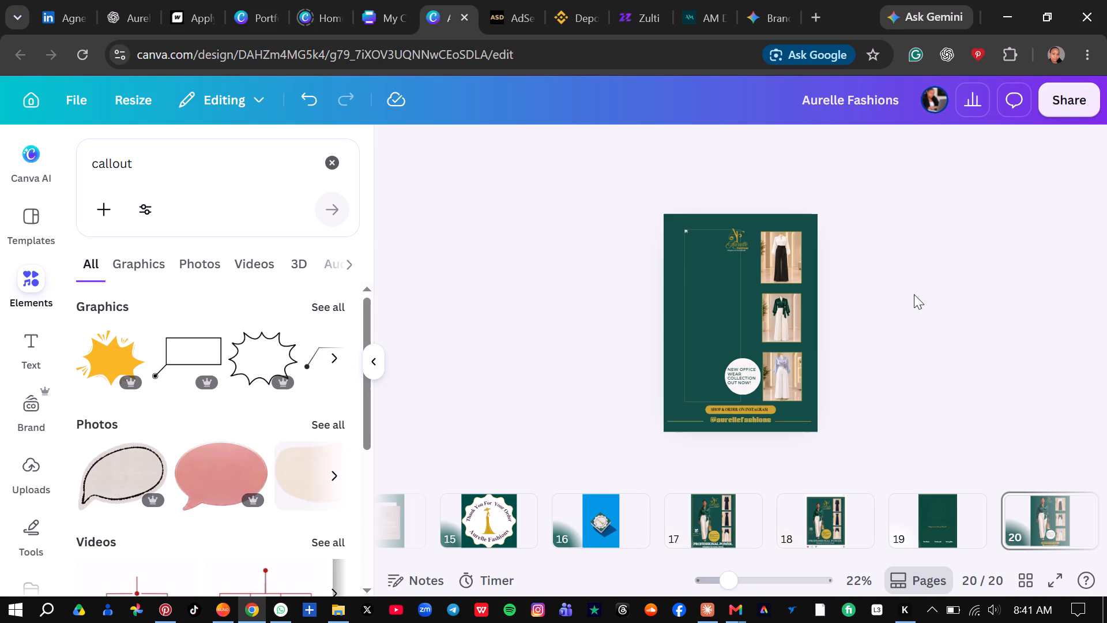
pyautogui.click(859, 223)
# Move the horizontal gold line from the top of page 19 onto page 20, centring it above the Aurelle logo near the upper edge.
pyautogui.click(951, 513)
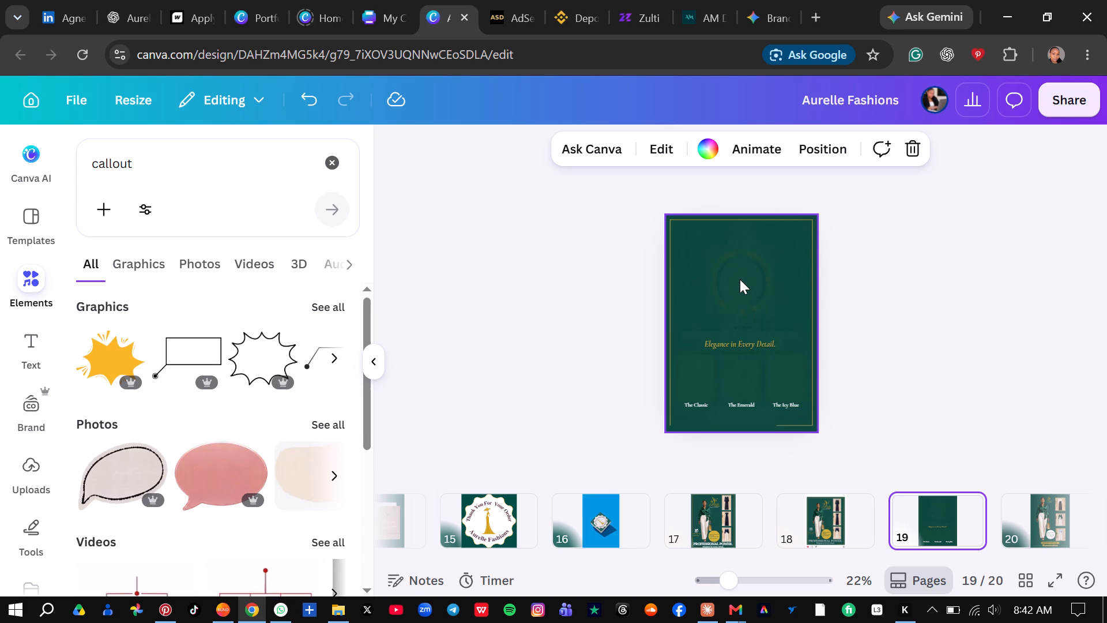
pyautogui.moveTo(732, 220); pyautogui.dragTo(705, 241)
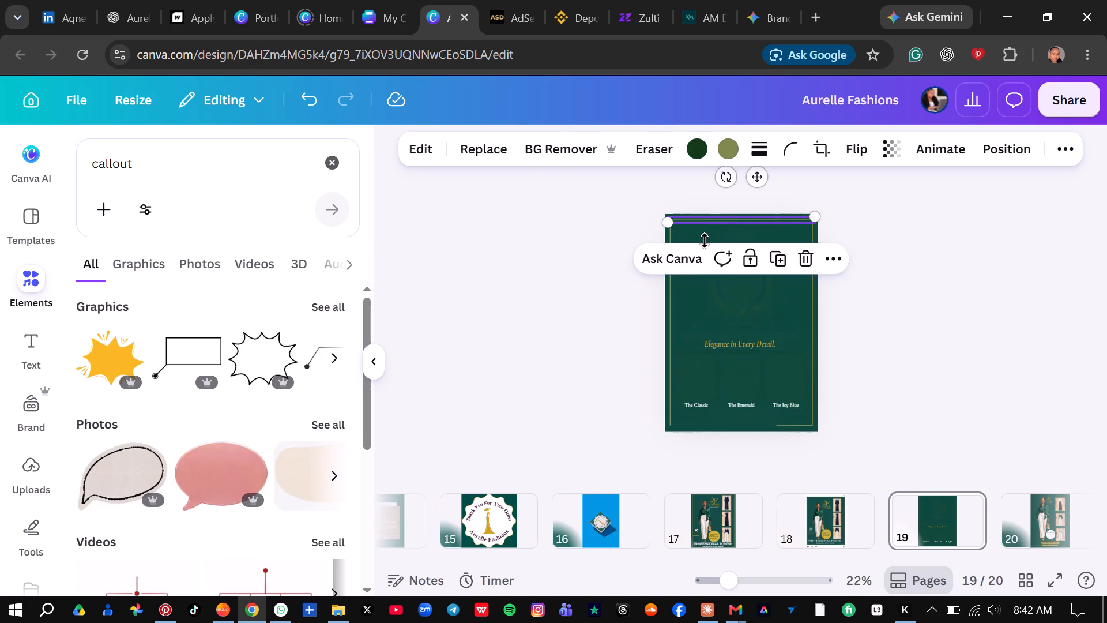
pyautogui.moveTo(705, 241); pyautogui.dragTo(753, 253)
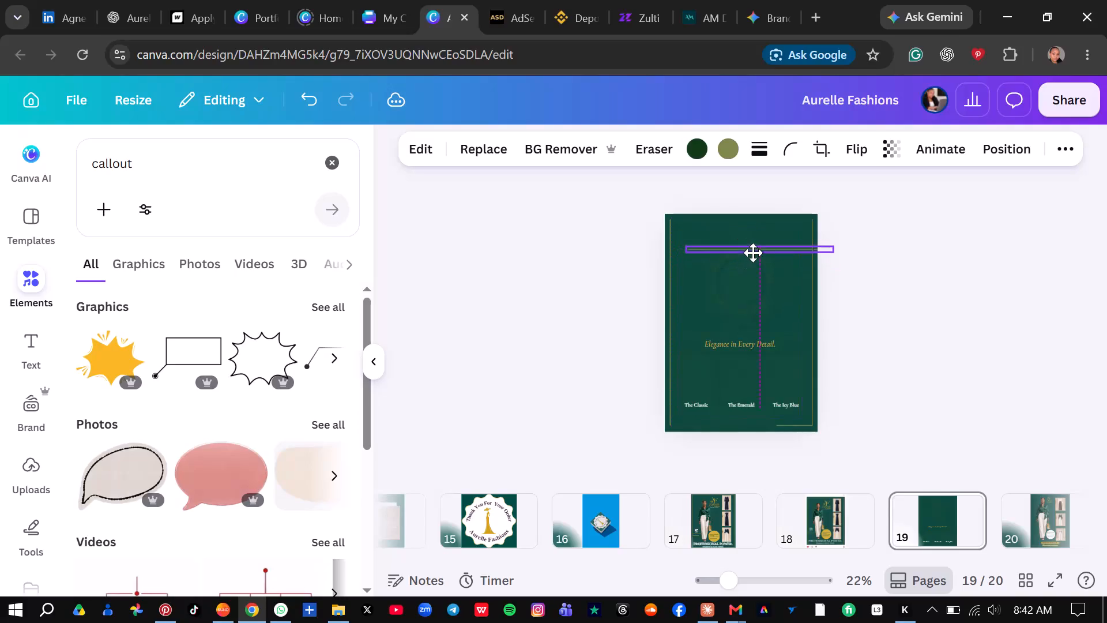
pyautogui.moveTo(753, 253); pyautogui.dragTo(1053, 513)
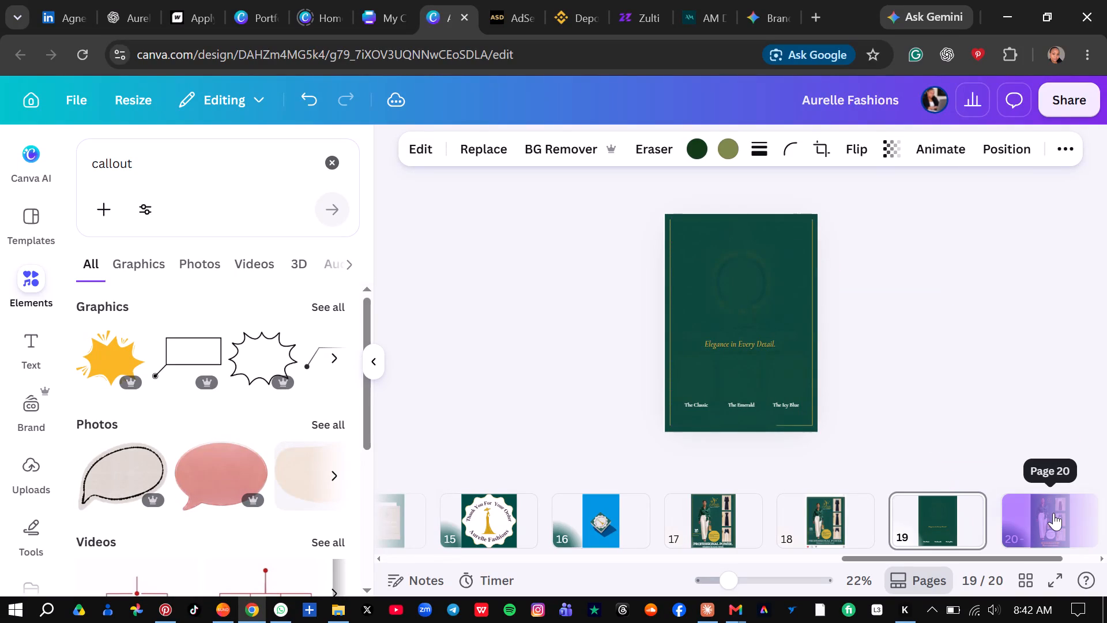
pyautogui.moveTo(1053, 513); pyautogui.dragTo(1024, 374)
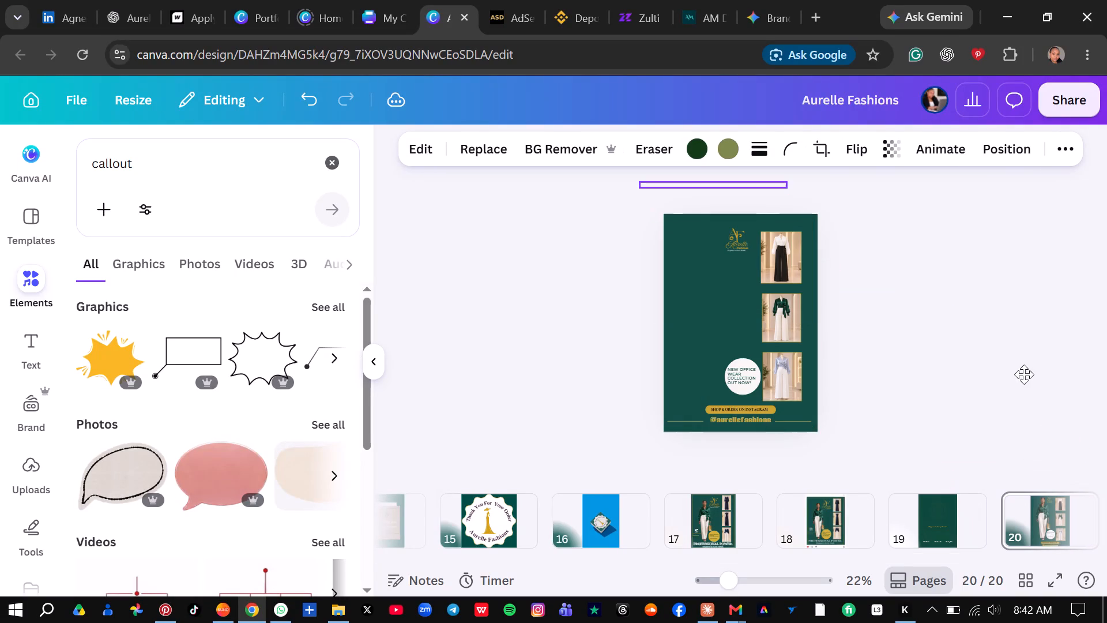
pyautogui.moveTo(1024, 374); pyautogui.dragTo(1046, 421)
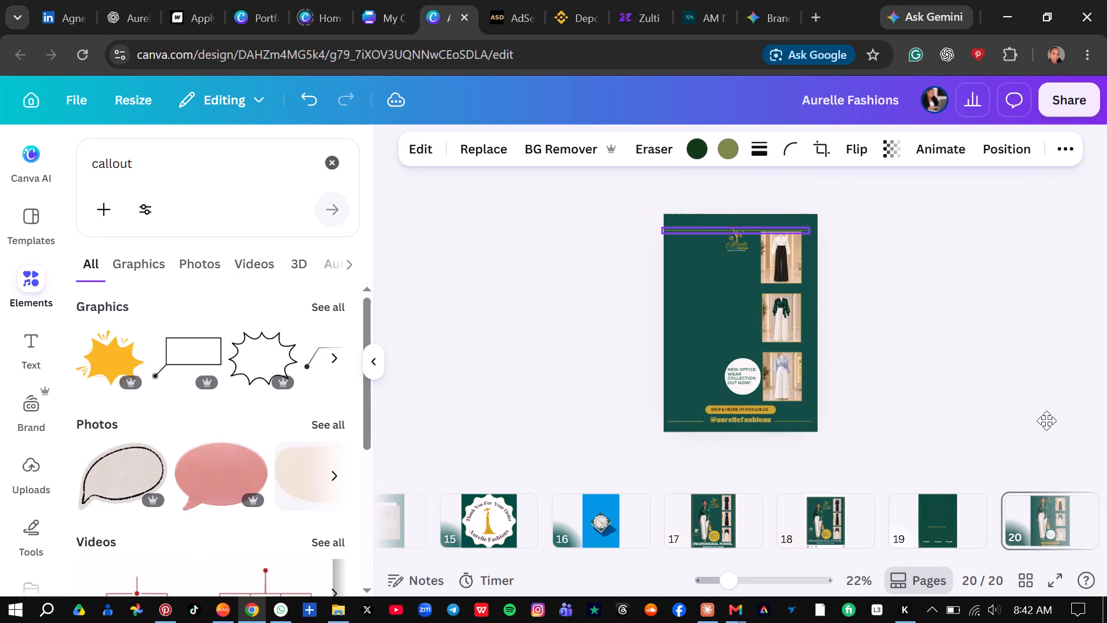
pyautogui.moveTo(754, 274); pyautogui.dragTo(753, 259)
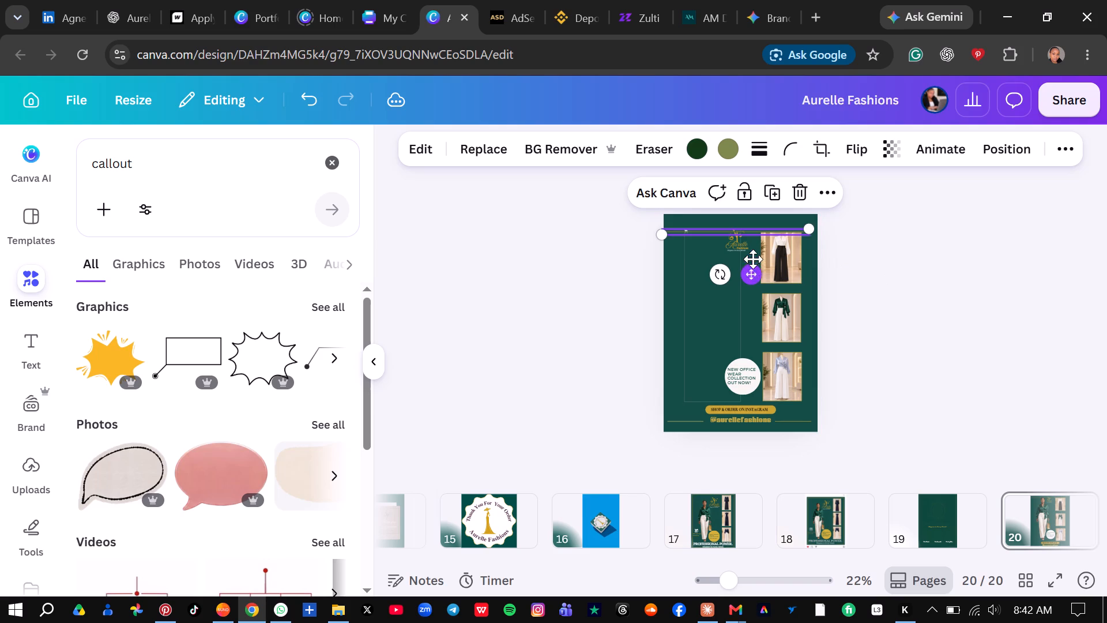
pyautogui.moveTo(753, 259); pyautogui.dragTo(756, 267)
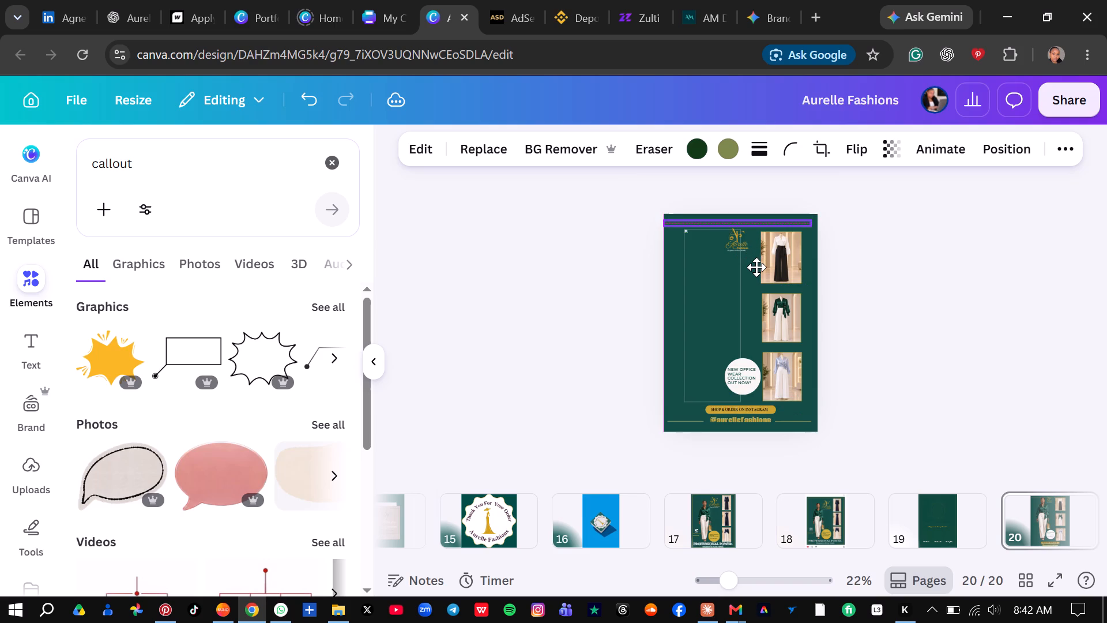
pyautogui.moveTo(756, 267); pyautogui.dragTo(758, 267)
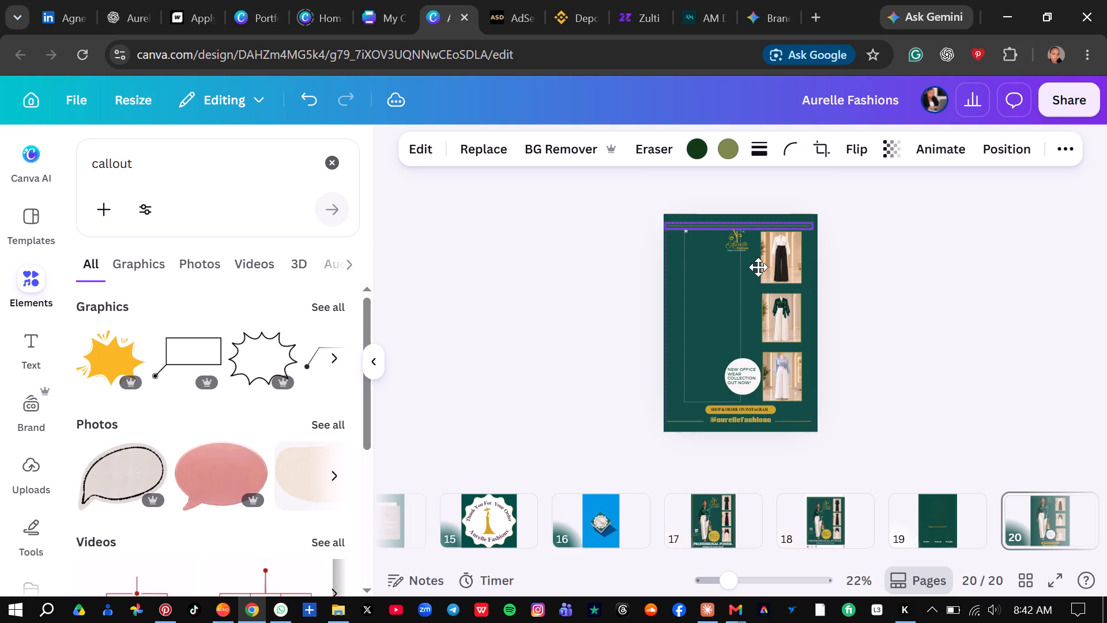
pyautogui.moveTo(758, 267); pyautogui.dragTo(759, 267)
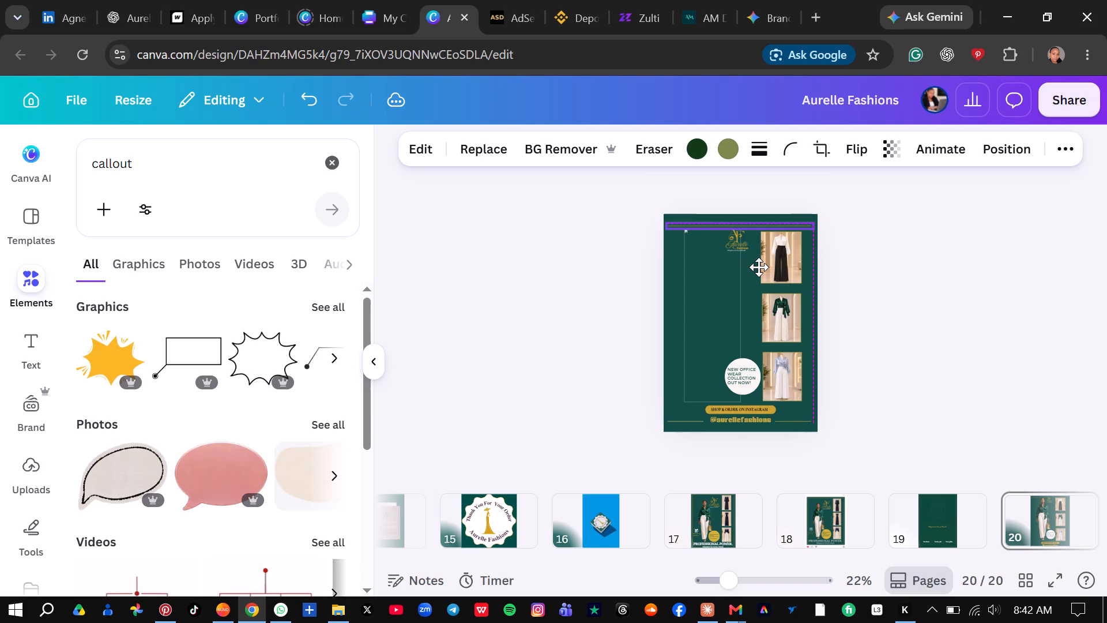
pyautogui.moveTo(759, 267); pyautogui.dragTo(762, 267)
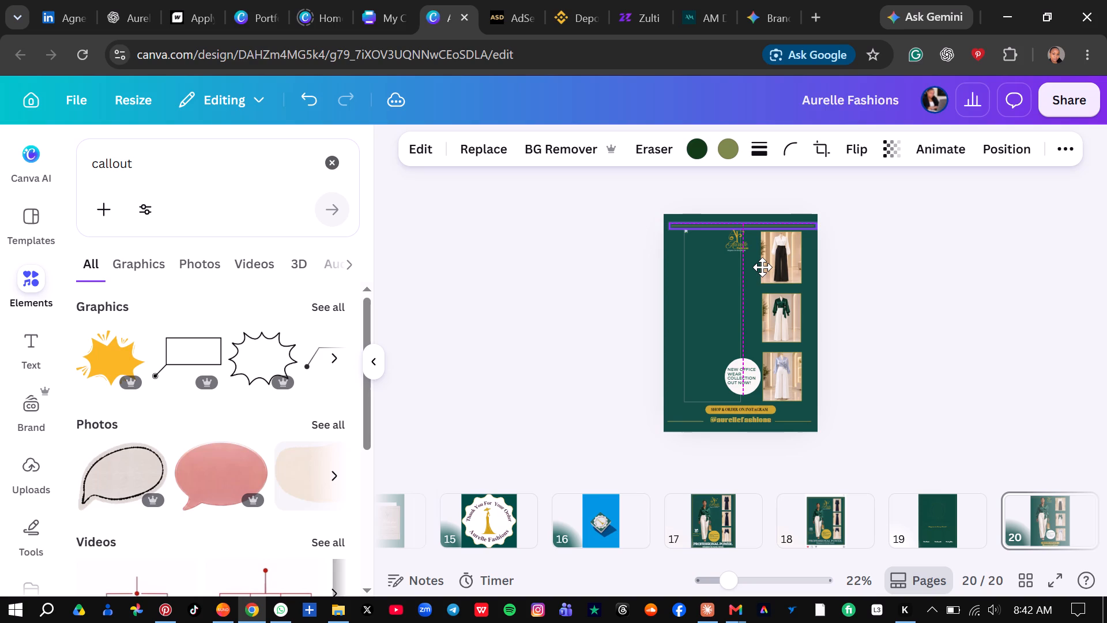
pyautogui.moveTo(762, 267); pyautogui.dragTo(762, 267)
pyautogui.moveTo(762, 267); pyautogui.dragTo(760, 267)
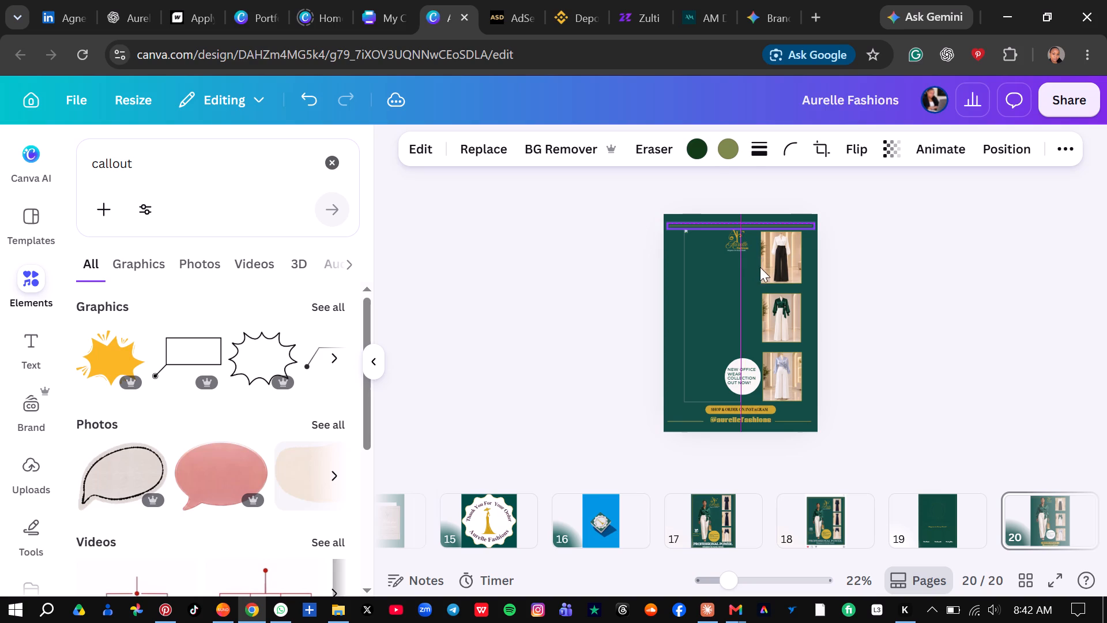
pyautogui.click(932, 257)
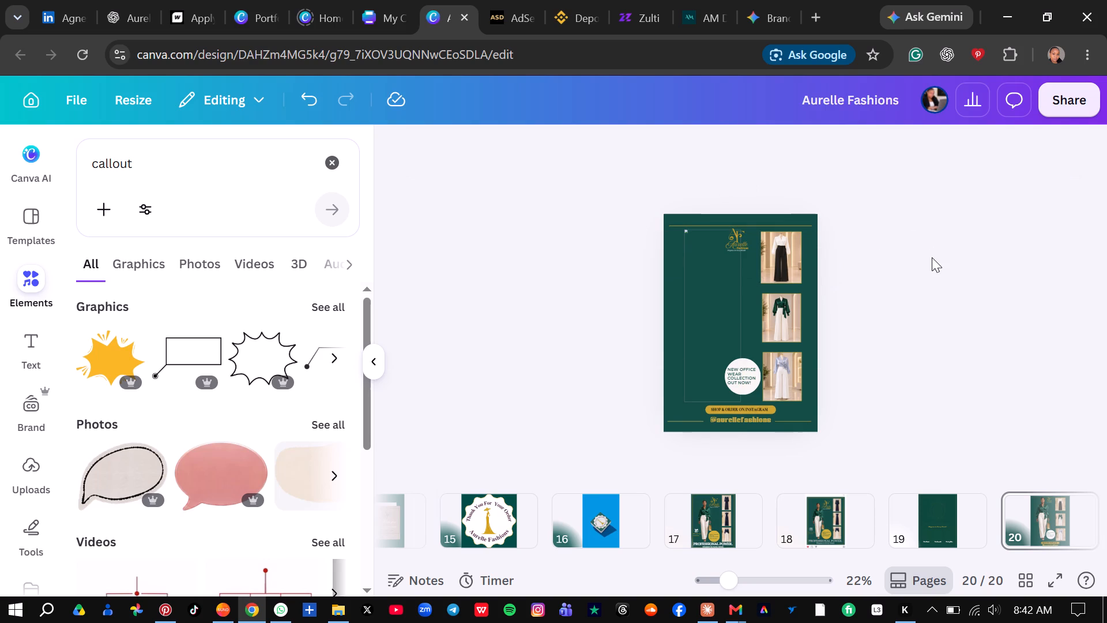
# Shift the horizontal gold line on page 20 slightly up, closer to the page's top edge.
pyautogui.click(760, 224)
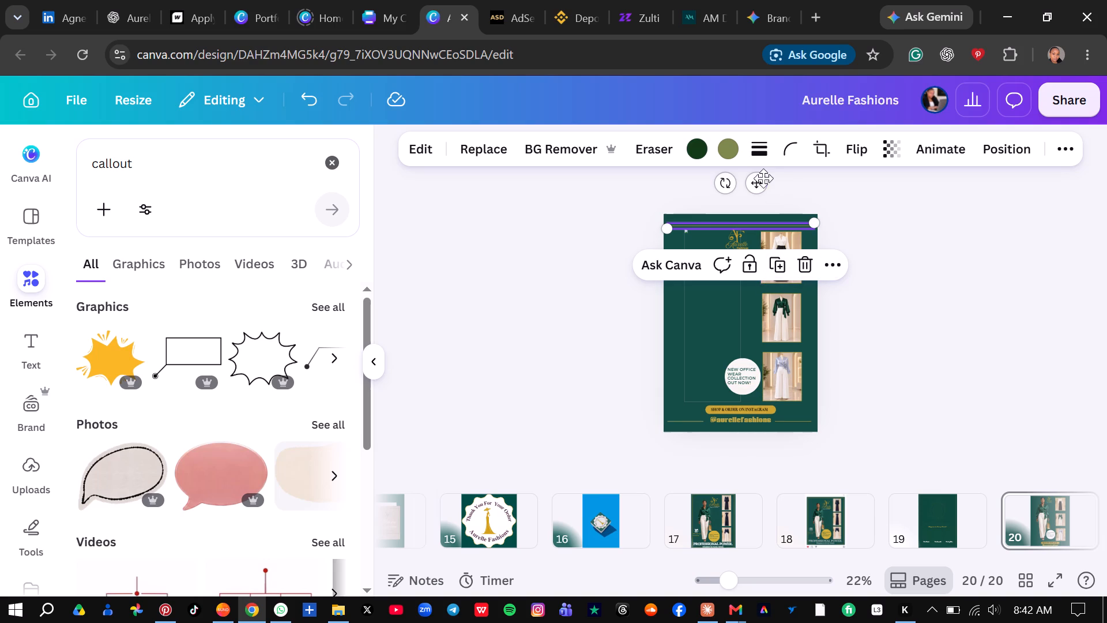
pyautogui.moveTo(760, 178); pyautogui.dragTo(760, 172)
pyautogui.click(920, 288)
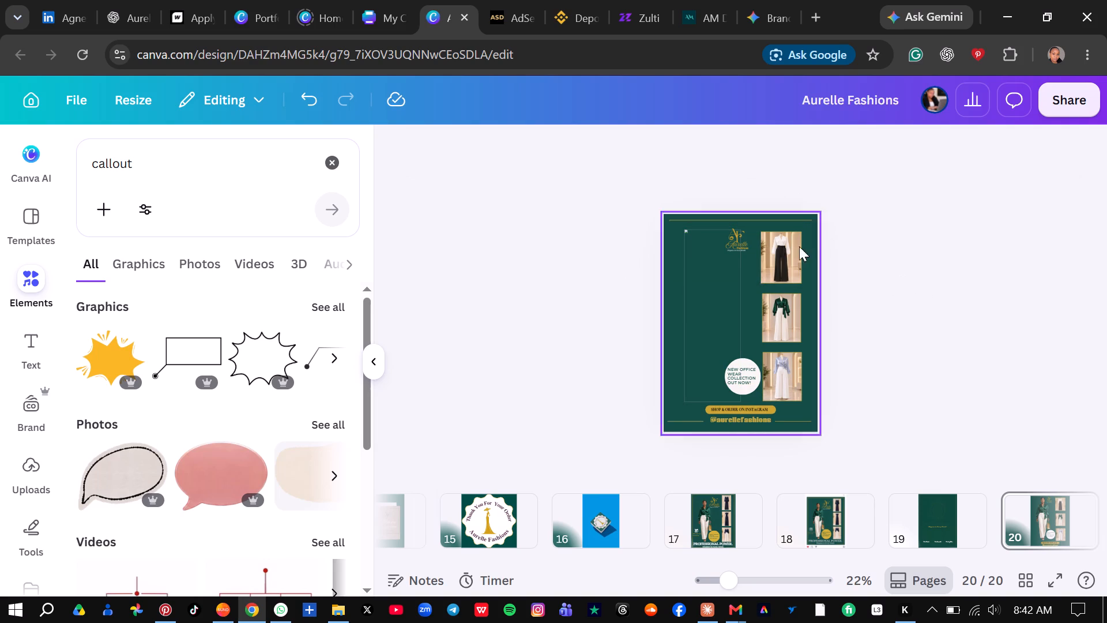
pyautogui.click(750, 220)
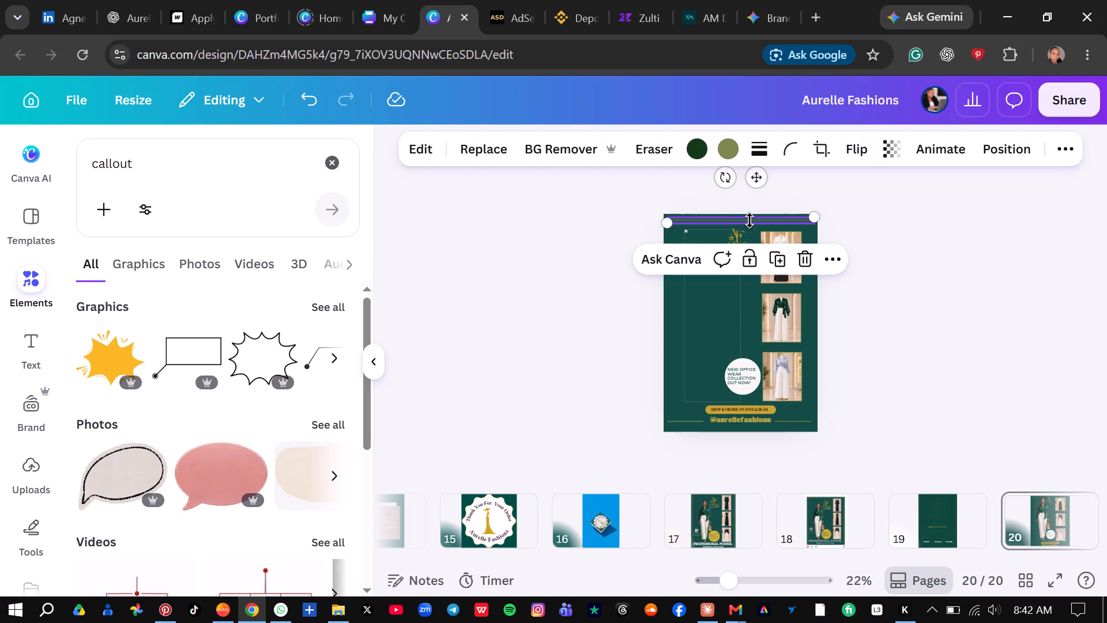
pyautogui.click(759, 177)
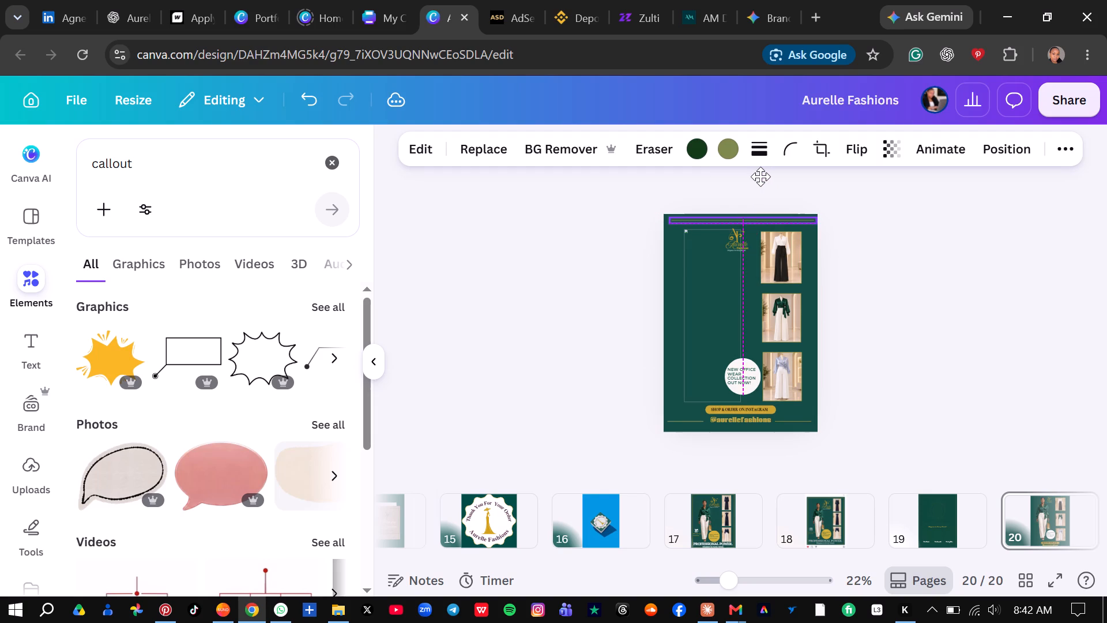
pyautogui.click(915, 226)
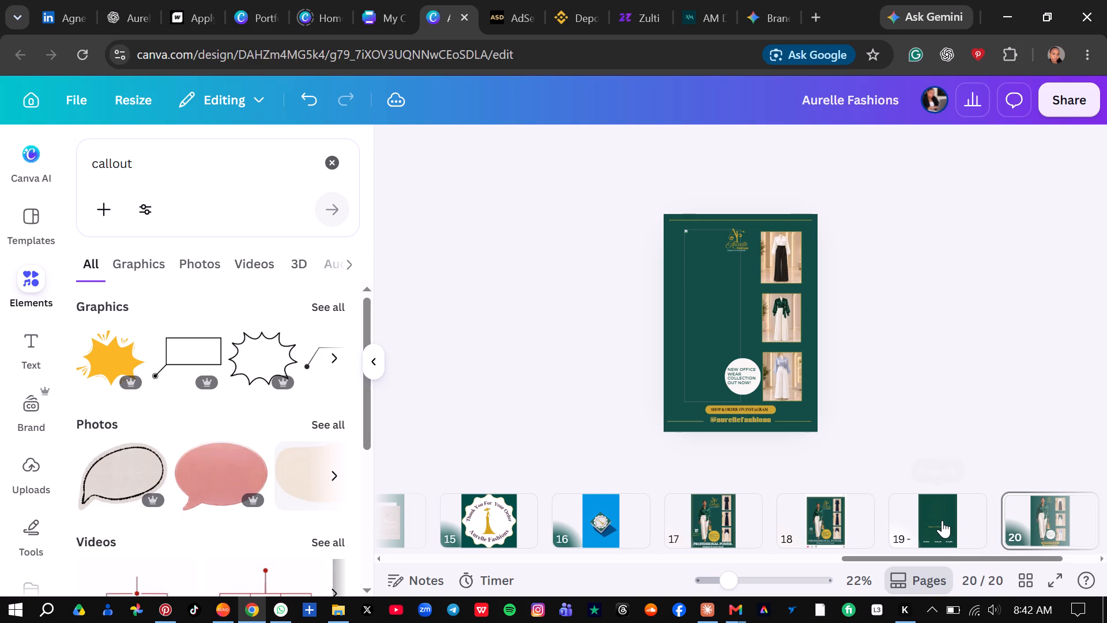
# Move the vertical gold line at page 19's right edge onto page 20, placing it along the right edge beside the outfit photos.
pyautogui.click(942, 520)
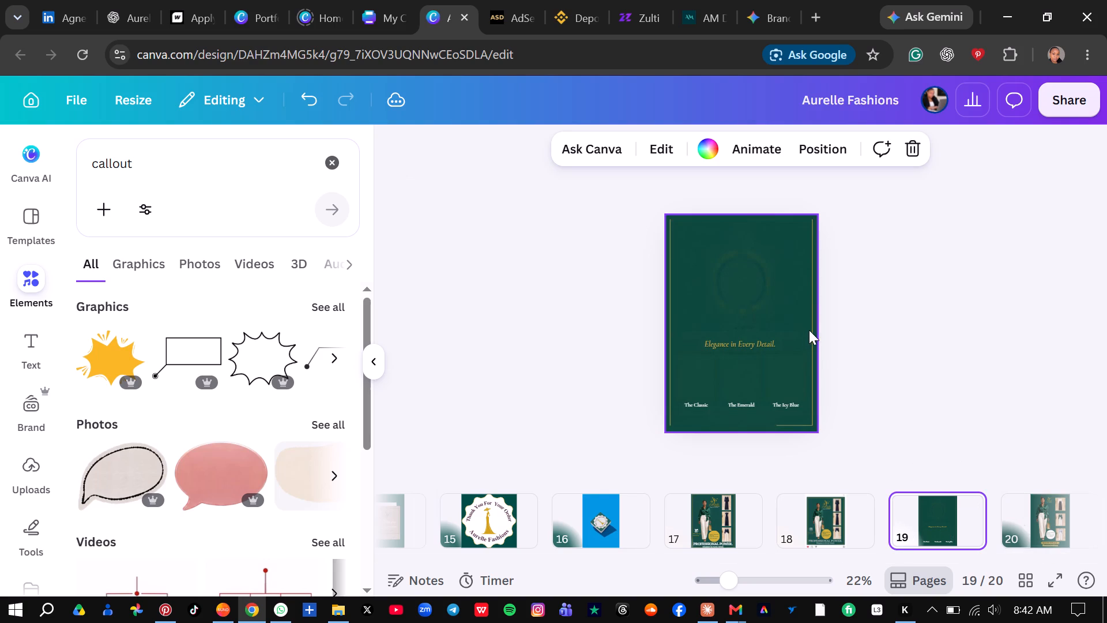
pyautogui.click(812, 328)
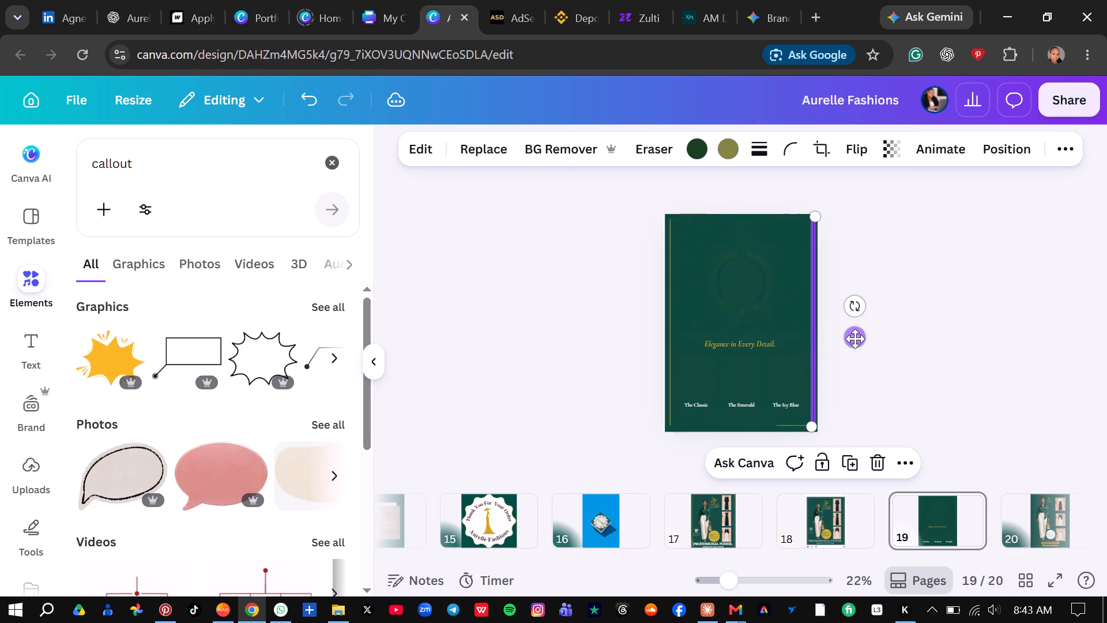
pyautogui.moveTo(855, 339); pyautogui.dragTo(1036, 527)
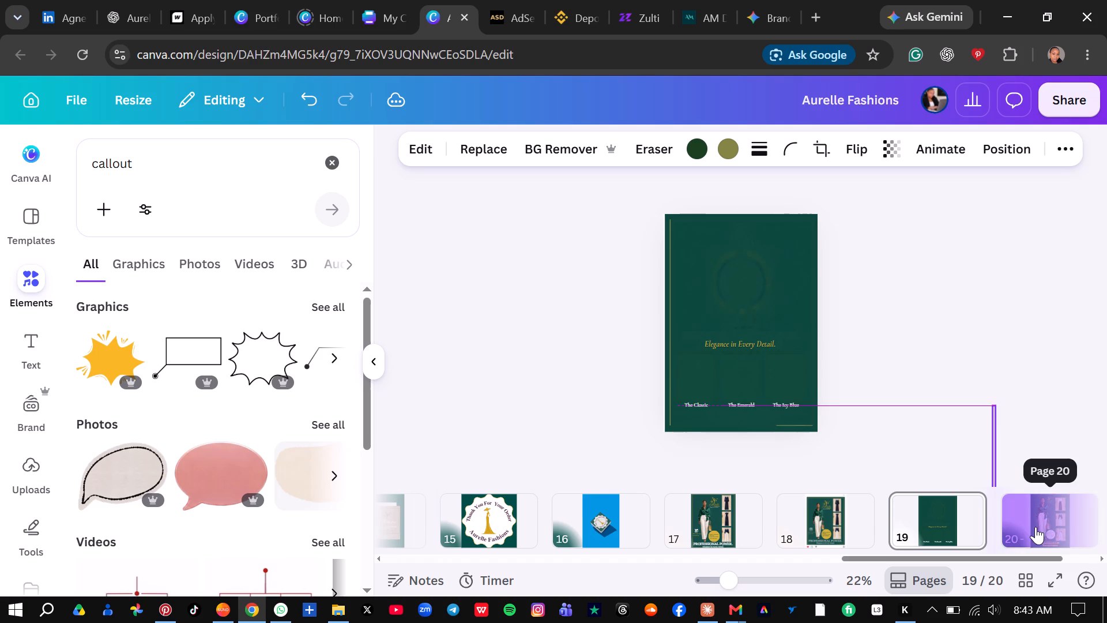
pyautogui.moveTo(1036, 527); pyautogui.dragTo(1050, 518)
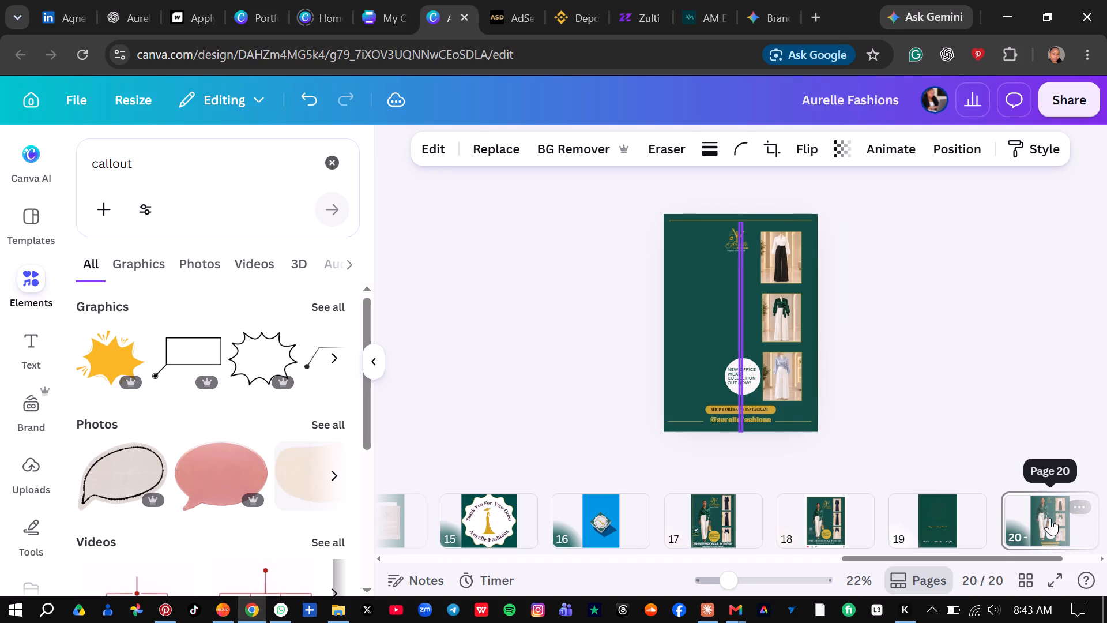
pyautogui.moveTo(1050, 518); pyautogui.dragTo(1106, 497)
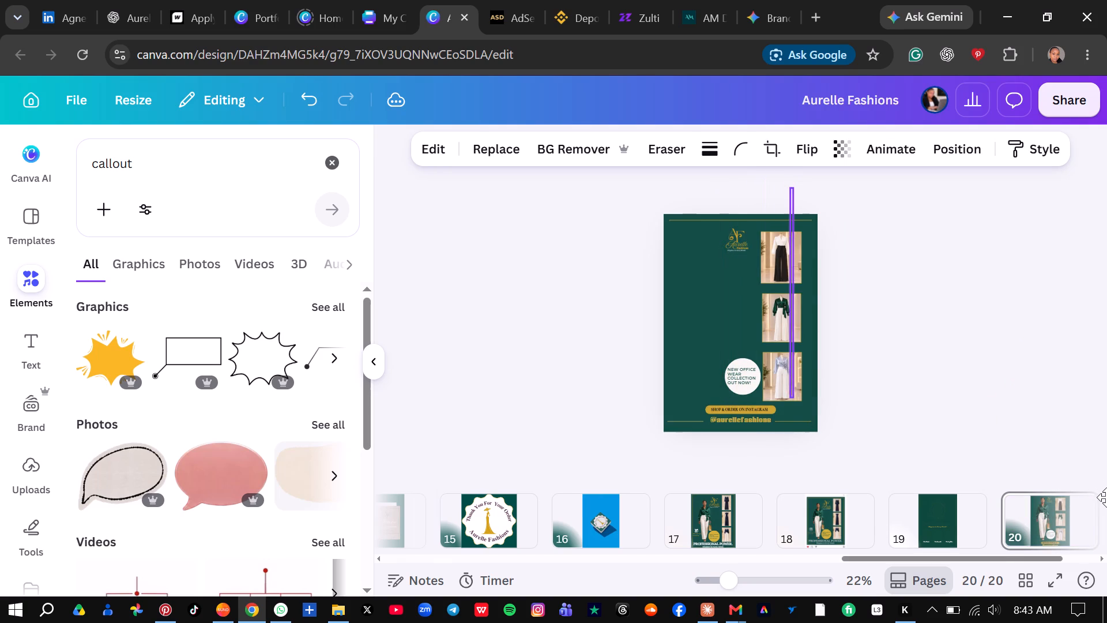
pyautogui.moveTo(1106, 497); pyautogui.dragTo(1105, 504)
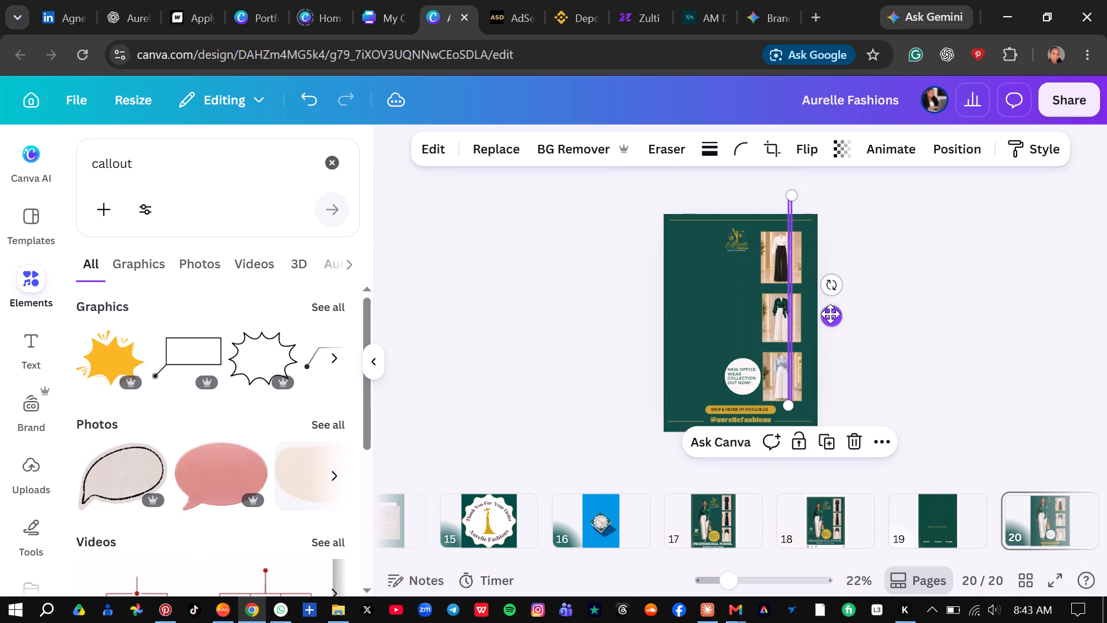
pyautogui.moveTo(830, 316); pyautogui.dragTo(861, 340)
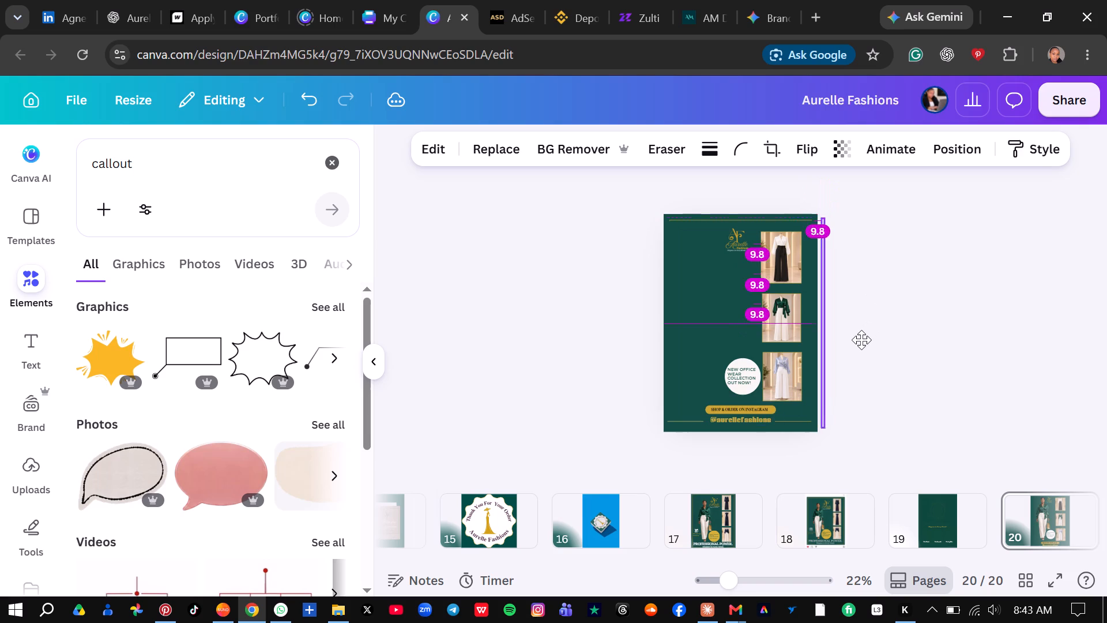
pyautogui.moveTo(861, 340); pyautogui.dragTo(852, 342)
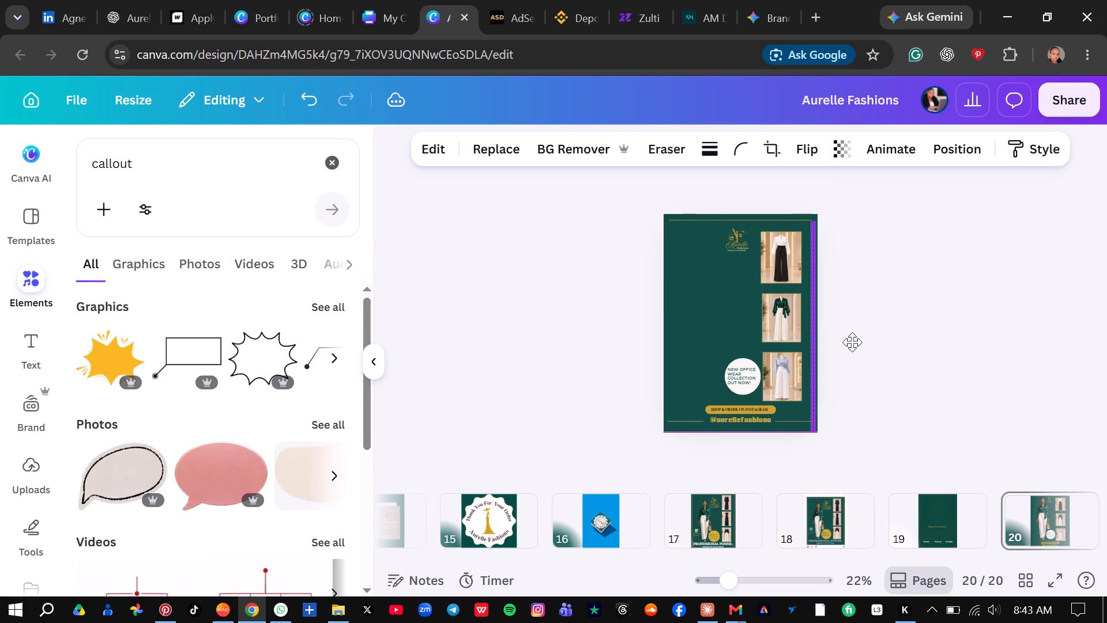
pyautogui.moveTo(852, 342); pyautogui.dragTo(852, 340)
pyautogui.click(929, 355)
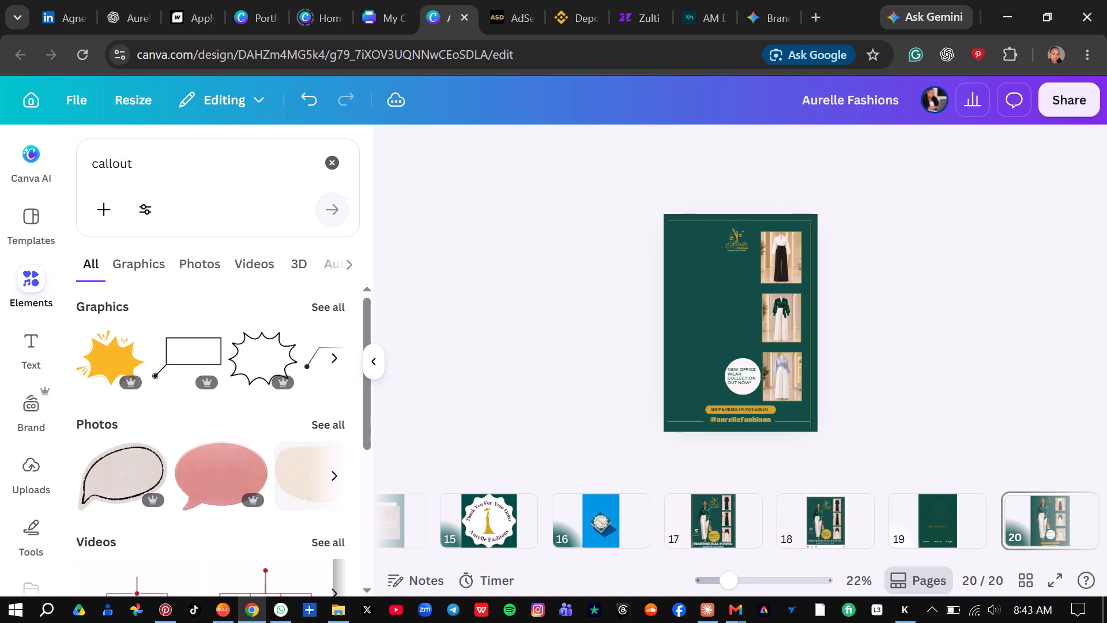
# Nudge the right vertical gold line on page 20 slightly outward and up so it meets the end of the top gold line.
pyautogui.moveTo(732, 577); pyautogui.dragTo(756, 571)
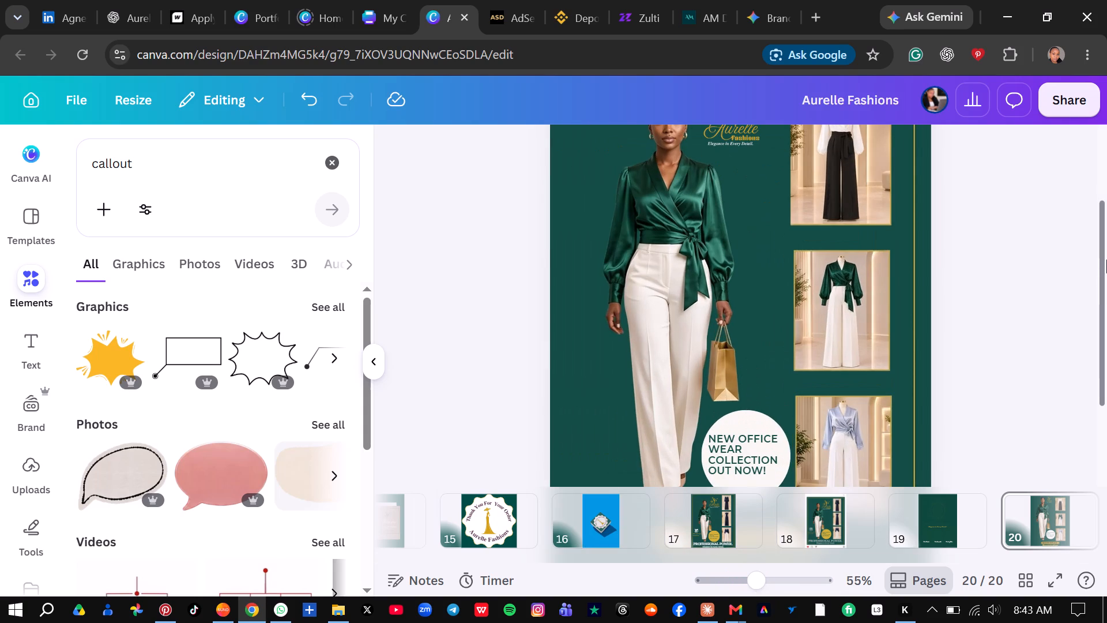
pyautogui.moveTo(1106, 257); pyautogui.dragTo(1087, 111)
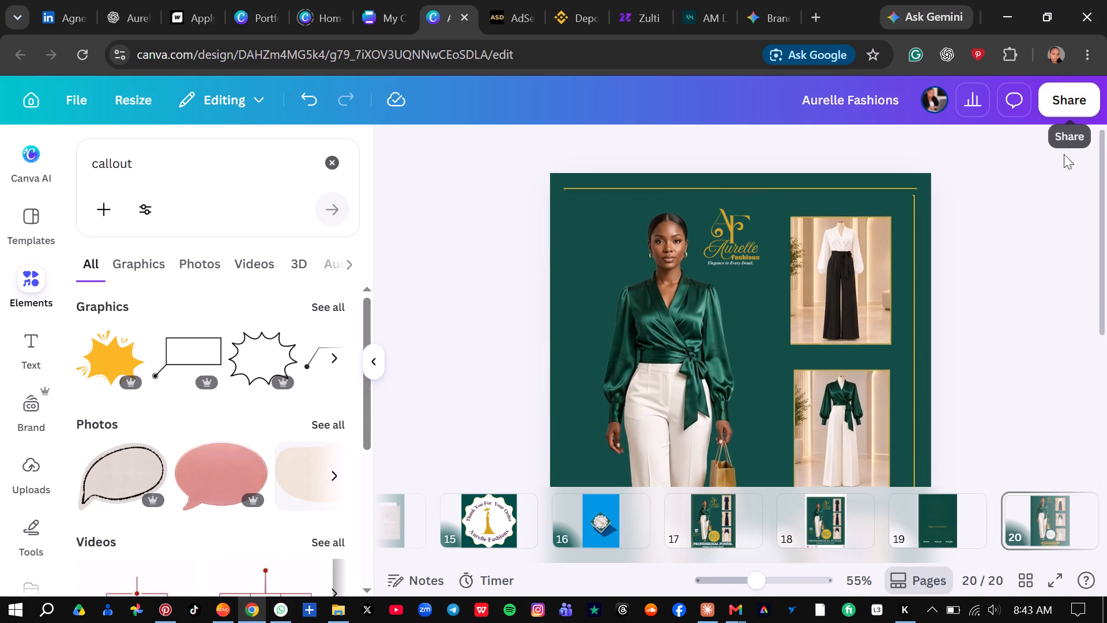
pyautogui.click(914, 282)
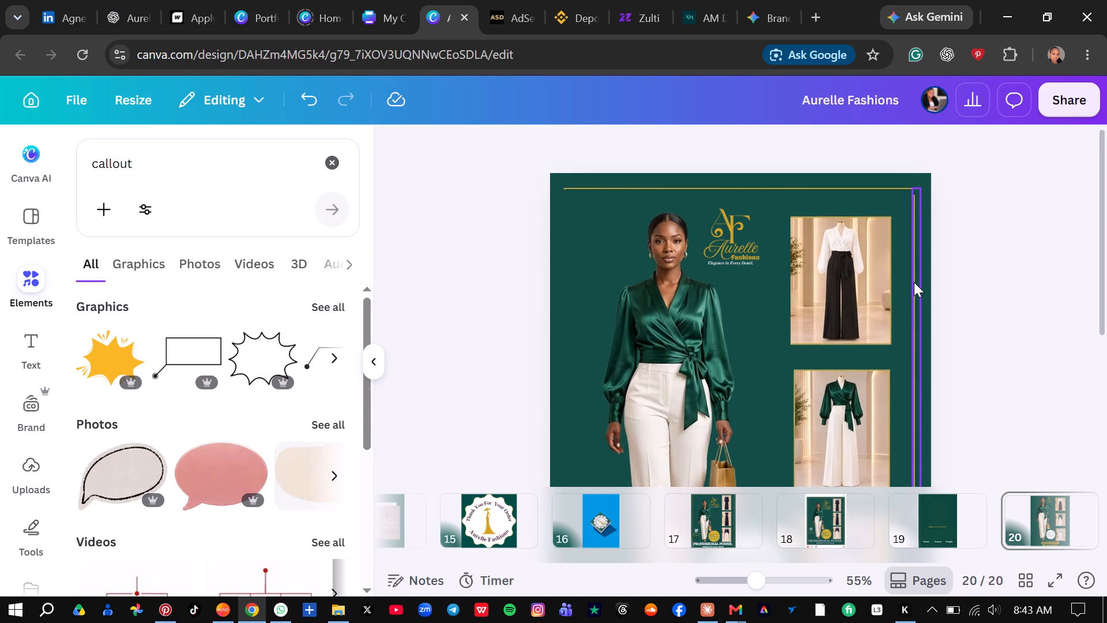
pyautogui.moveTo(961, 460); pyautogui.dragTo(963, 455)
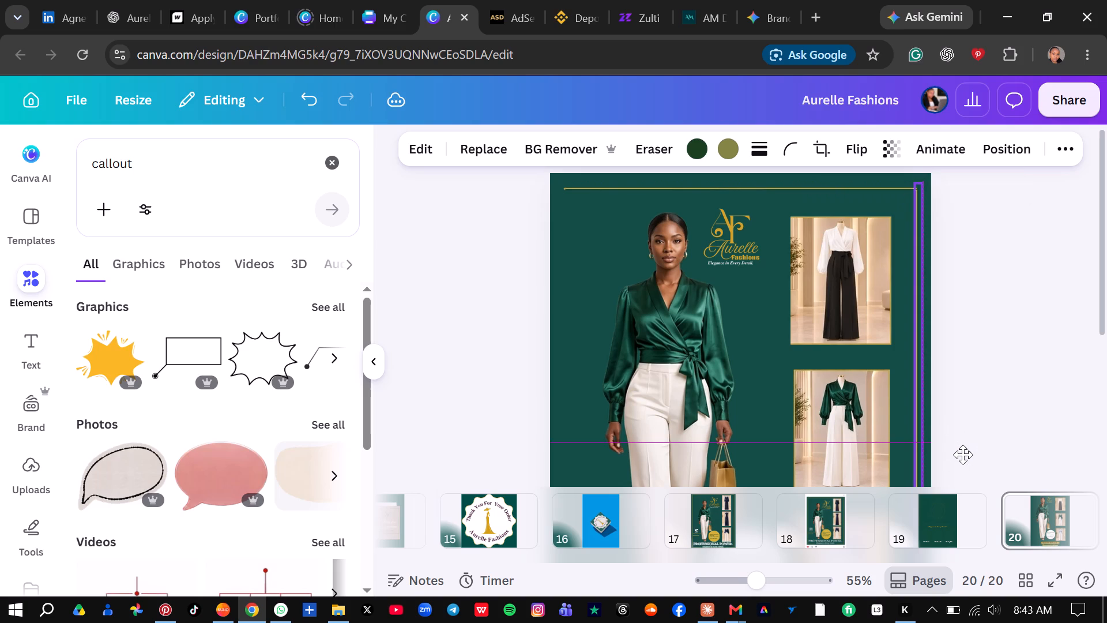
pyautogui.moveTo(963, 455); pyautogui.dragTo(963, 453)
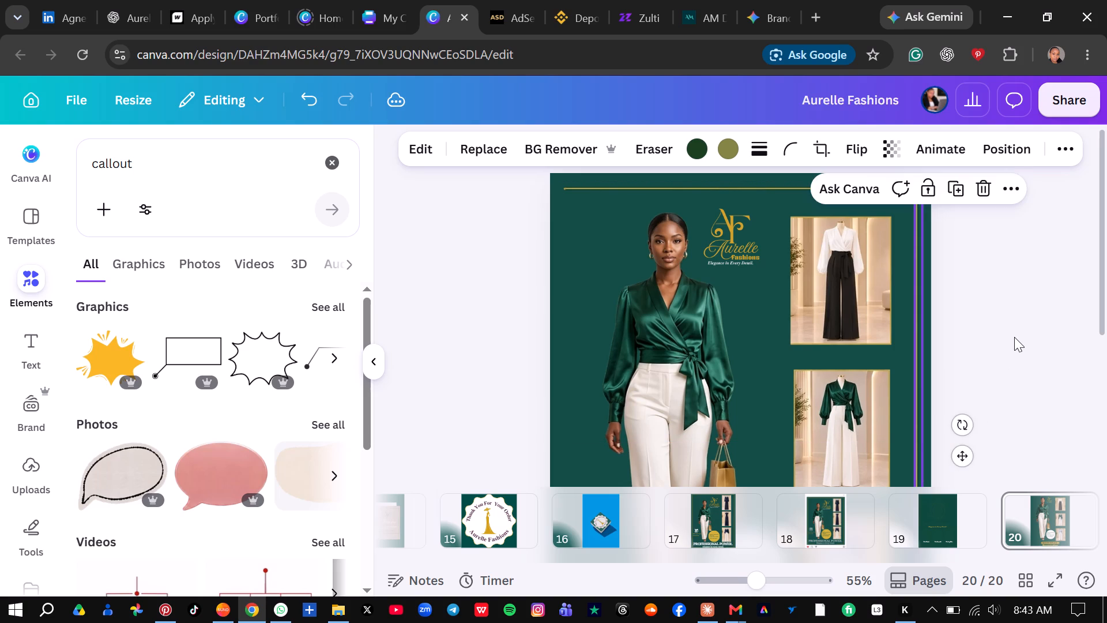
pyautogui.click(1014, 337)
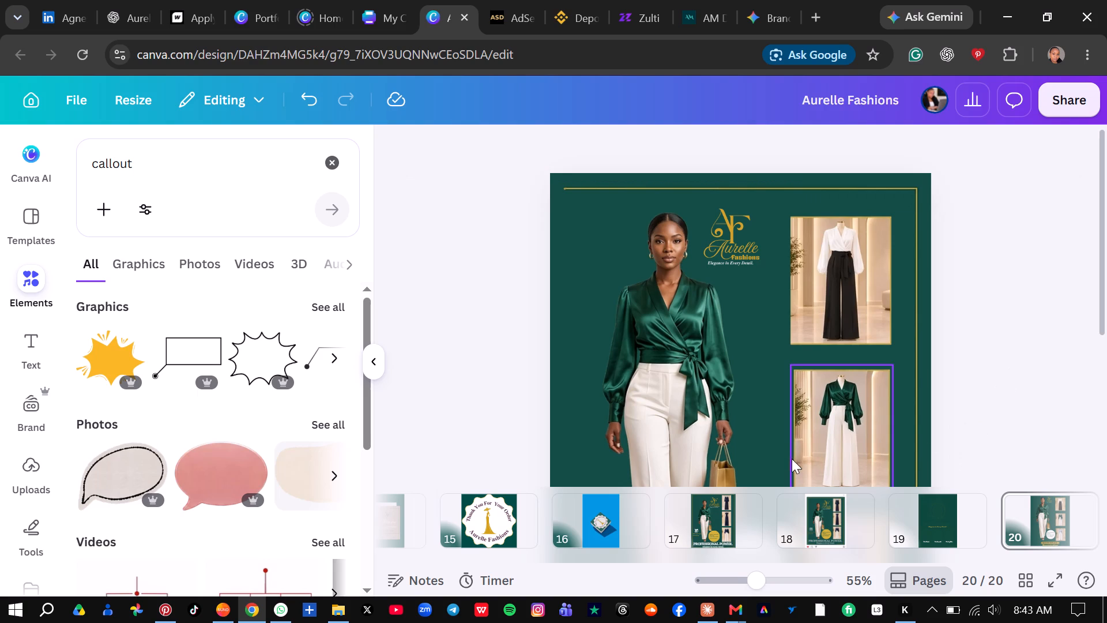
# Adjust the lower end of page 20's right vertical gold line slightly inward and up to straighten it.
pyautogui.moveTo(756, 586); pyautogui.dragTo(749, 586)
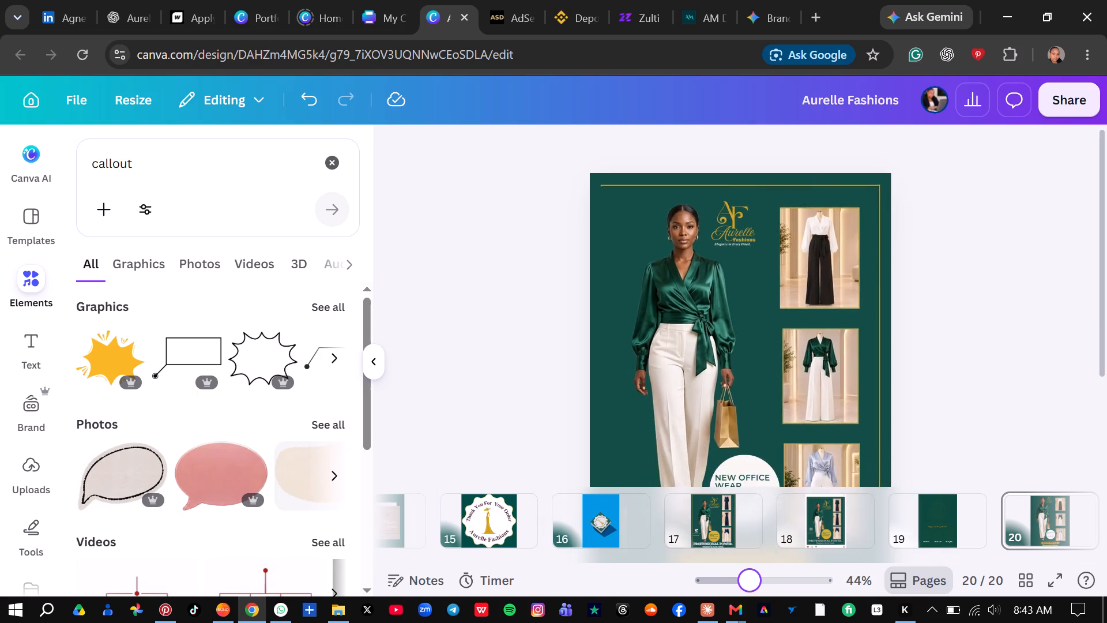
pyautogui.moveTo(749, 586); pyautogui.dragTo(726, 580)
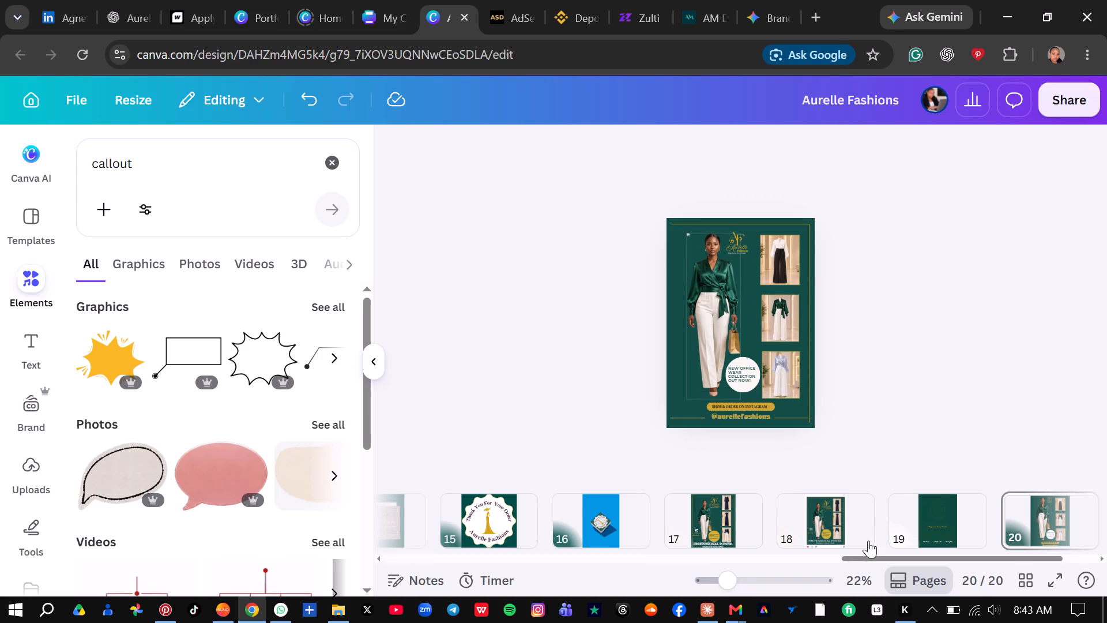
pyautogui.click(809, 418)
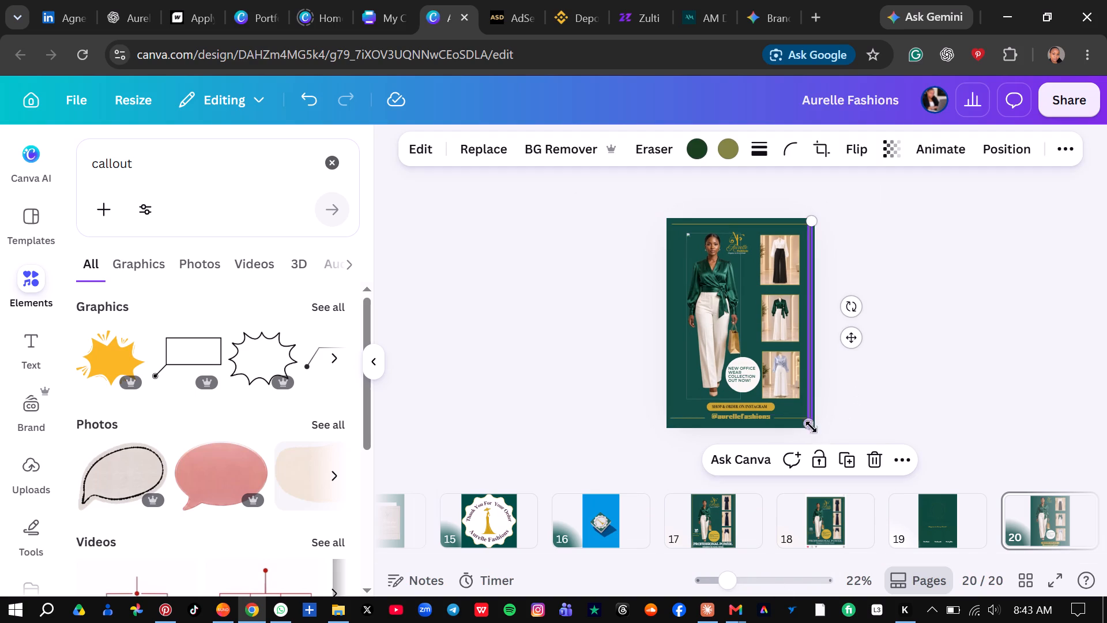
pyautogui.moveTo(811, 425); pyautogui.dragTo(809, 411)
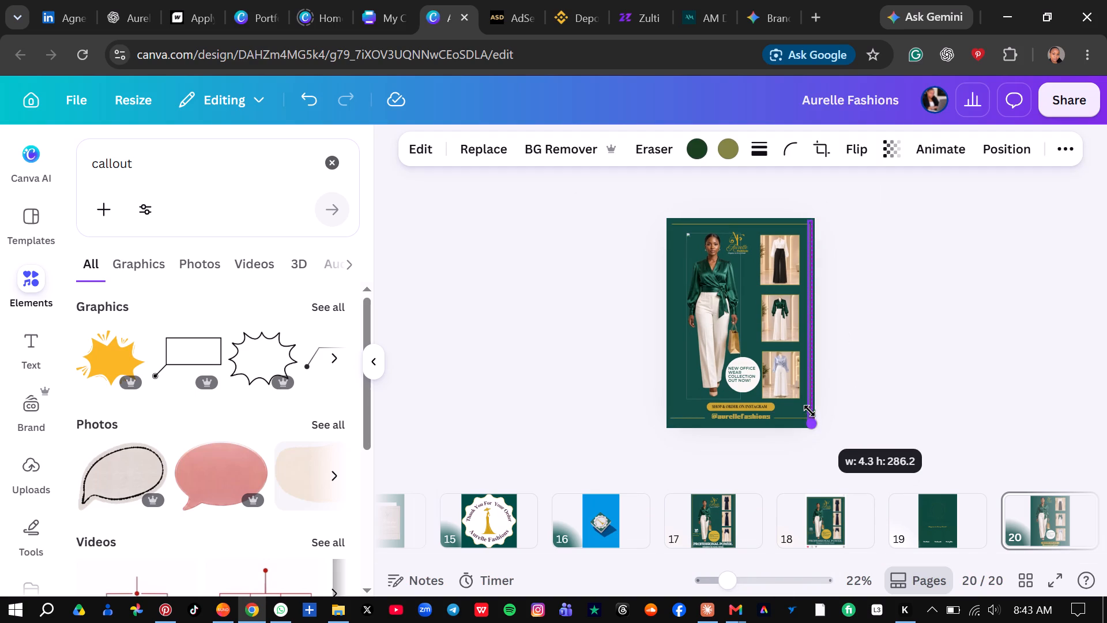
pyautogui.moveTo(809, 411); pyautogui.dragTo(808, 407)
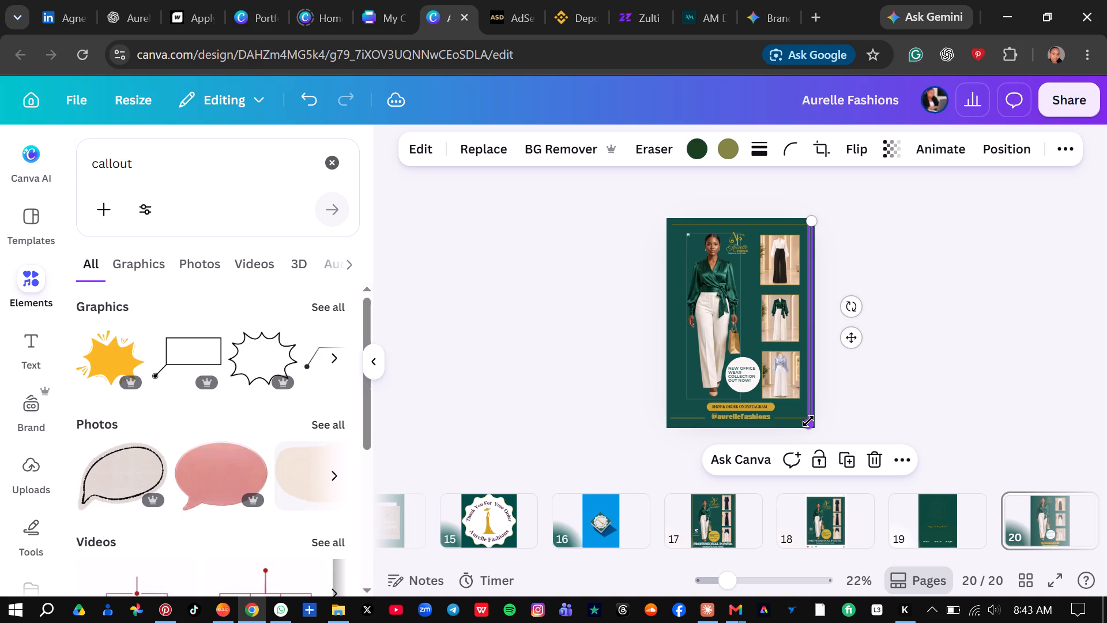
pyautogui.moveTo(808, 421); pyautogui.dragTo(806, 403)
pyautogui.moveTo(808, 422); pyautogui.dragTo(808, 422)
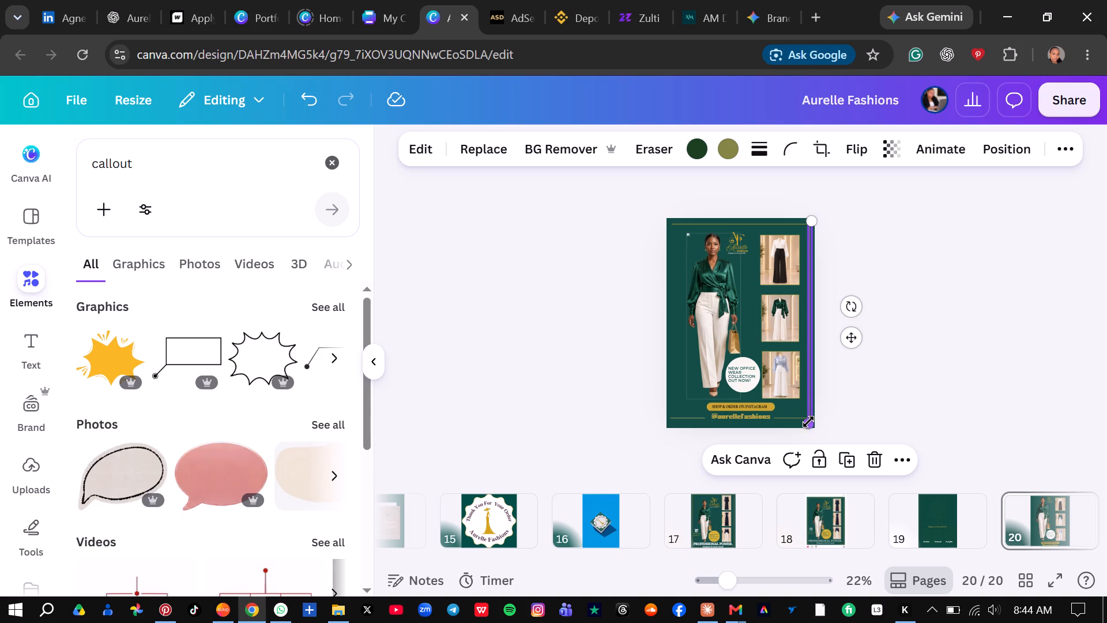
pyautogui.moveTo(808, 422); pyautogui.dragTo(808, 410)
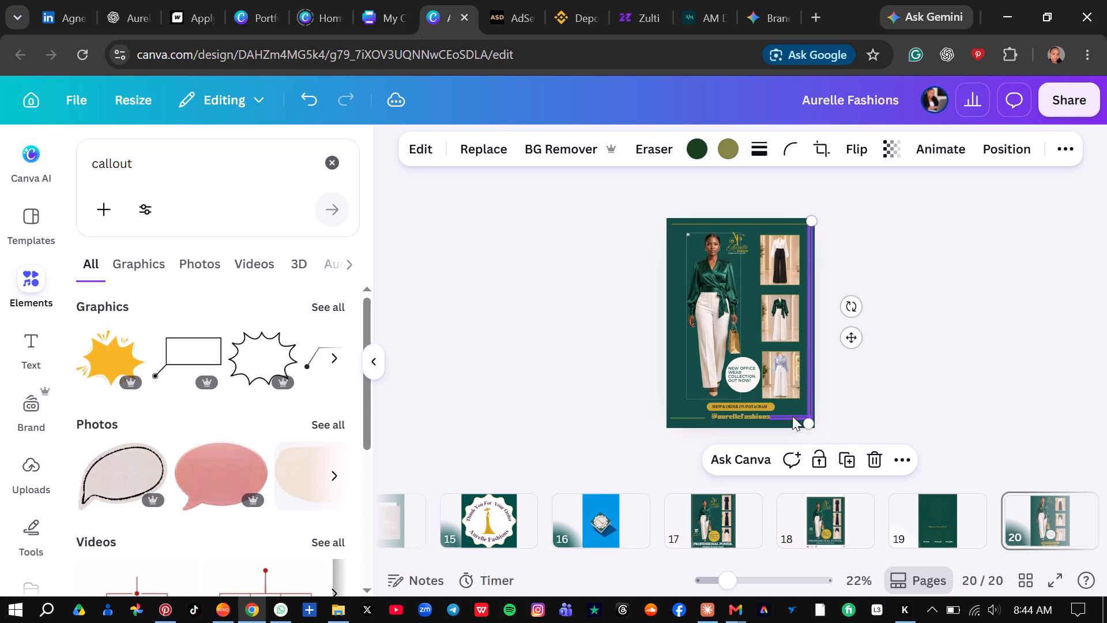
pyautogui.click(792, 416)
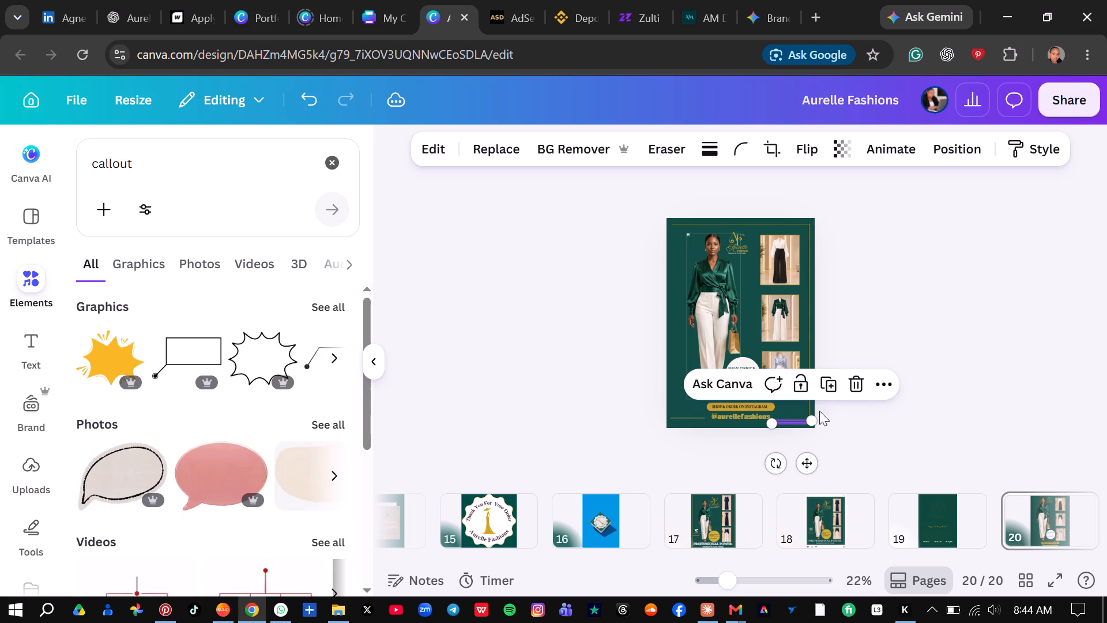
pyautogui.click(952, 306)
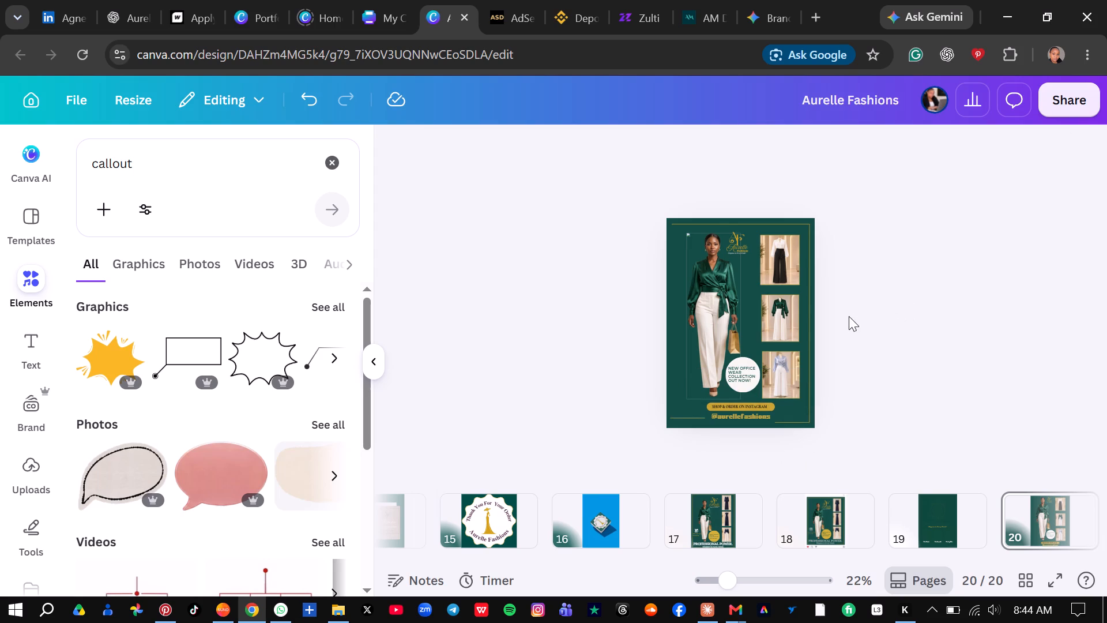
# Move the vertical gold line at page 19's left edge onto page 20, placing it along the left edge.
pyautogui.click(931, 512)
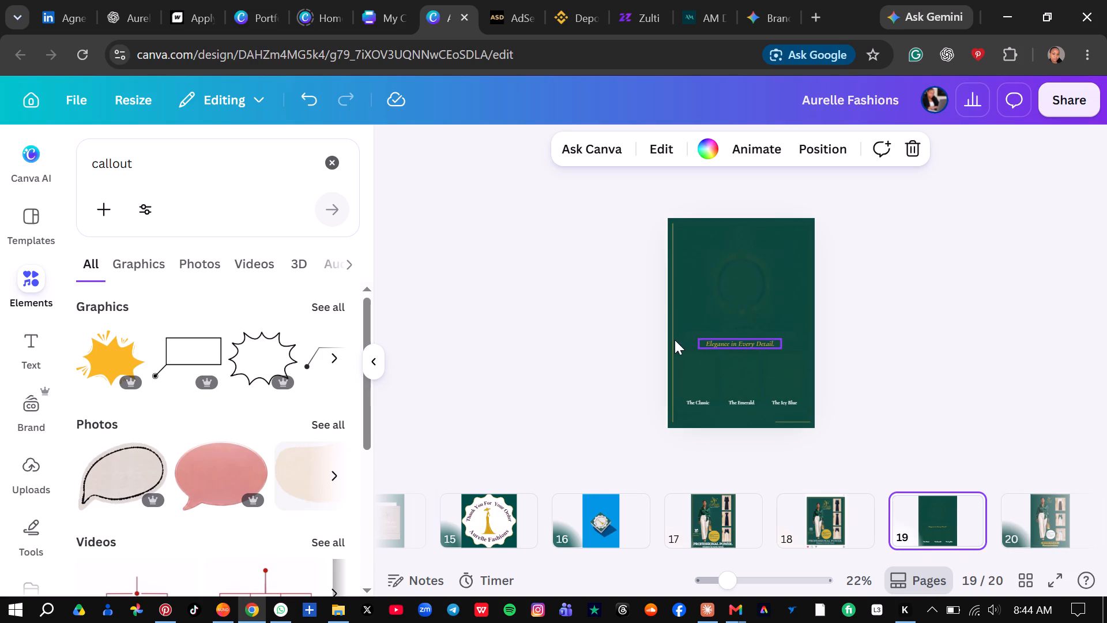
pyautogui.click(672, 340)
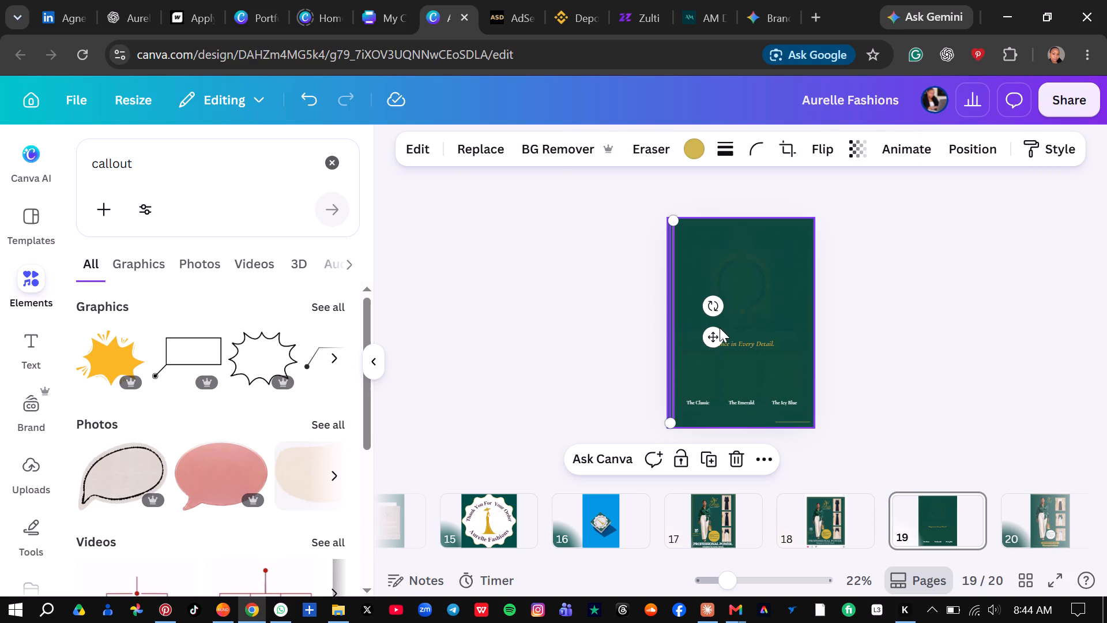
pyautogui.moveTo(711, 338); pyautogui.dragTo(1058, 452)
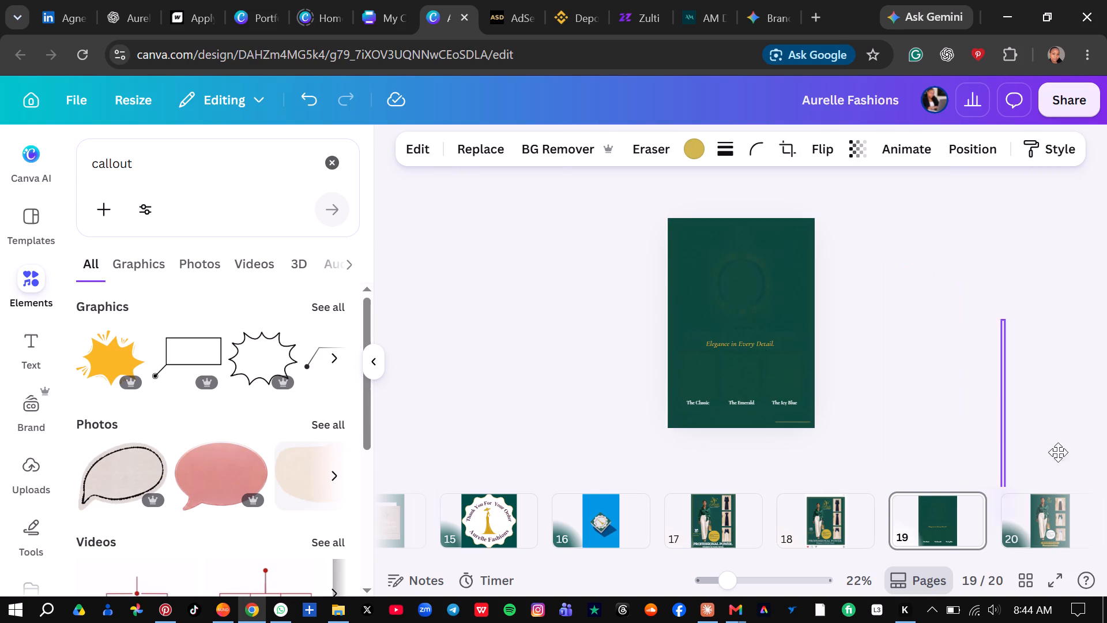
pyautogui.moveTo(1058, 452); pyautogui.dragTo(1064, 511)
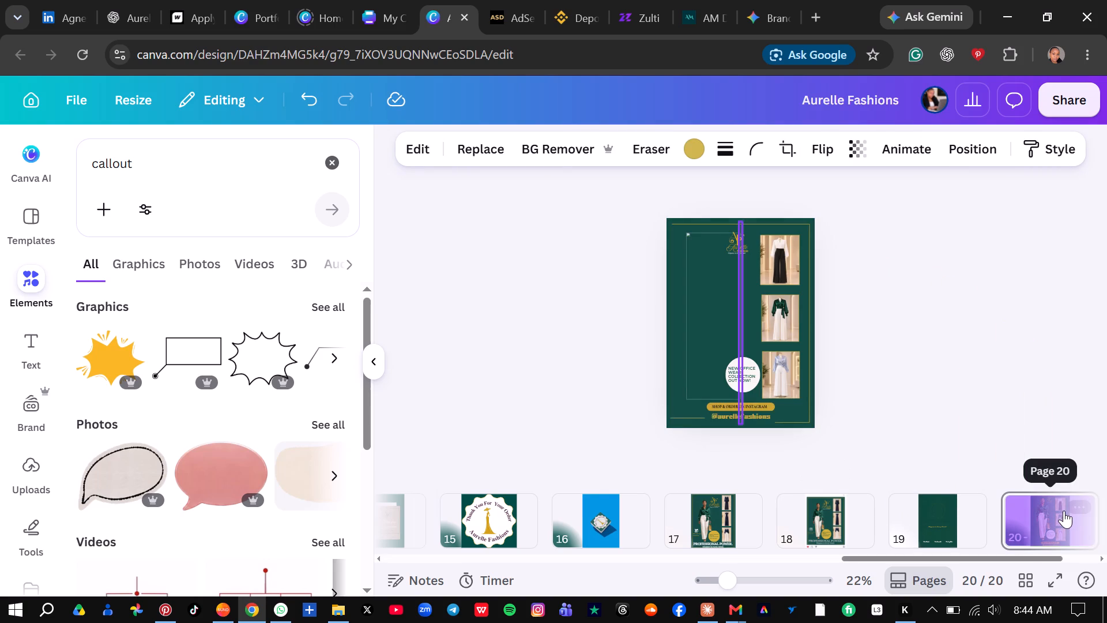
pyautogui.moveTo(1064, 511); pyautogui.dragTo(999, 515)
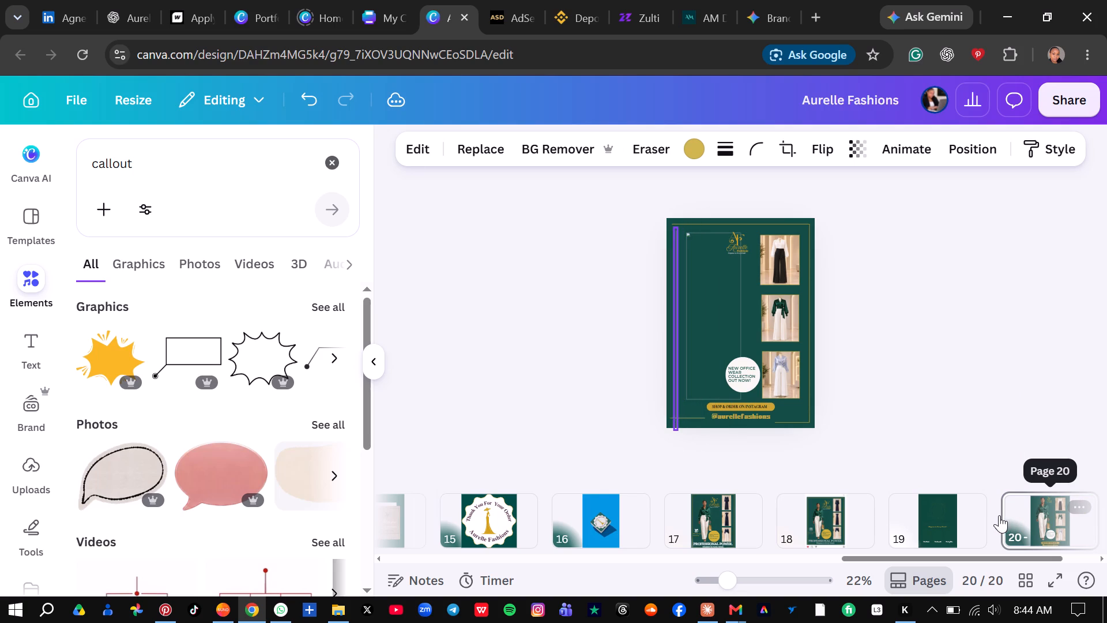
pyautogui.moveTo(999, 515); pyautogui.dragTo(996, 511)
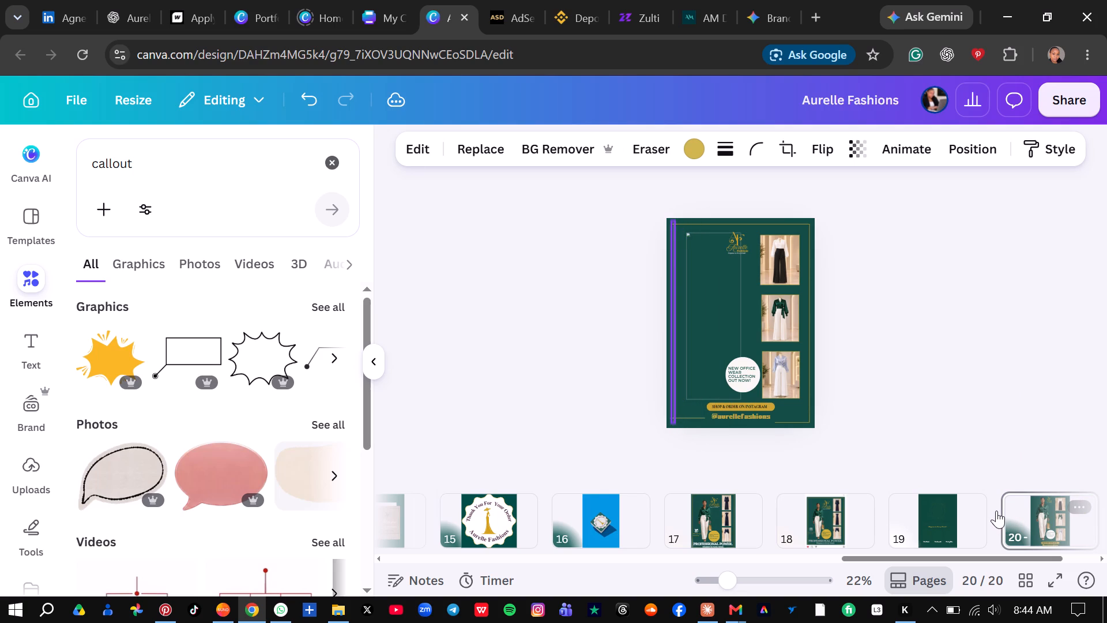
pyautogui.moveTo(996, 511); pyautogui.dragTo(996, 510)
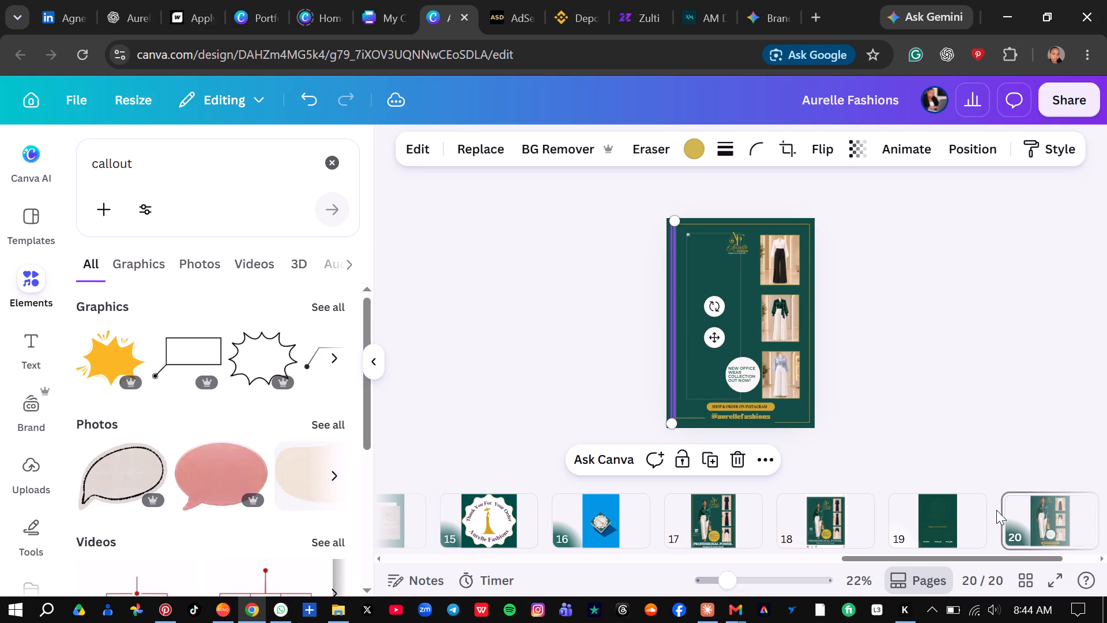
pyautogui.click(996, 510)
pyautogui.click(531, 341)
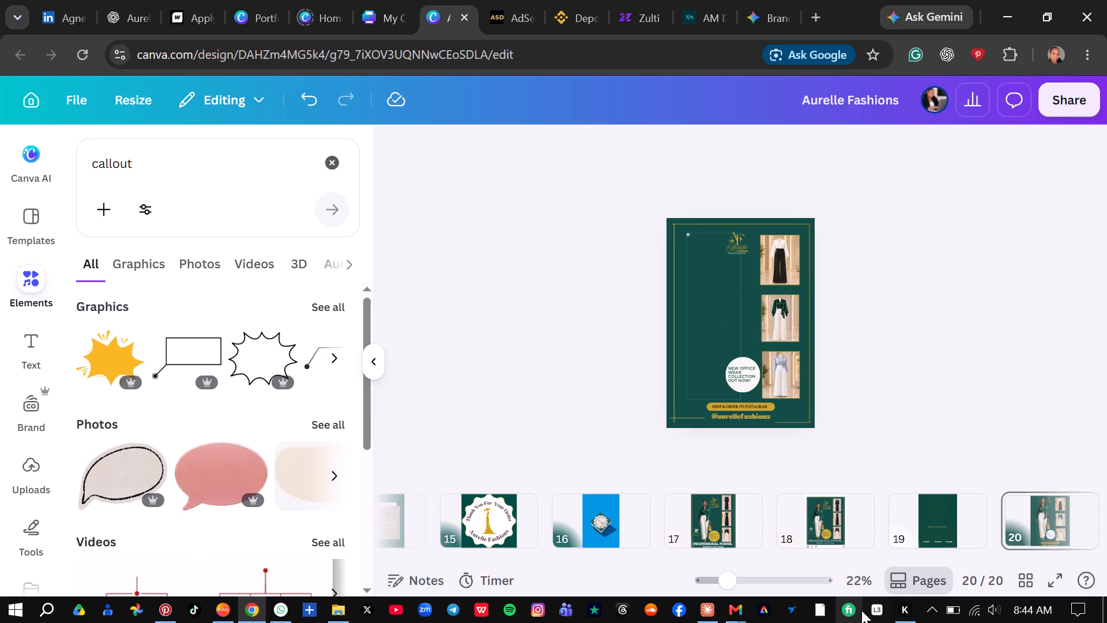
# Nudge page 20's left vertical gold line slightly outward so it meets the end of the top gold line.
pyautogui.click(735, 586)
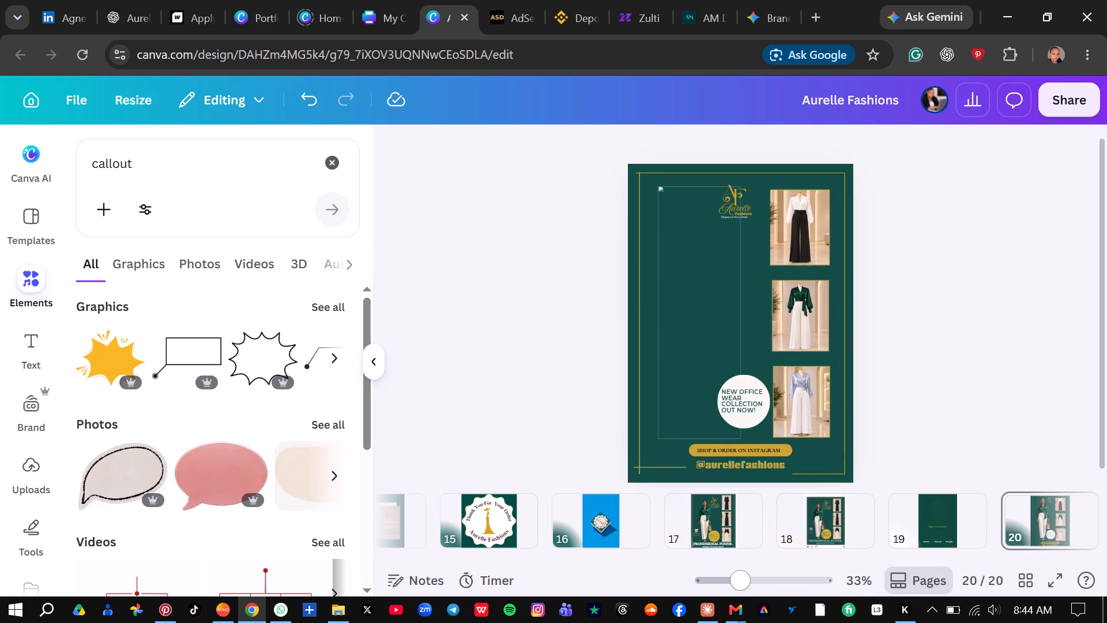
pyautogui.click(639, 305)
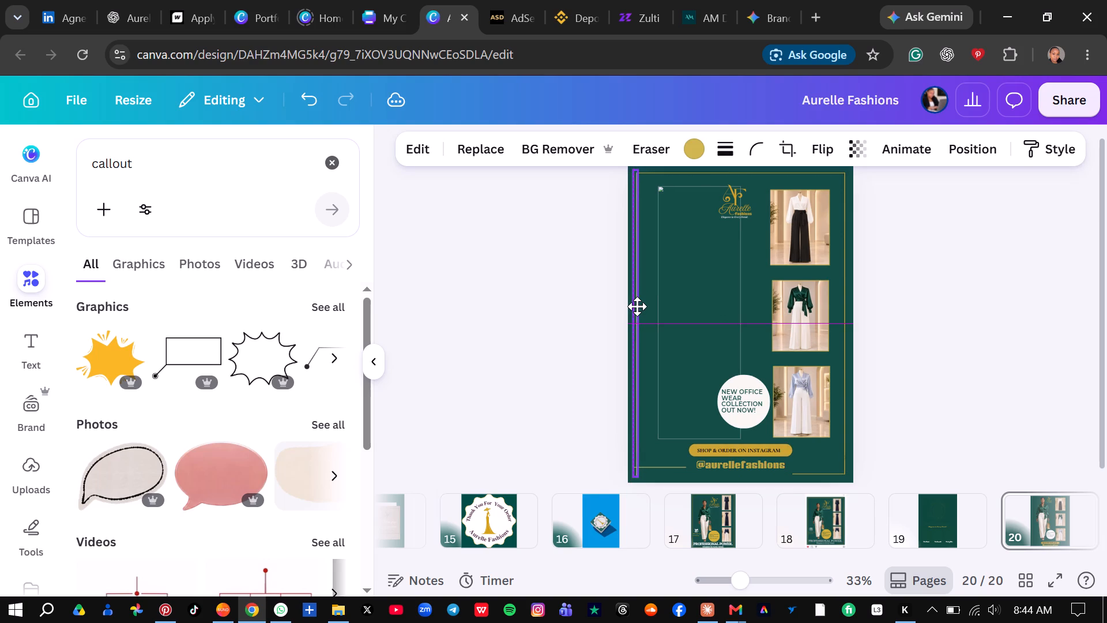
pyautogui.click(510, 291)
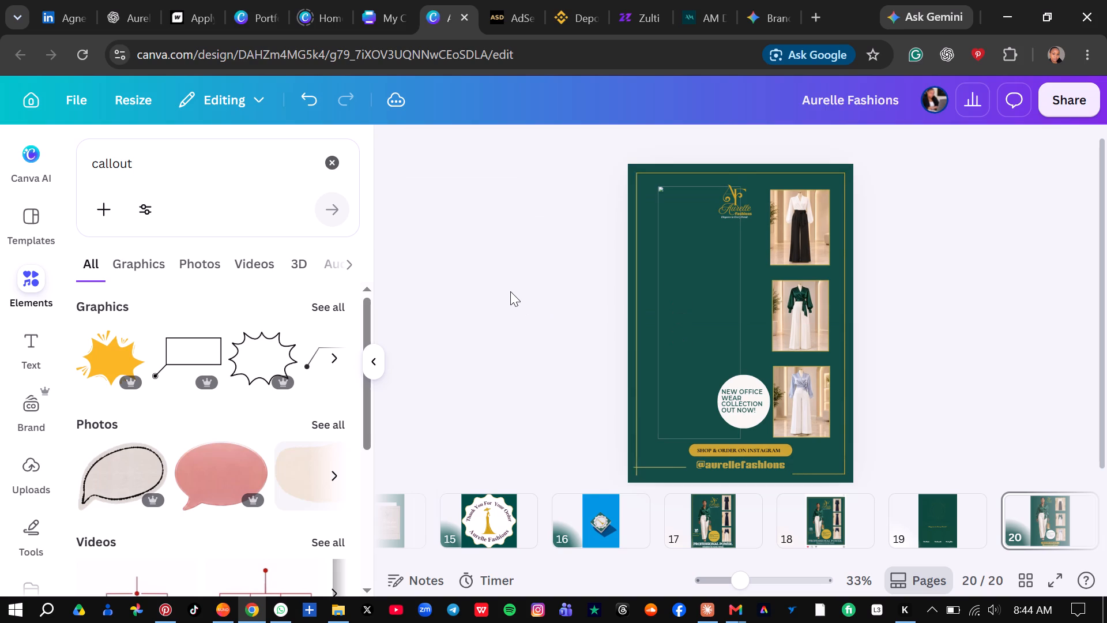
pyautogui.click(669, 464)
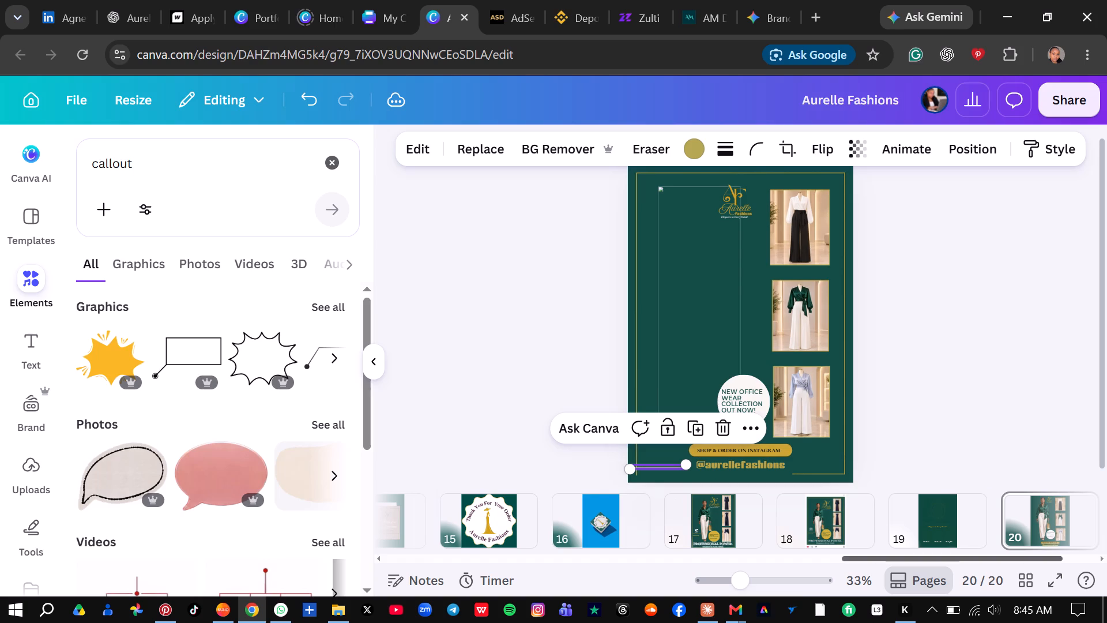
pyautogui.moveTo(744, 588); pyautogui.dragTo(734, 587)
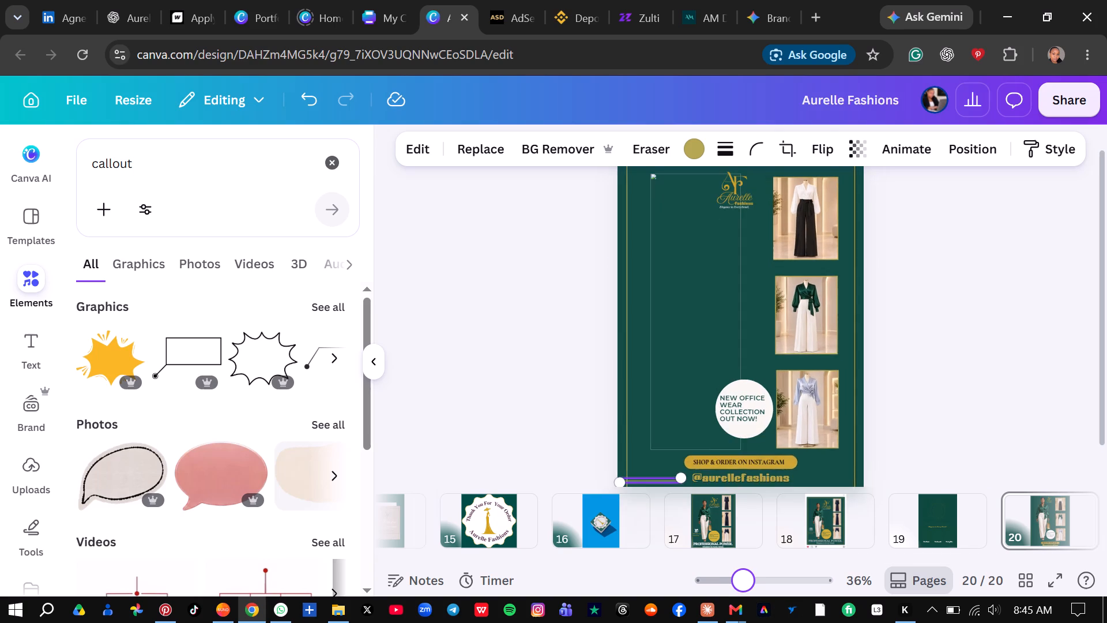
pyautogui.moveTo(734, 587); pyautogui.dragTo(730, 587)
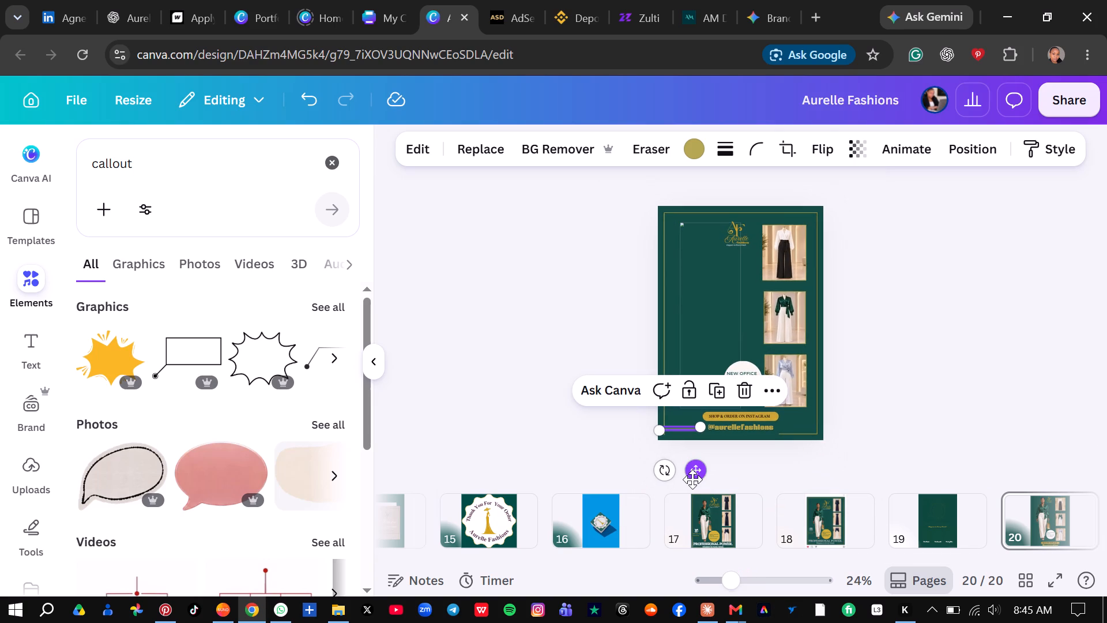
pyautogui.moveTo(692, 479); pyautogui.dragTo(701, 486)
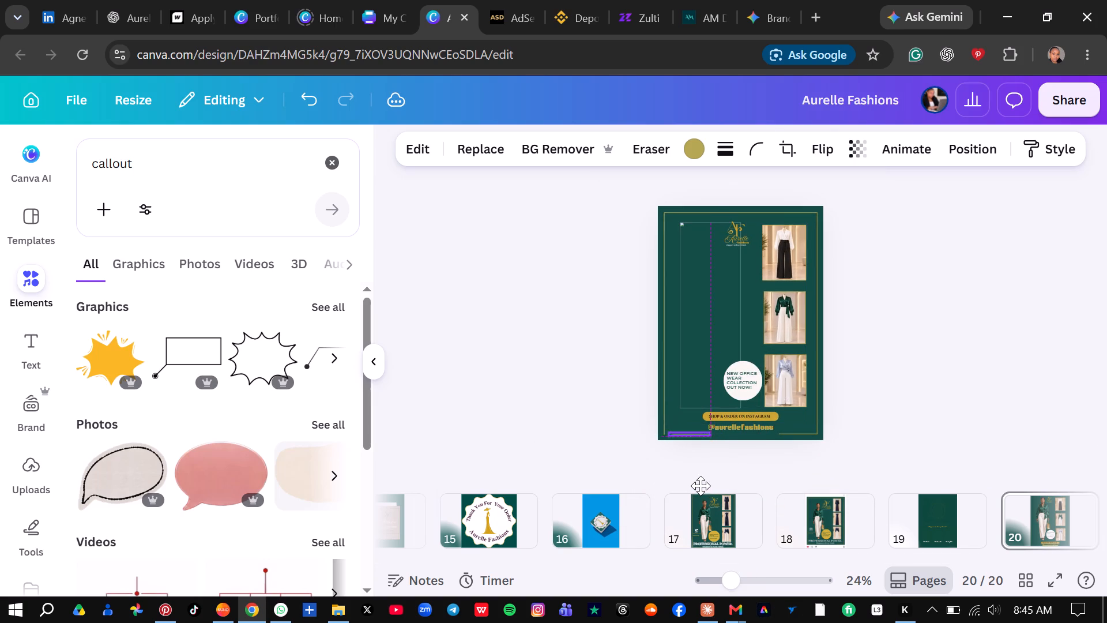
pyautogui.moveTo(701, 486); pyautogui.dragTo(695, 486)
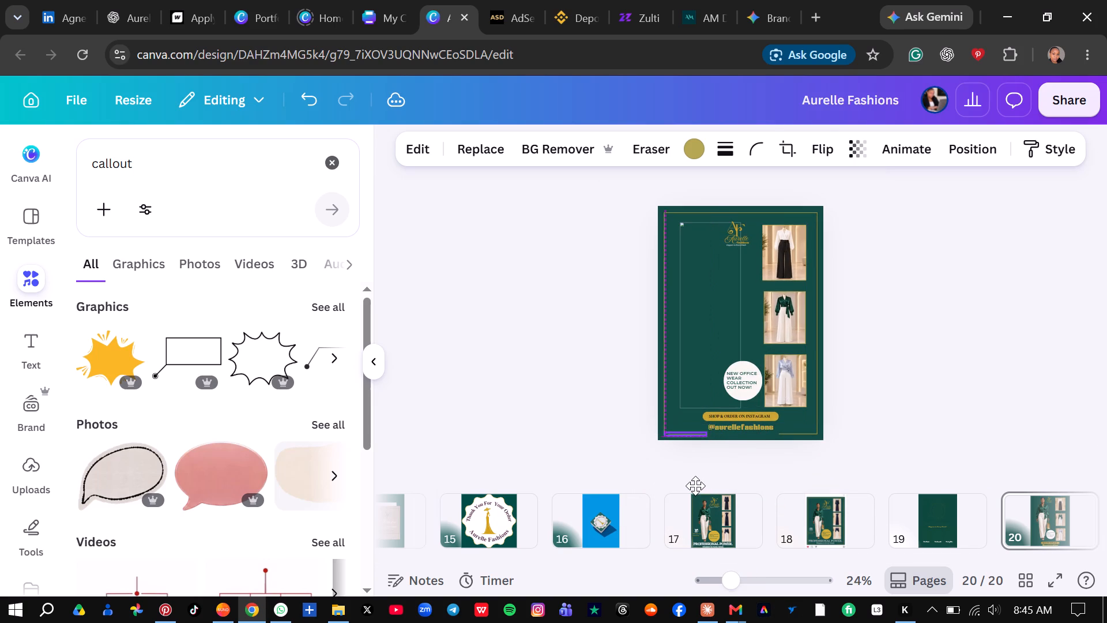
pyautogui.click(893, 351)
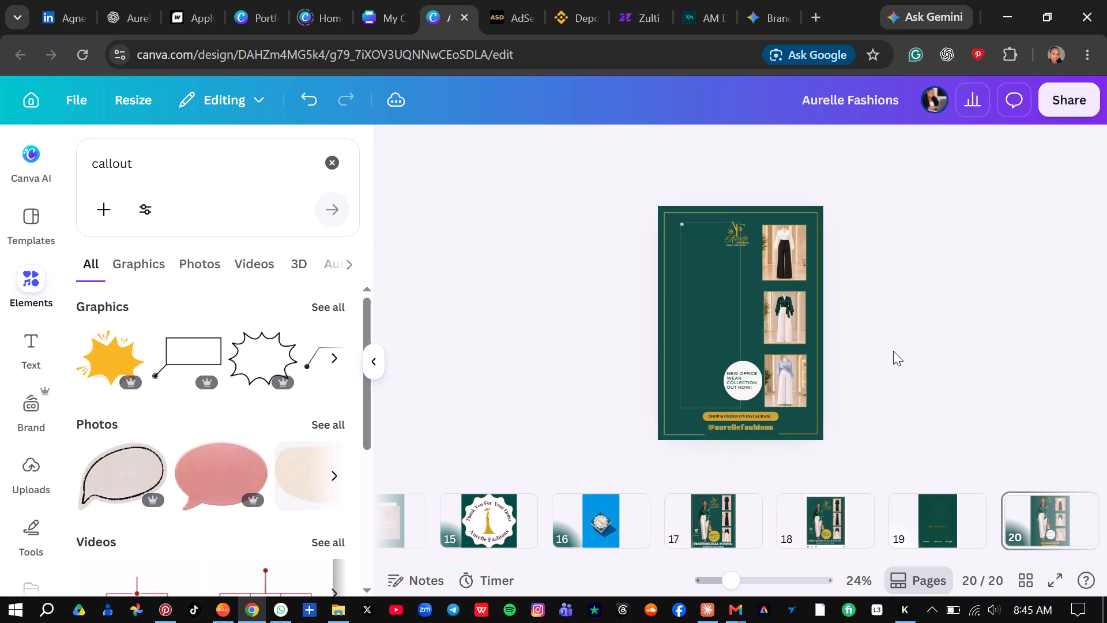
pyautogui.click(683, 433)
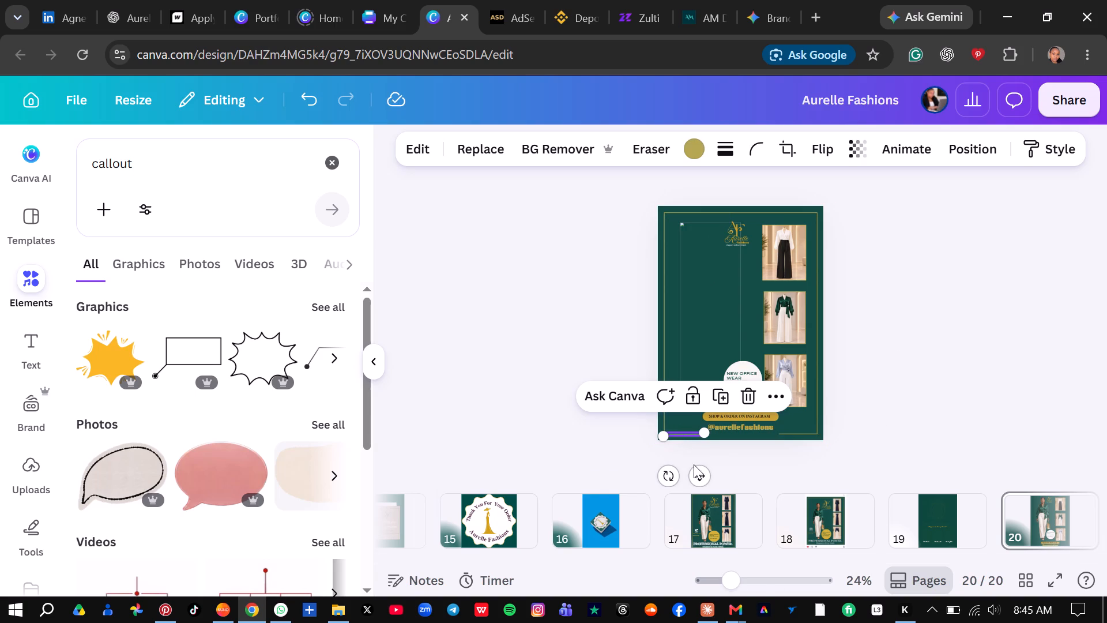
pyautogui.click(696, 477)
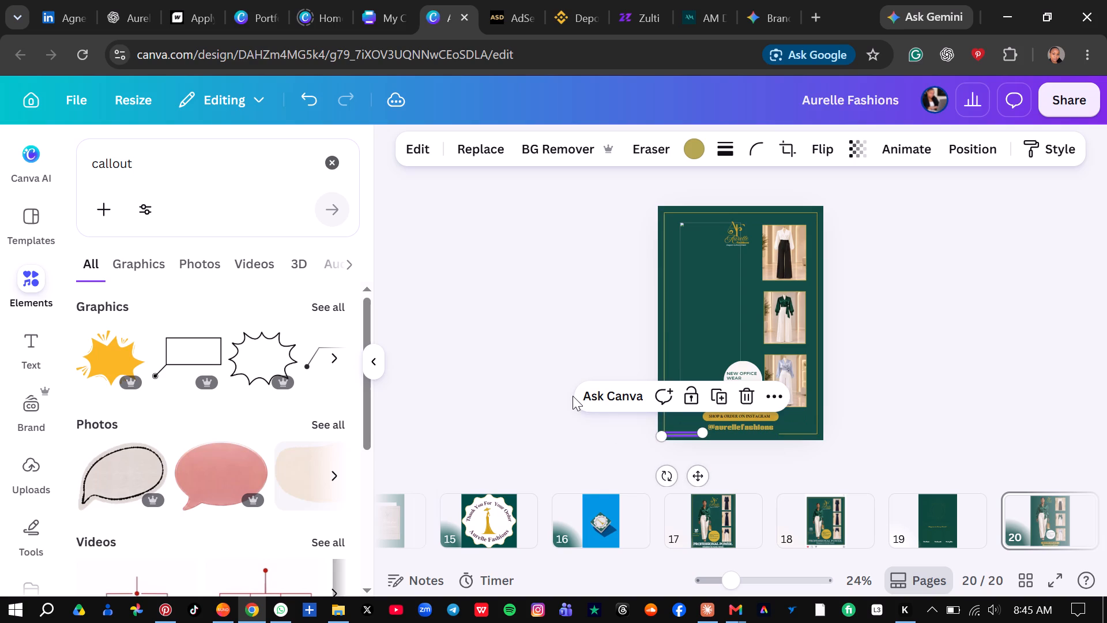
pyautogui.click(573, 396)
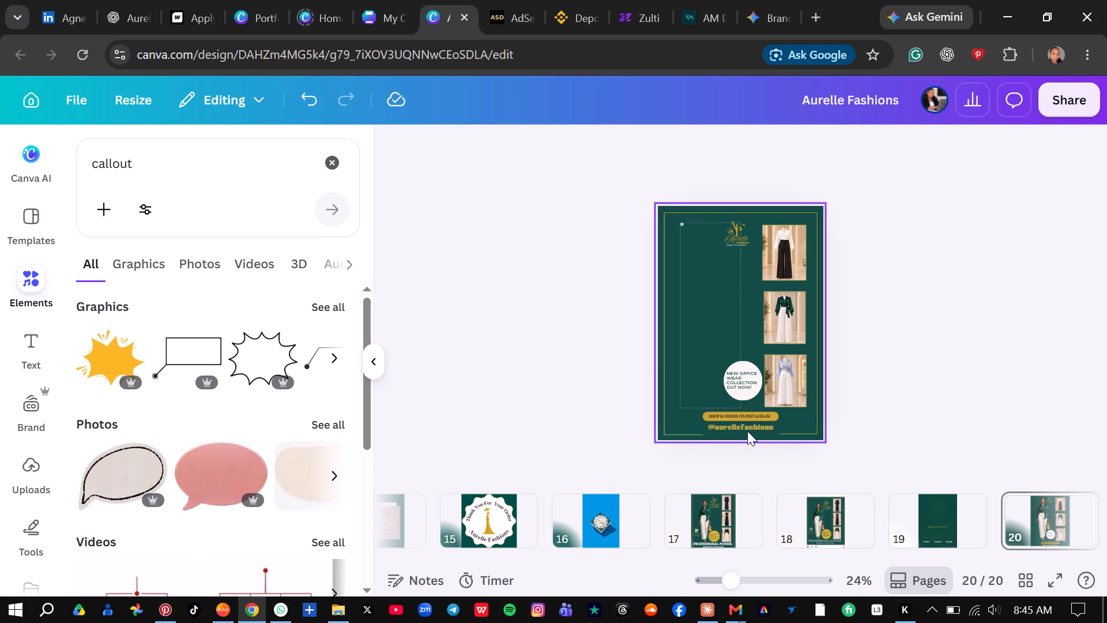
pyautogui.moveTo(745, 428); pyautogui.dragTo(741, 437)
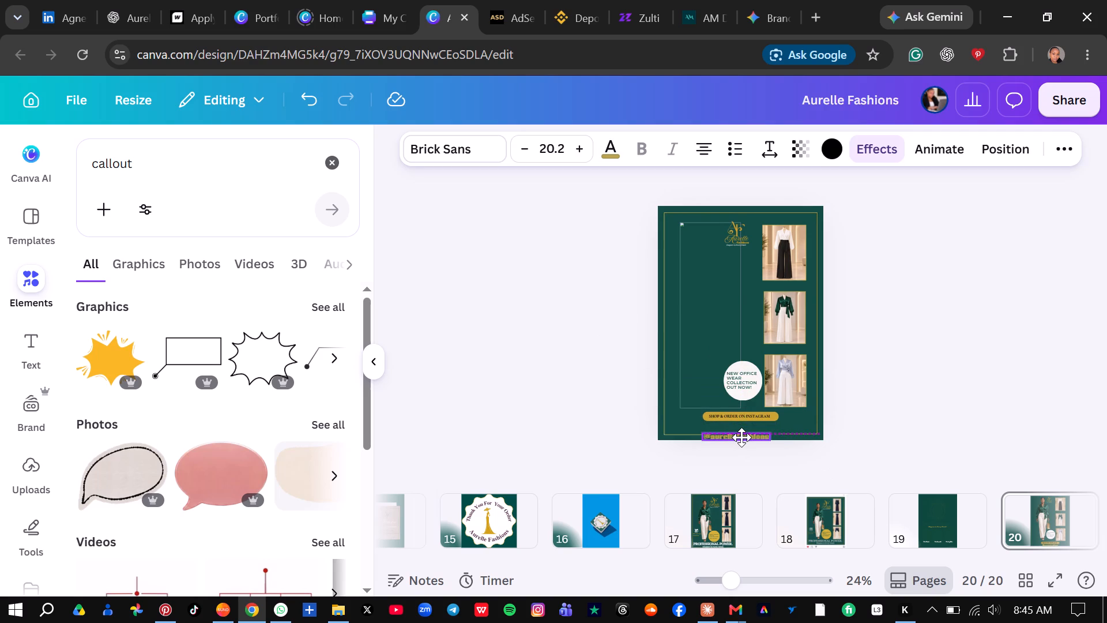
pyautogui.moveTo(741, 437); pyautogui.dragTo(741, 436)
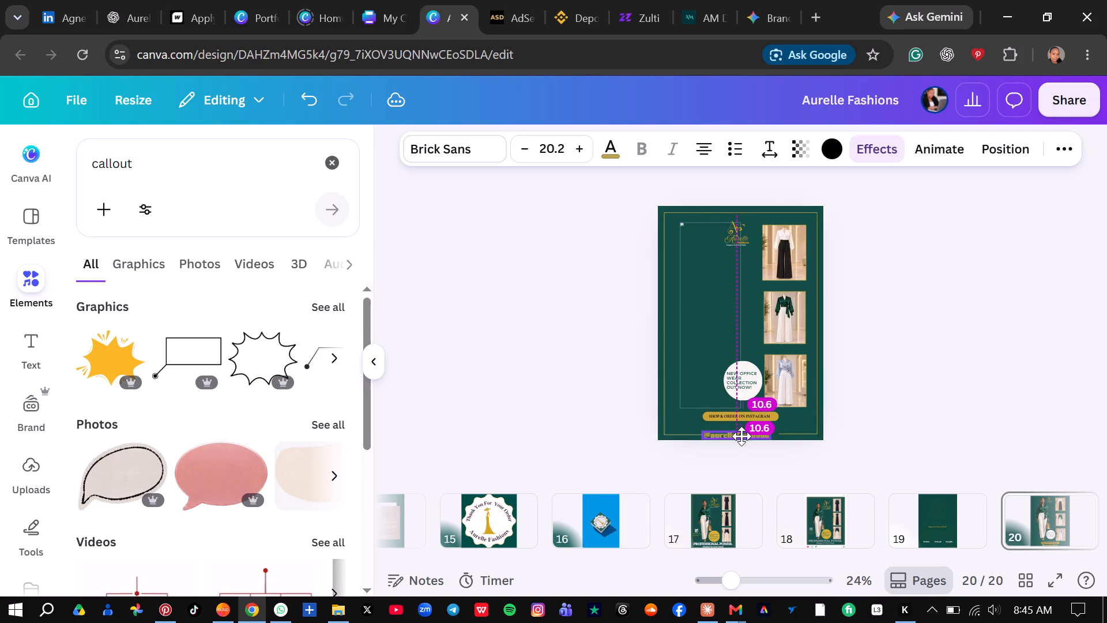
pyautogui.moveTo(741, 436); pyautogui.dragTo(745, 436)
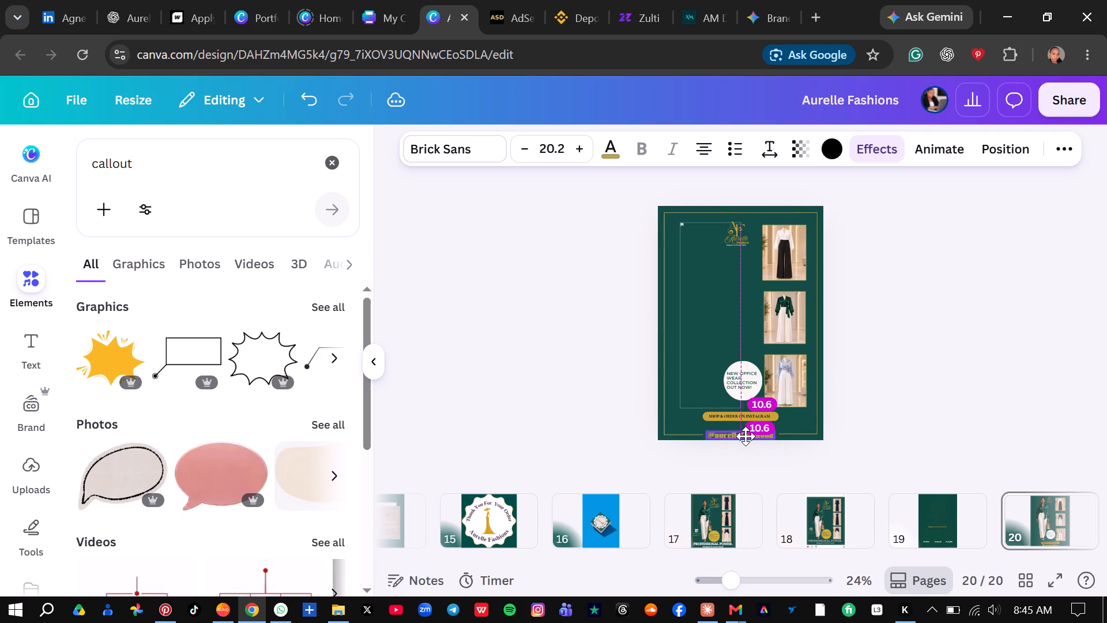
pyautogui.moveTo(745, 436); pyautogui.dragTo(745, 438)
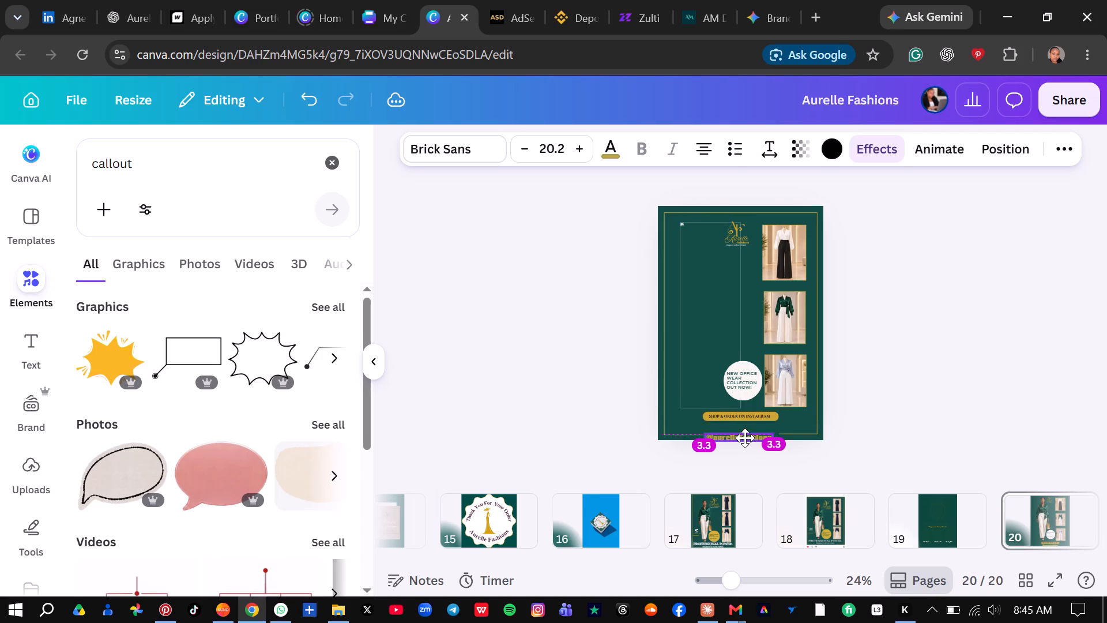
pyautogui.moveTo(745, 438); pyautogui.dragTo(745, 438)
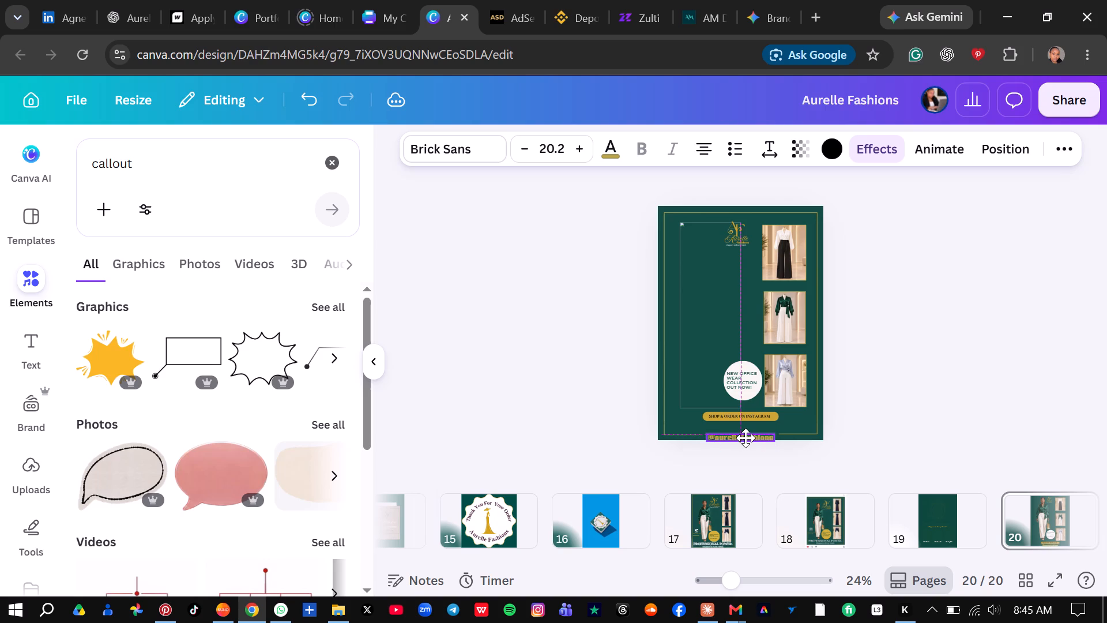
pyautogui.moveTo(745, 438); pyautogui.dragTo(745, 438)
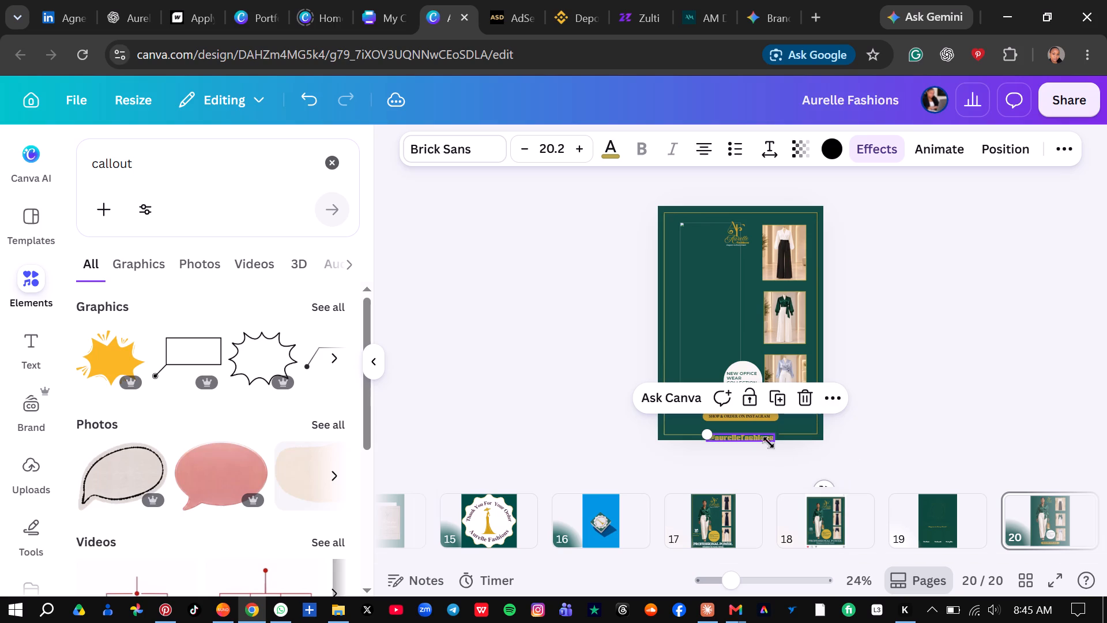
pyautogui.click(742, 434)
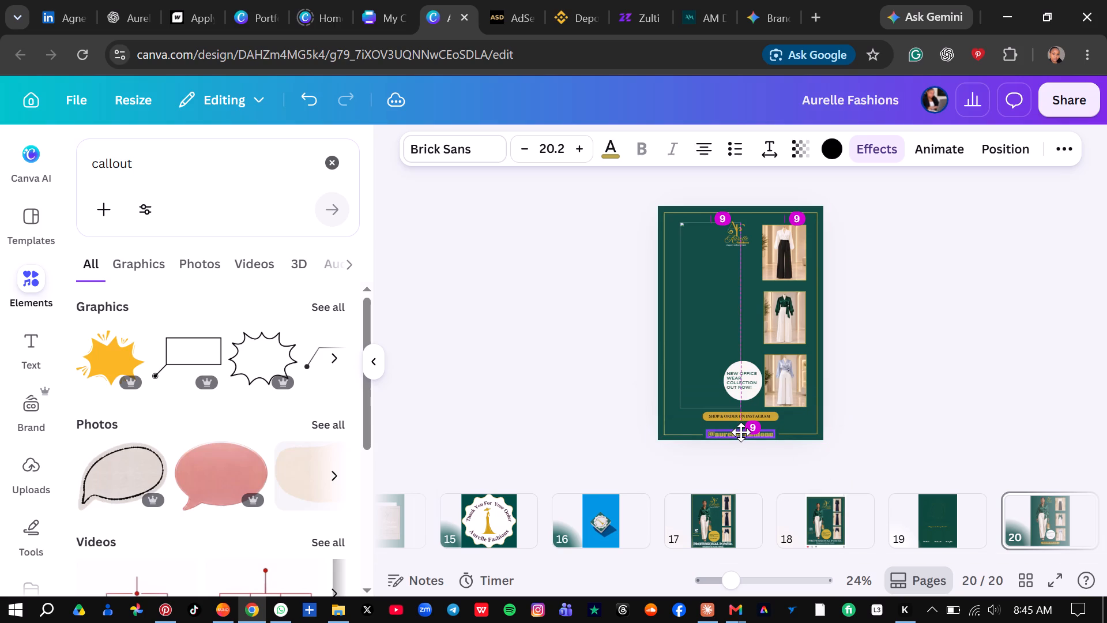
pyautogui.click(908, 371)
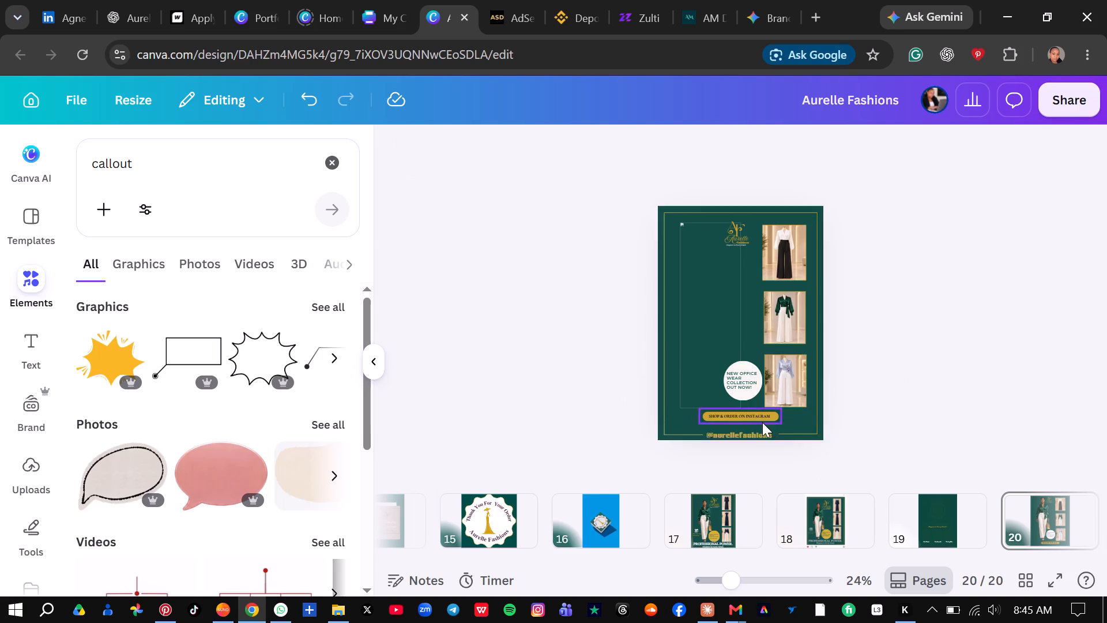
pyautogui.click(747, 431)
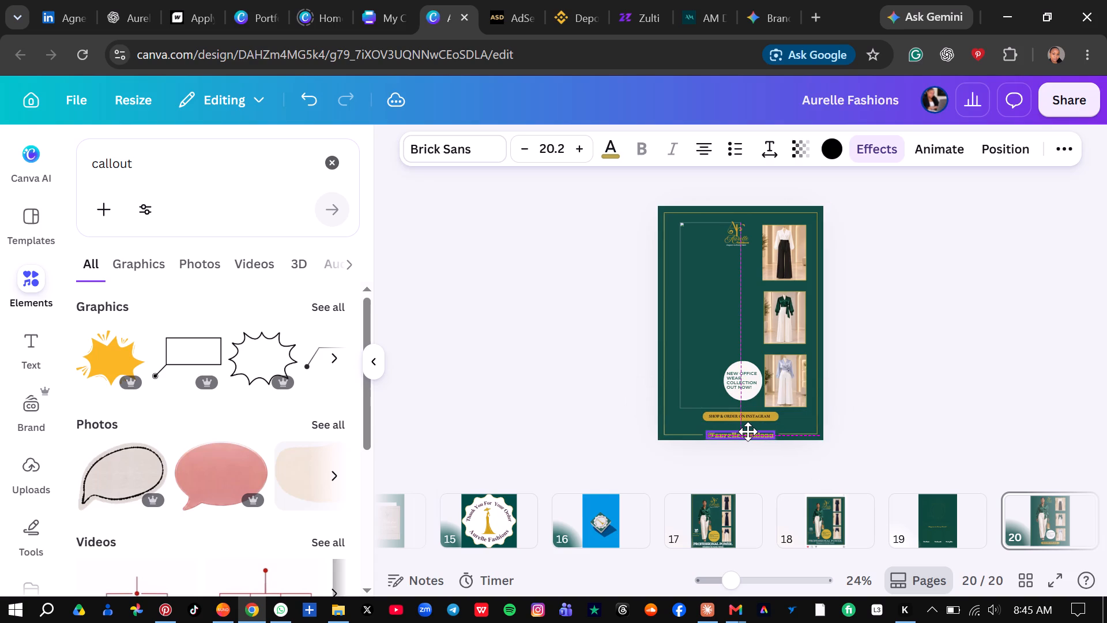
pyautogui.click(956, 329)
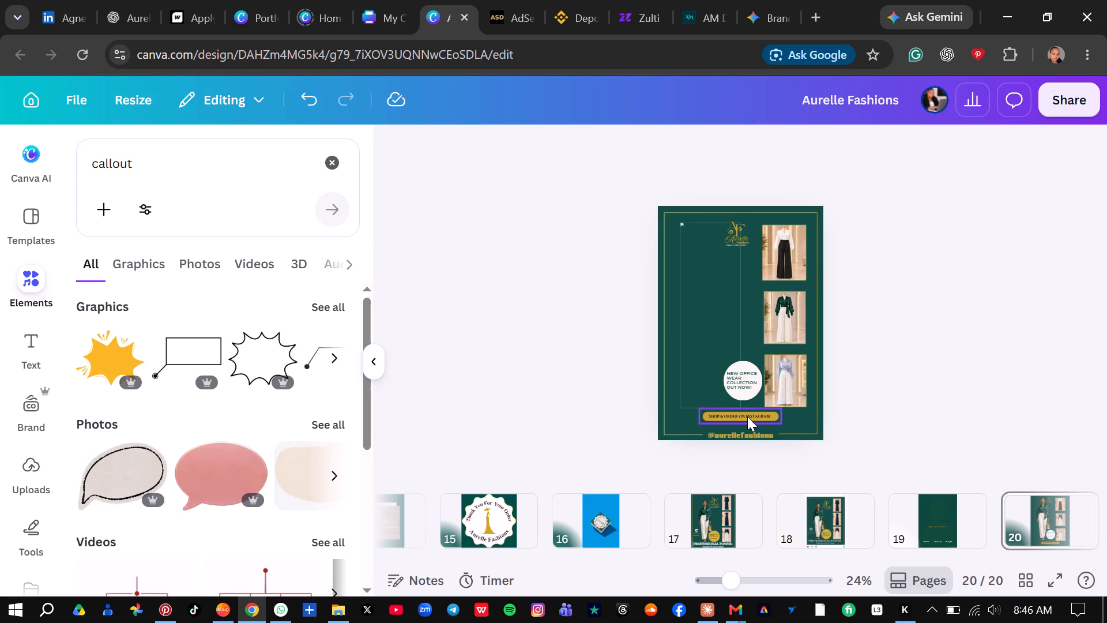
pyautogui.moveTo(747, 416); pyautogui.dragTo(747, 425)
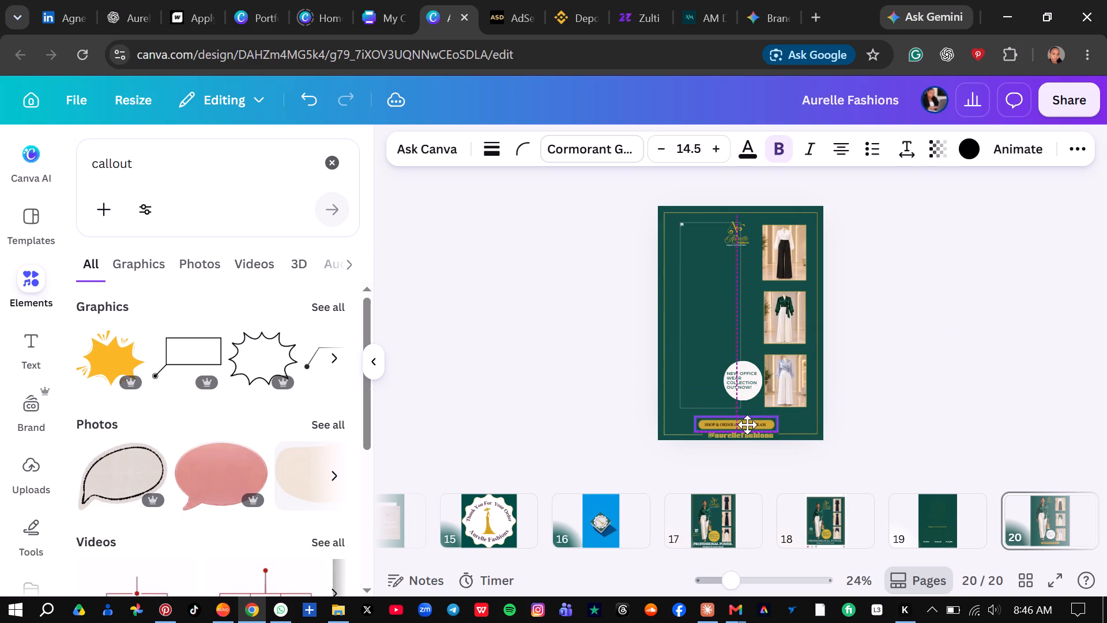
pyautogui.moveTo(747, 425); pyautogui.dragTo(748, 425)
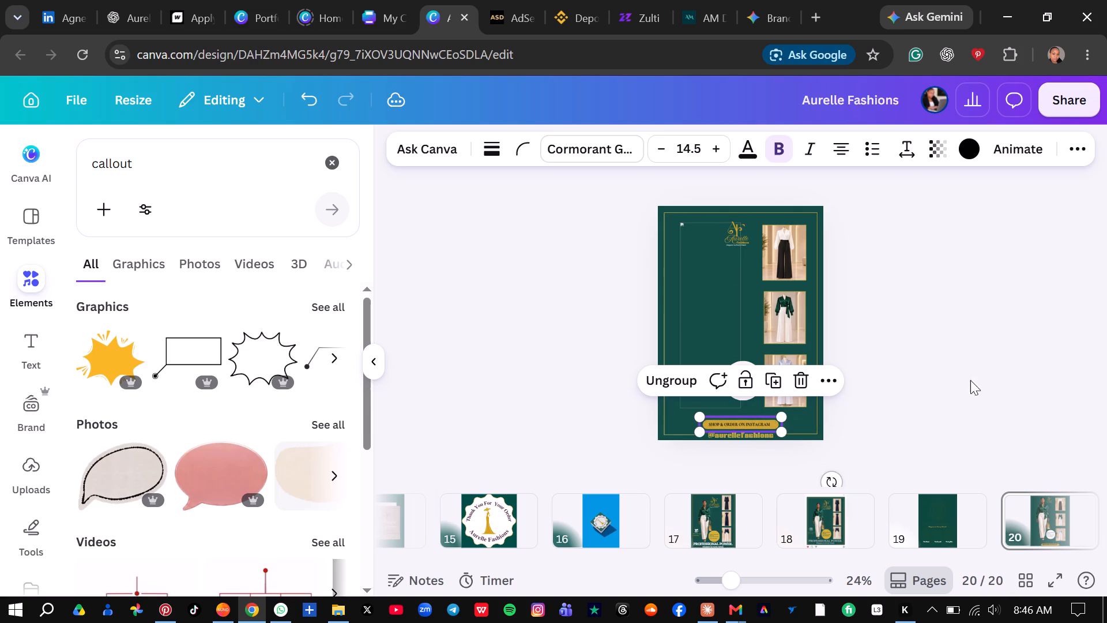
pyautogui.click(973, 346)
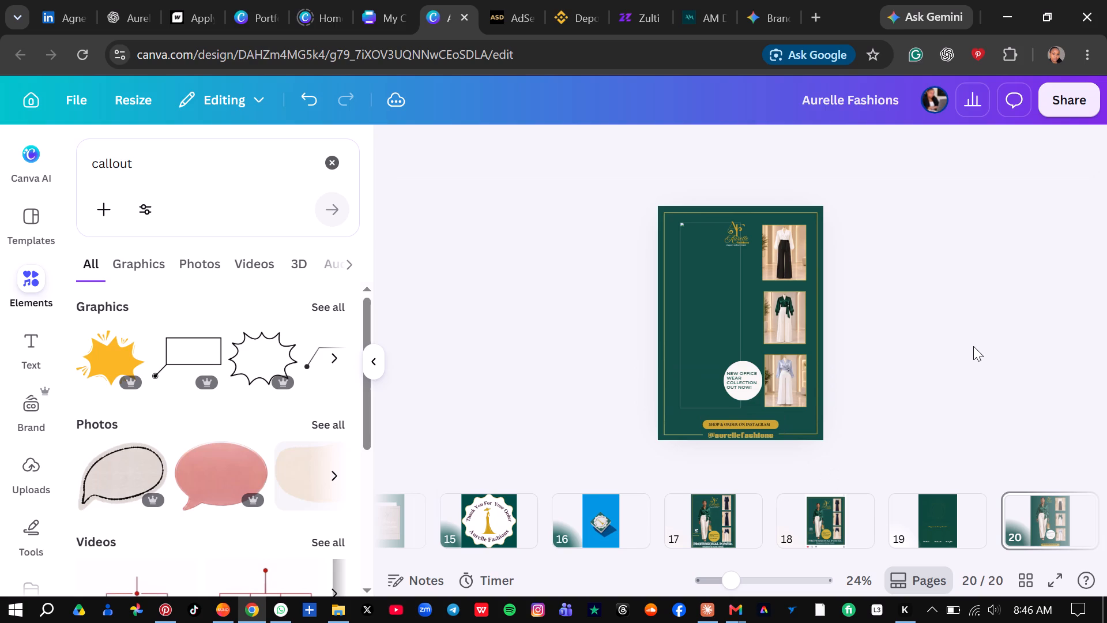
pyautogui.click(892, 304)
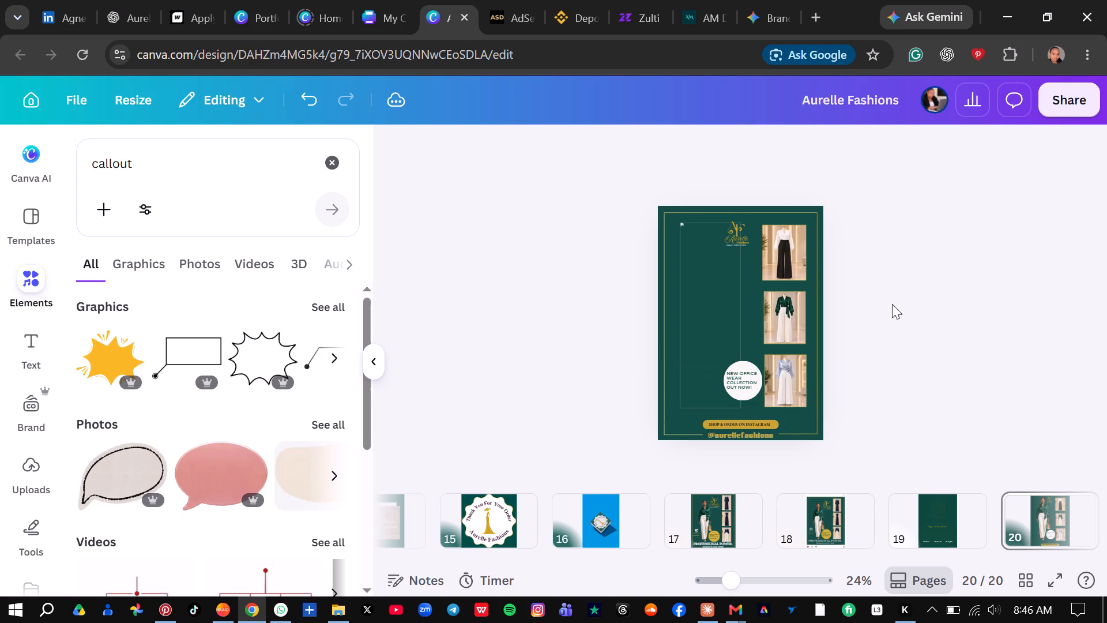
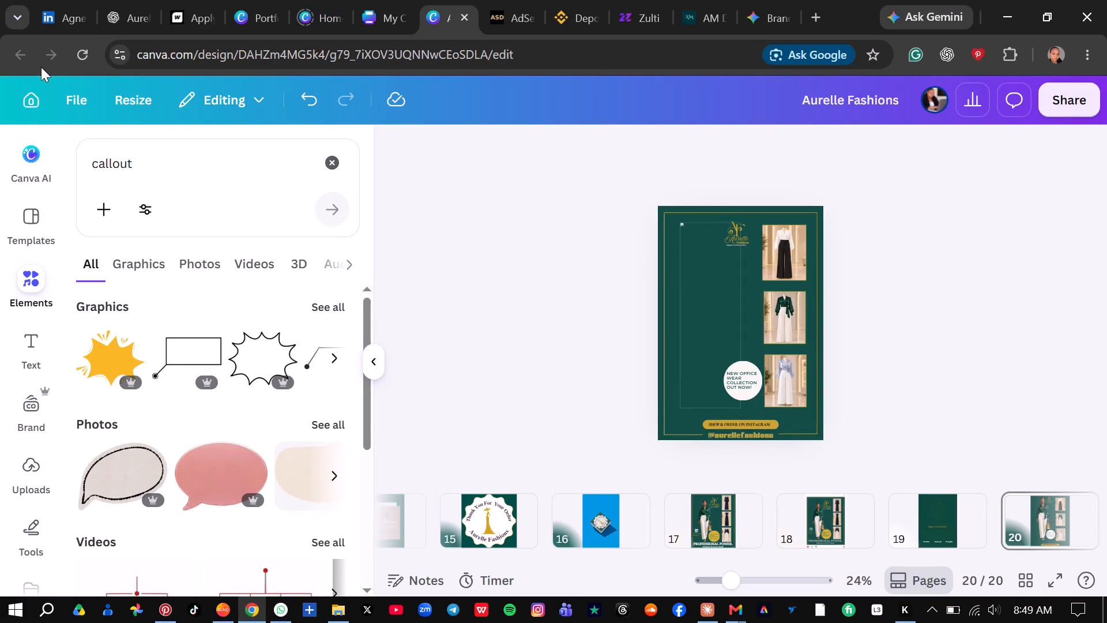
# Reload the Aurelle Fashions design in the browser.
pyautogui.click(79, 54)
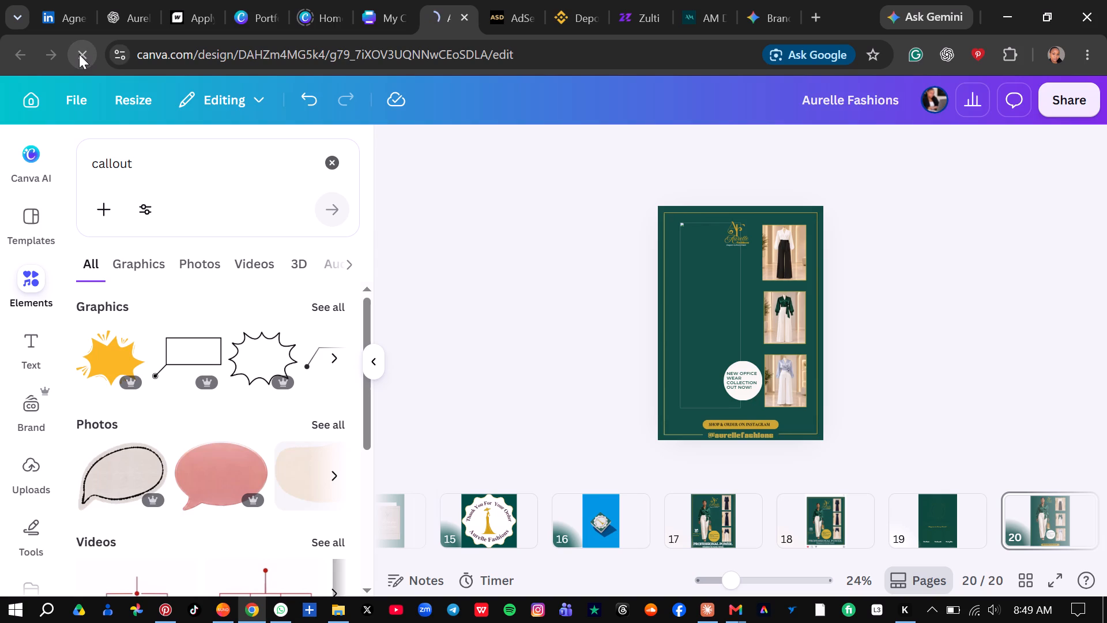
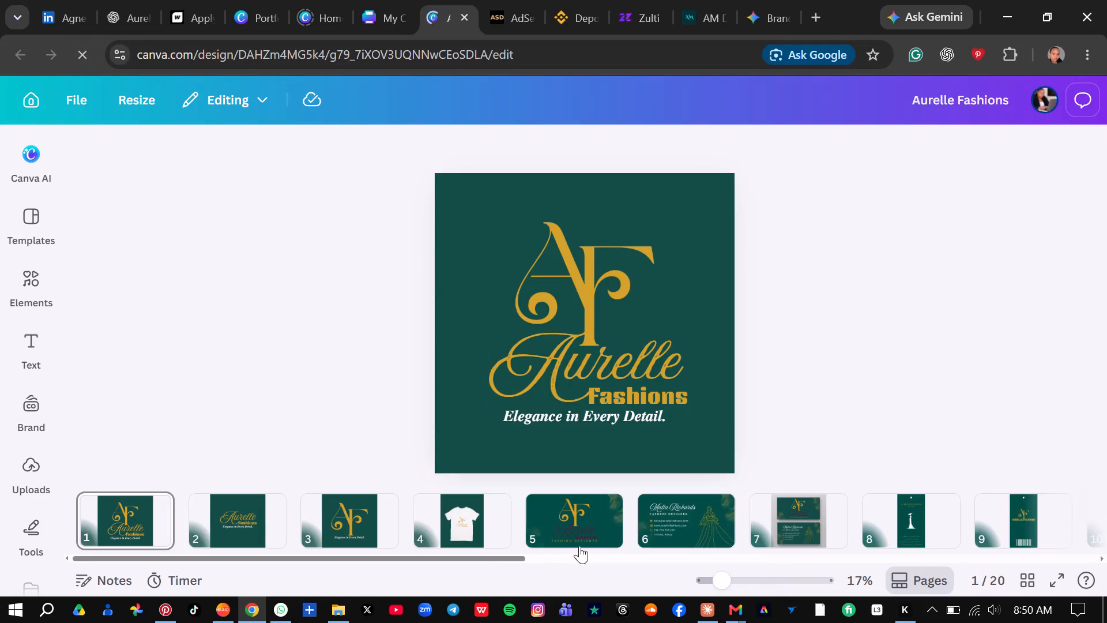
# Check pages 4 to 7 of the reloaded design, and return to the flyer on page 20.
pyautogui.click(453, 524)
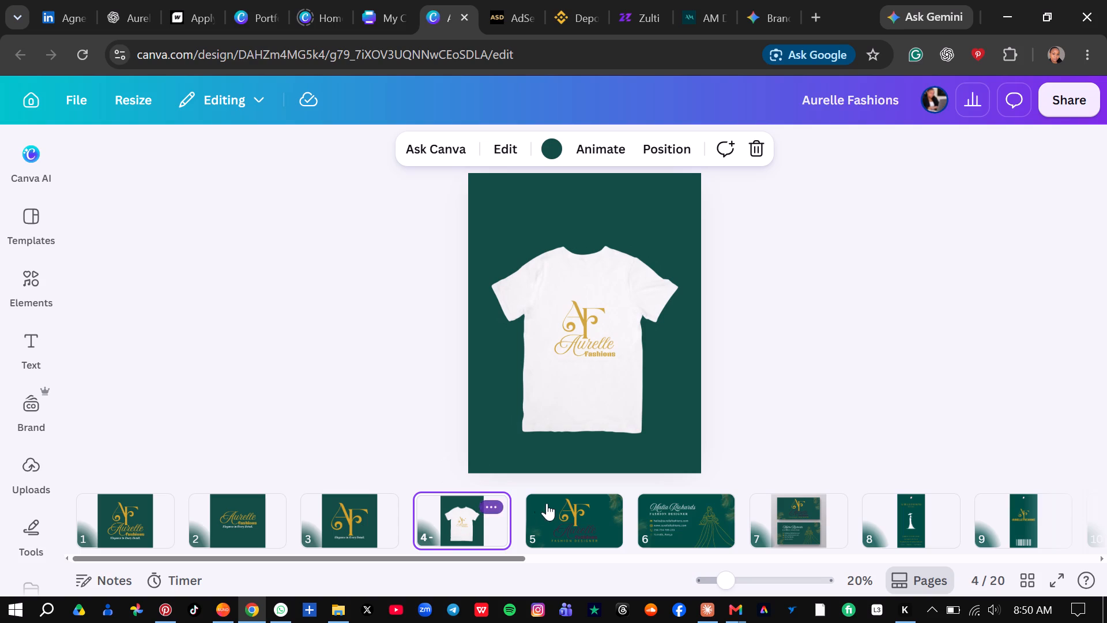
pyautogui.click(585, 527)
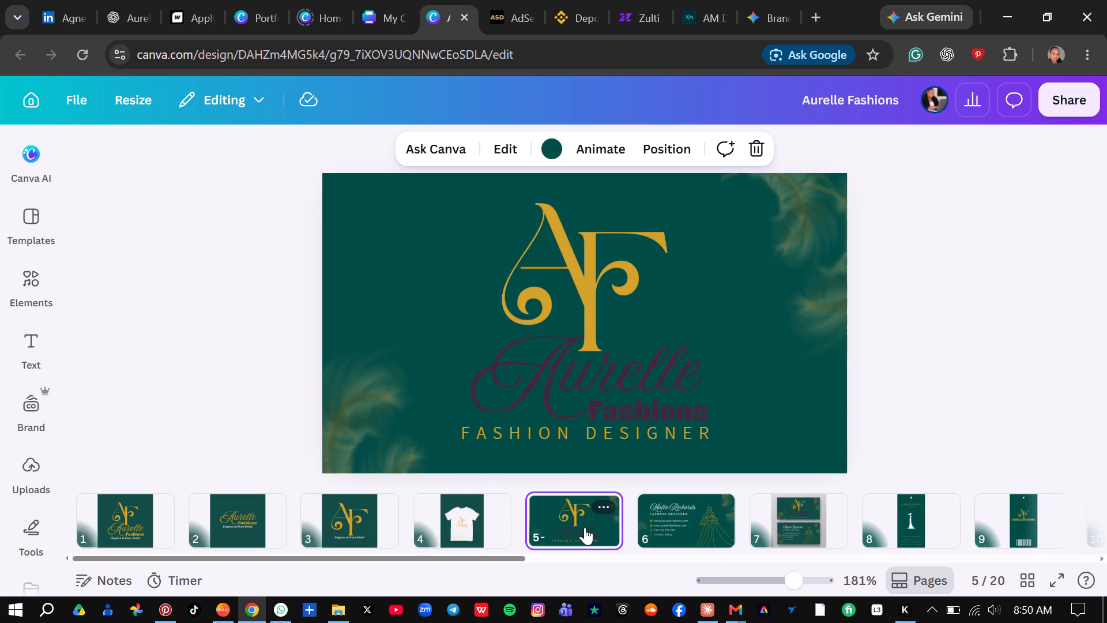
pyautogui.click(685, 527)
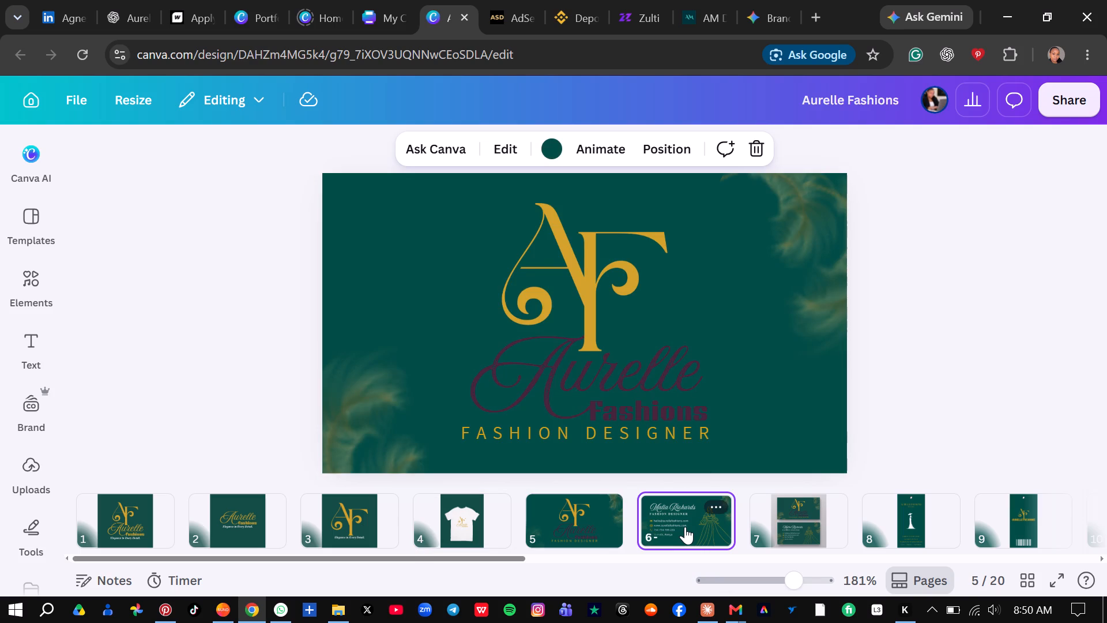
pyautogui.click(807, 520)
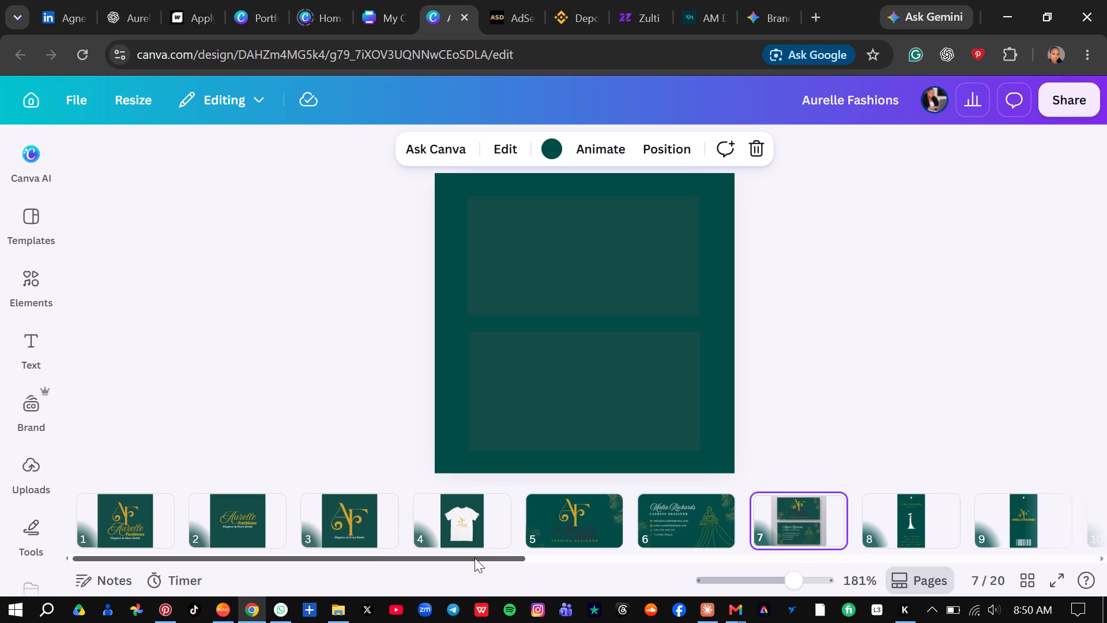
pyautogui.moveTo(475, 558); pyautogui.dragTo(649, 554)
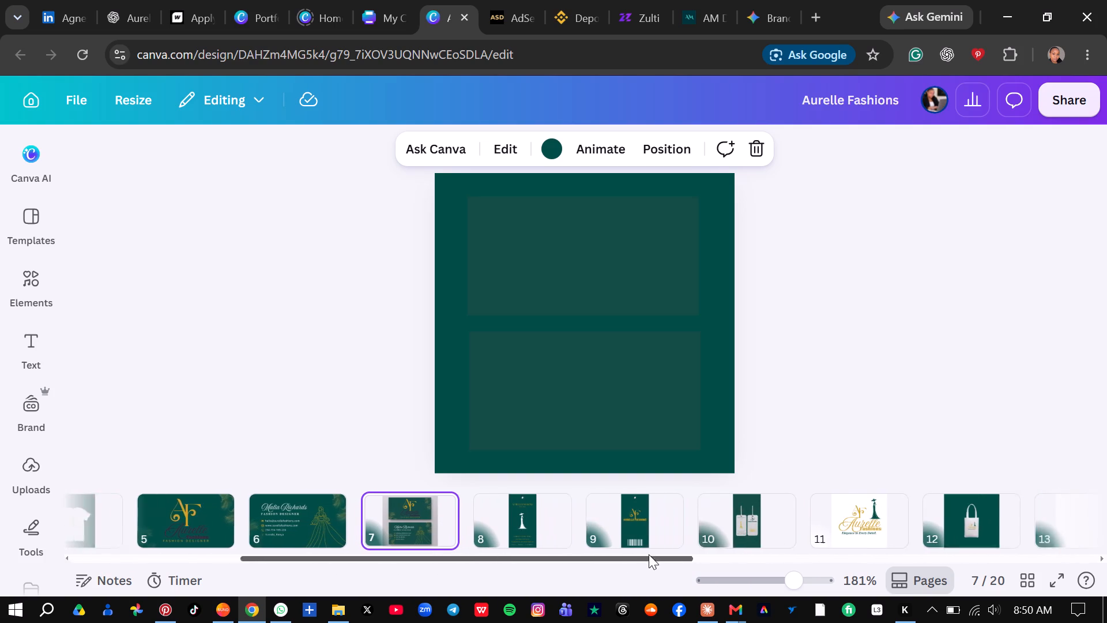
pyautogui.moveTo(649, 554); pyautogui.dragTo(802, 546)
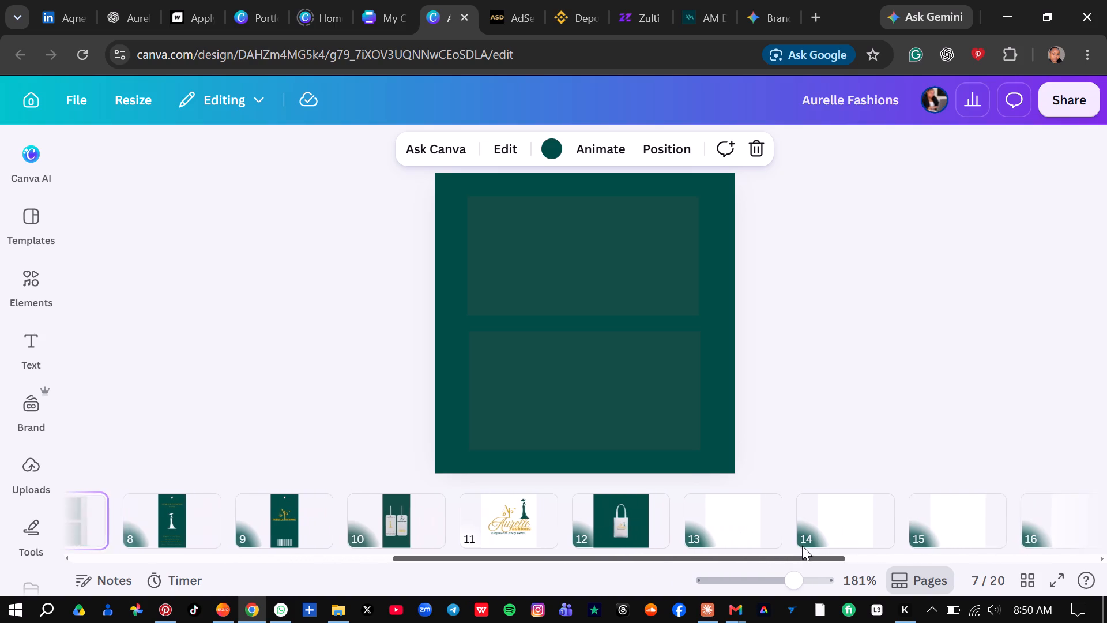
pyautogui.moveTo(802, 546); pyautogui.dragTo(1003, 541)
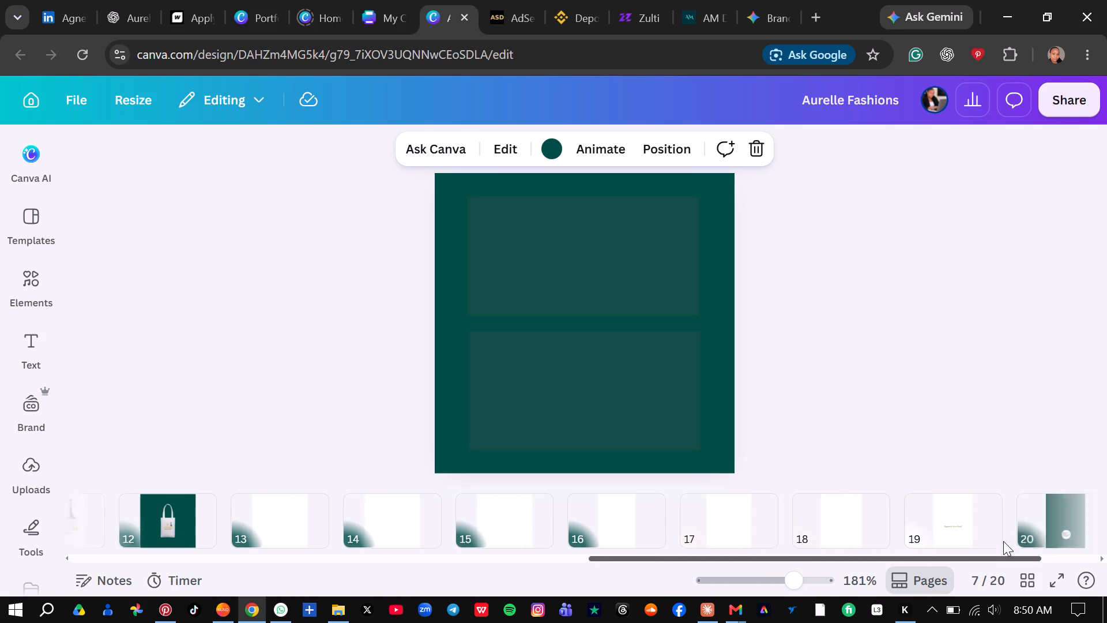
pyautogui.moveTo(1003, 541); pyautogui.dragTo(1106, 541)
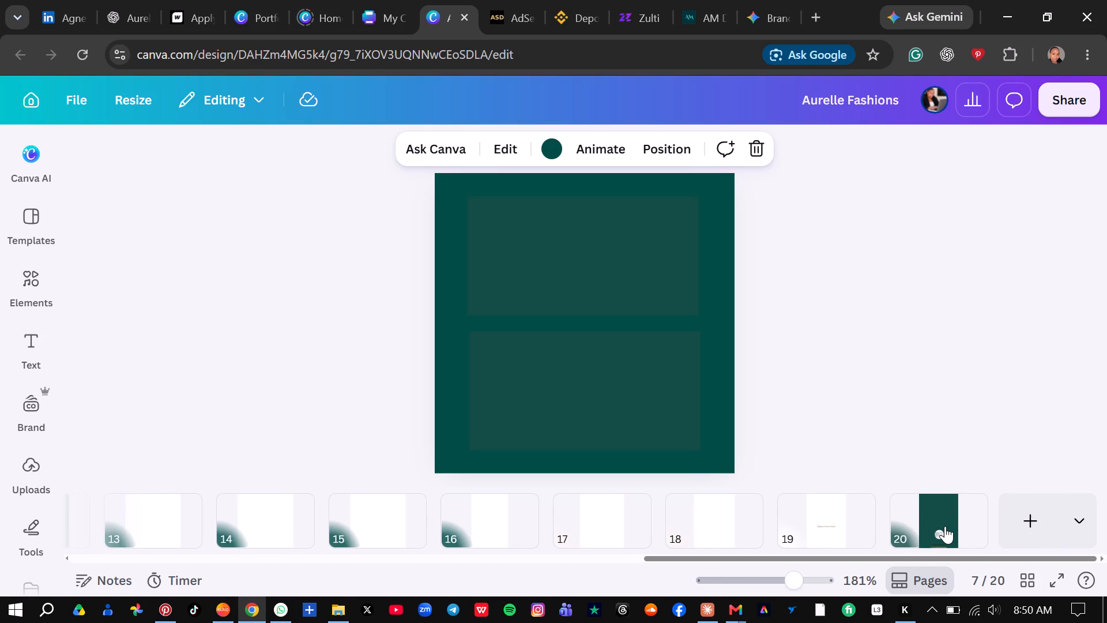
pyautogui.click(945, 526)
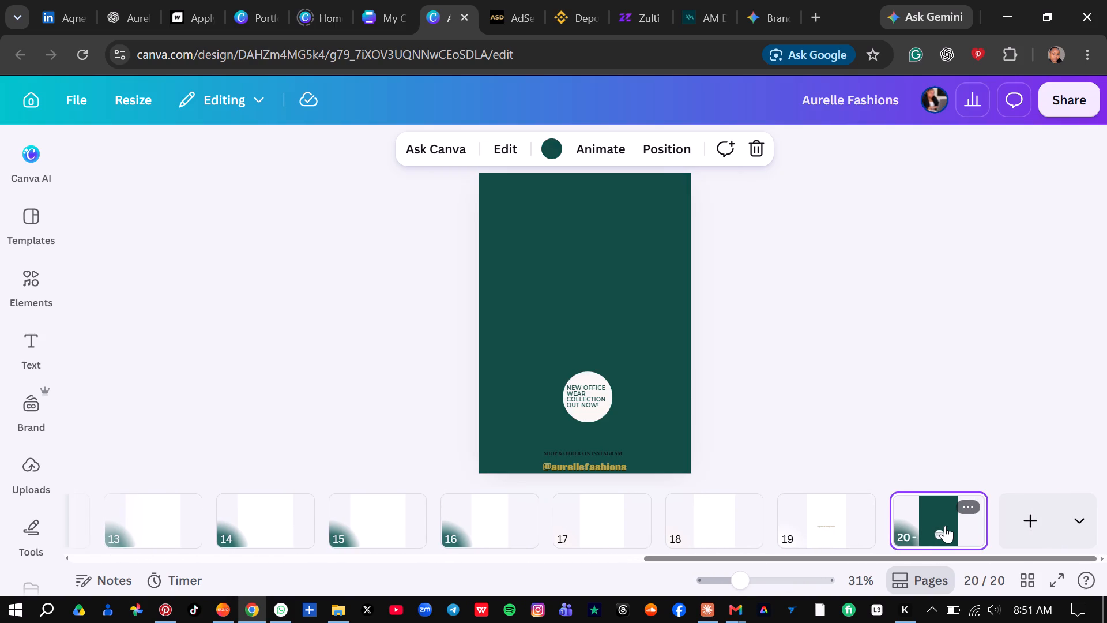
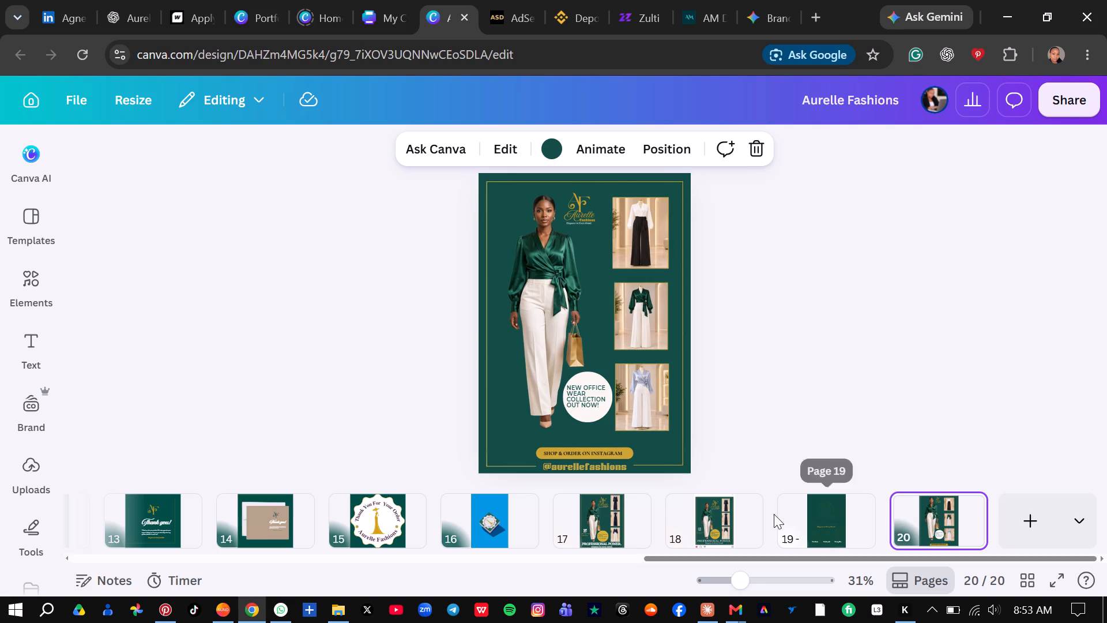
# Compare the new flyer on page 20 with the earlier flyer layouts on pages 17 and 18, ending on page 20.
pyautogui.click(617, 530)
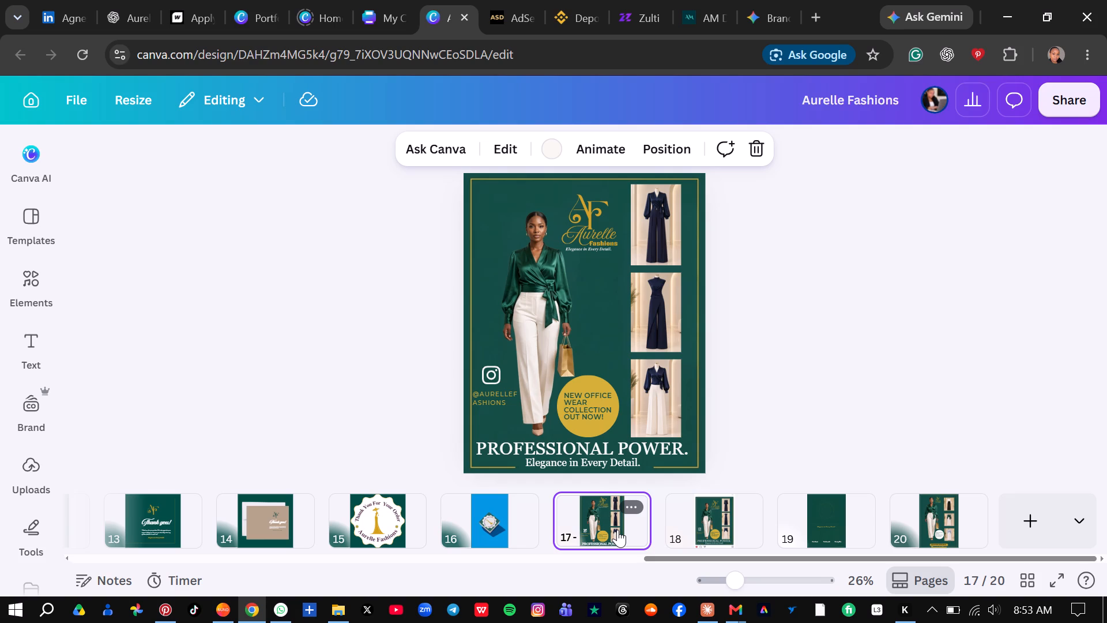
pyautogui.click(947, 528)
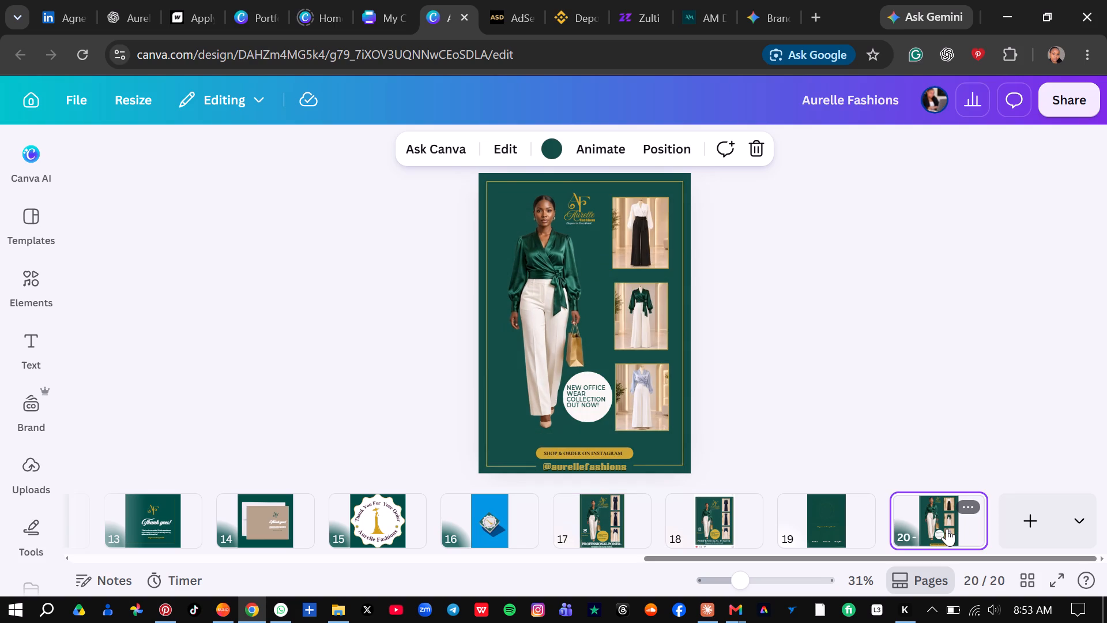
pyautogui.click(728, 526)
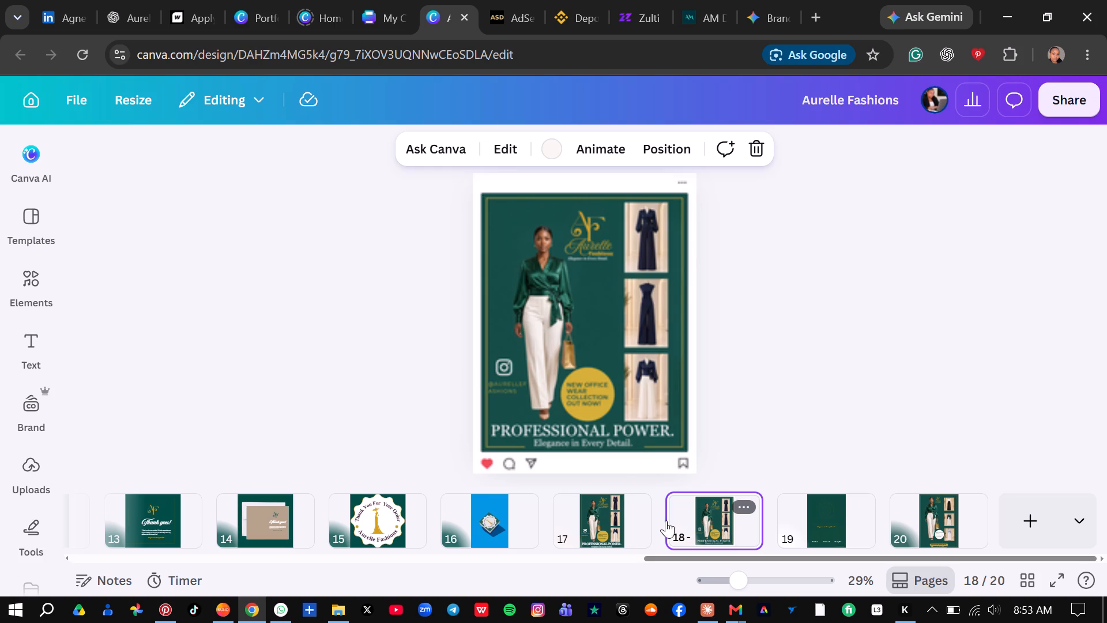
pyautogui.click(607, 523)
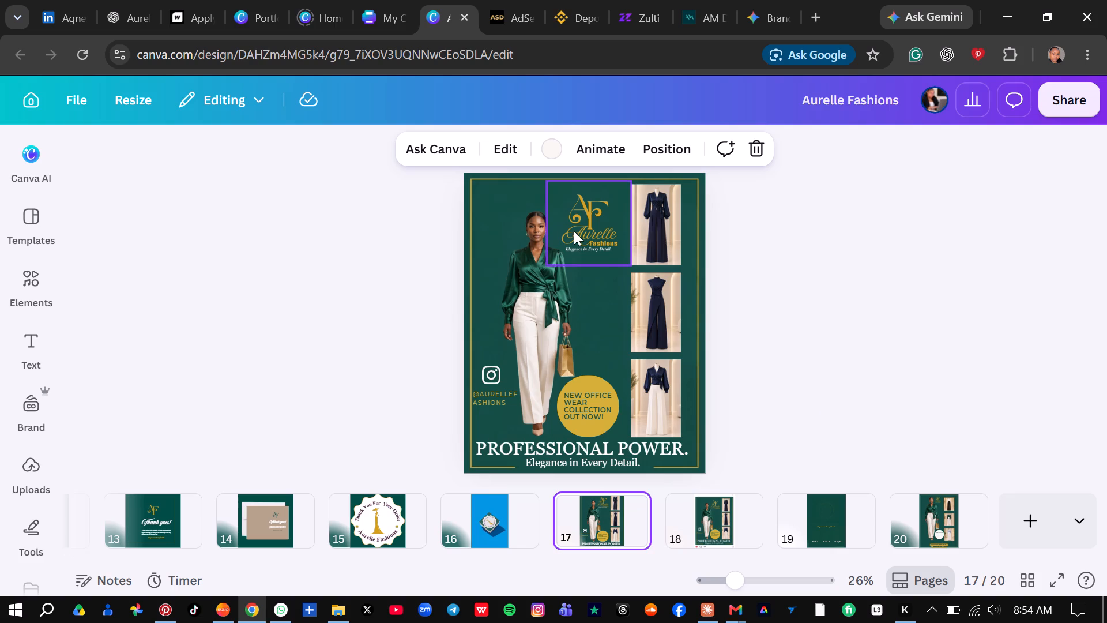
pyautogui.click(789, 271)
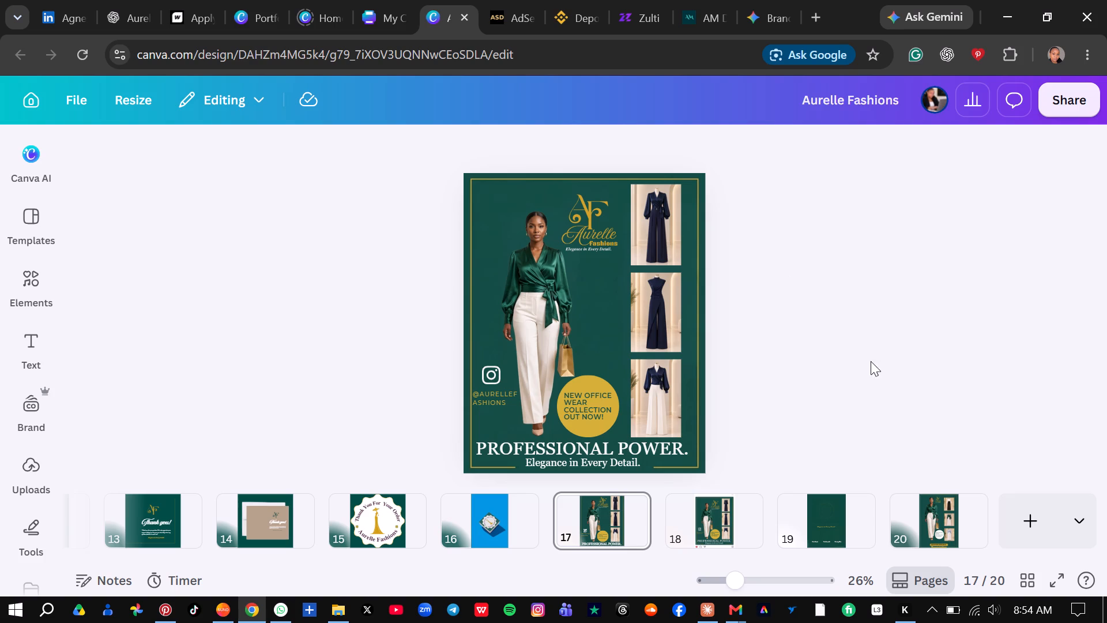
pyautogui.click(942, 525)
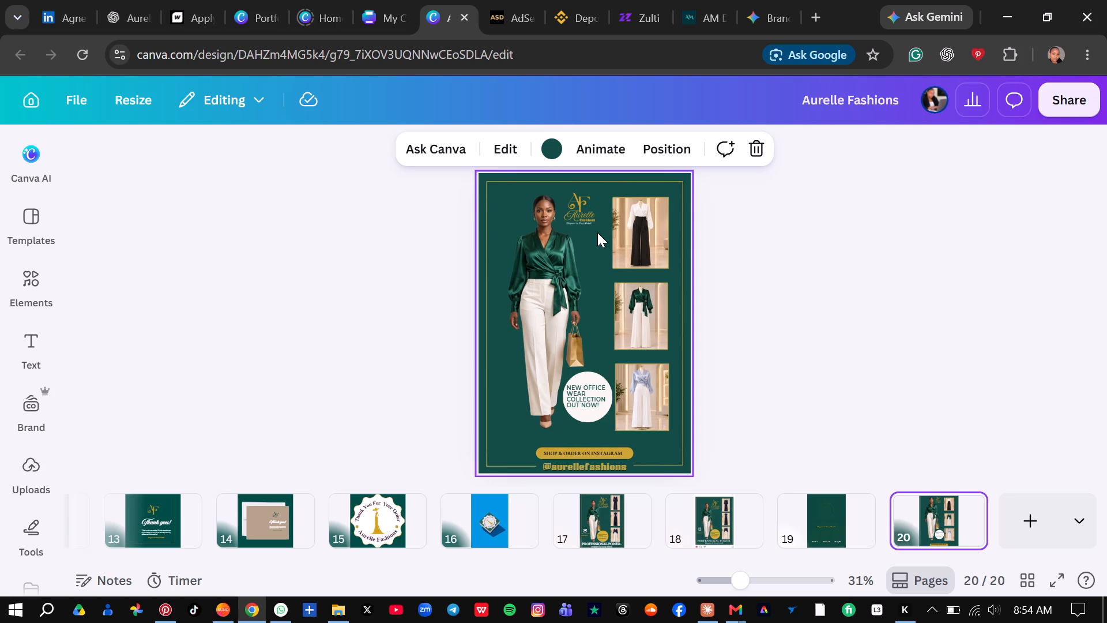
# Enlarge the gold "Shop & Order on Instagram" banner on page 20 until its text size is about 17.1.
pyautogui.click(619, 453)
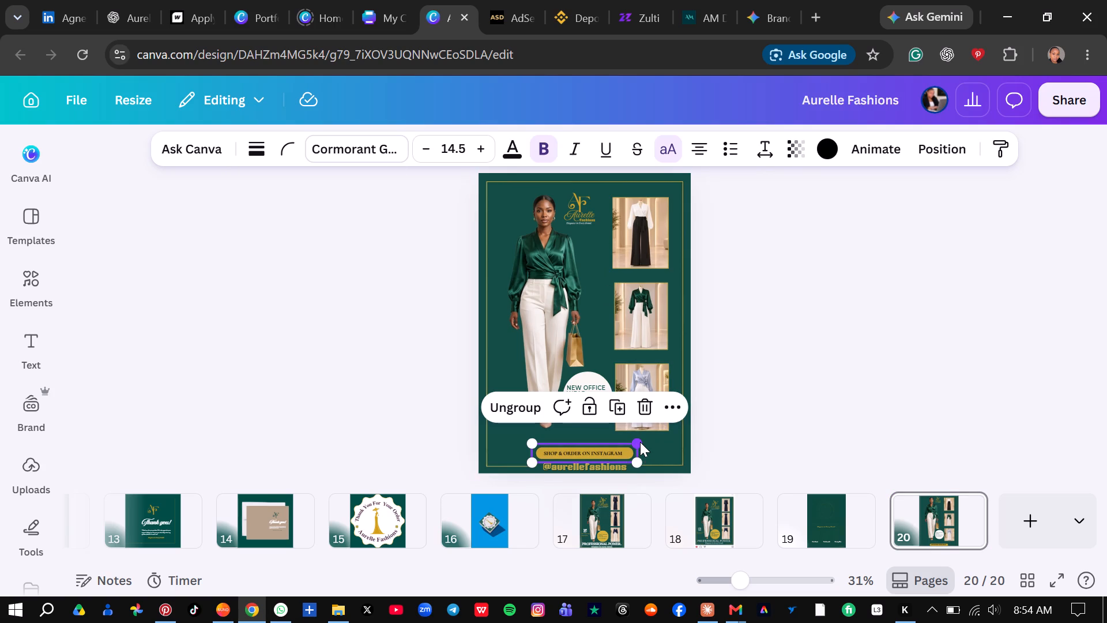
pyautogui.moveTo(640, 442); pyautogui.dragTo(644, 434)
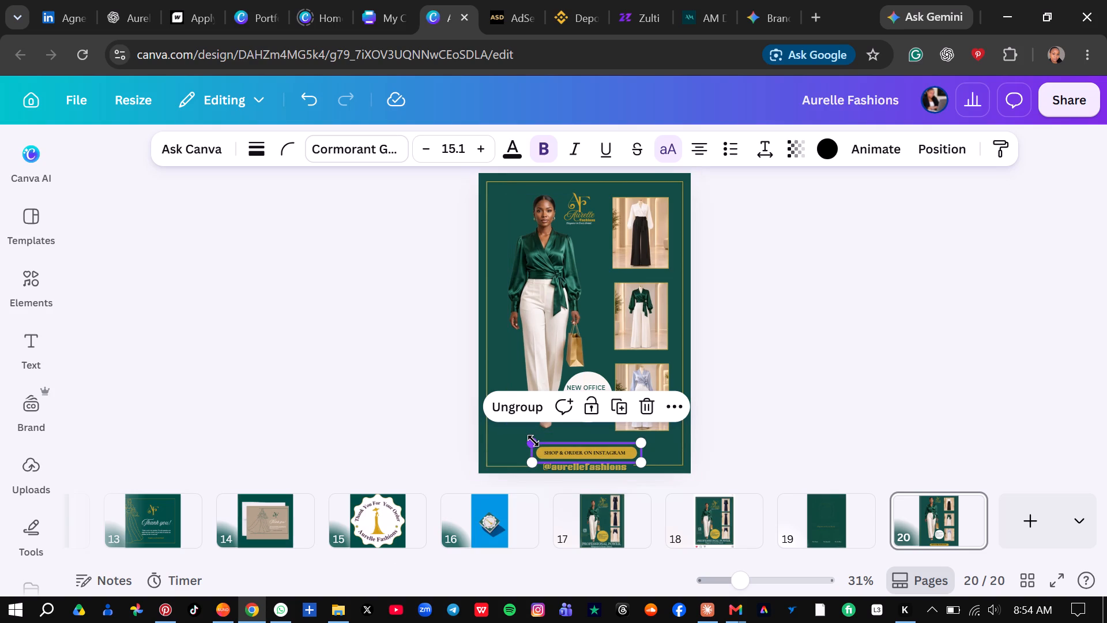
pyautogui.moveTo(533, 441); pyautogui.dragTo(528, 437)
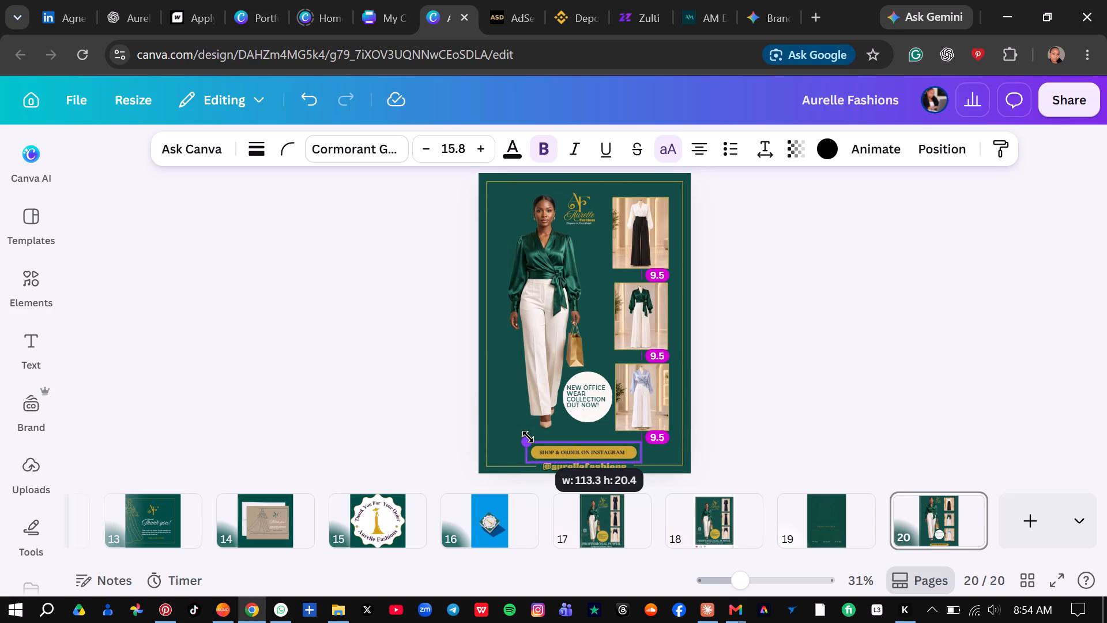
pyautogui.moveTo(528, 437); pyautogui.dragTo(520, 434)
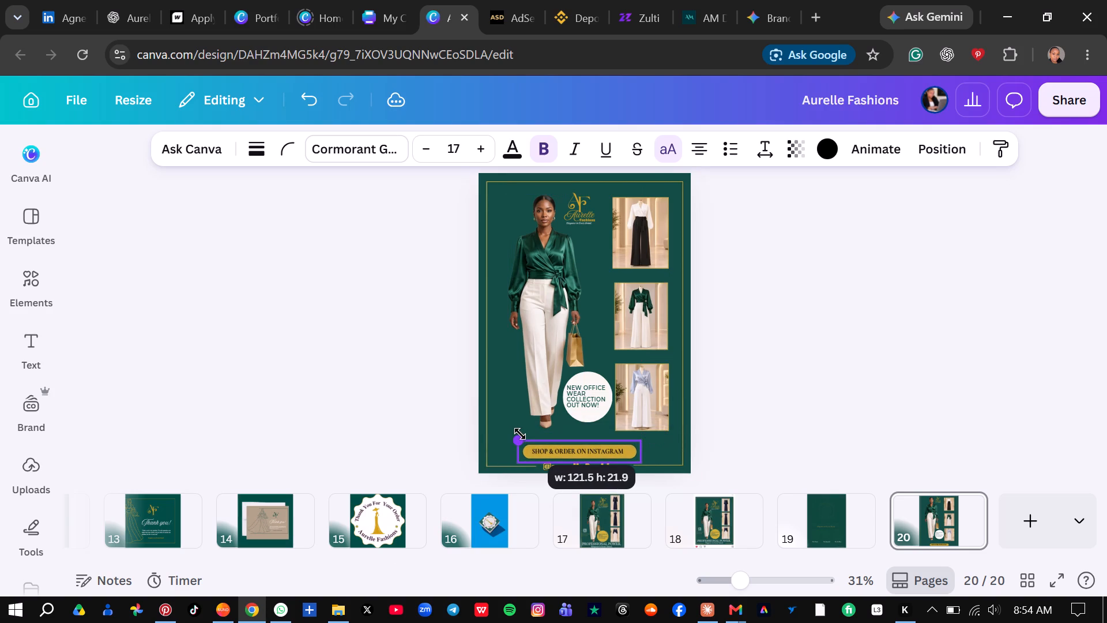
pyautogui.moveTo(520, 434); pyautogui.dragTo(519, 434)
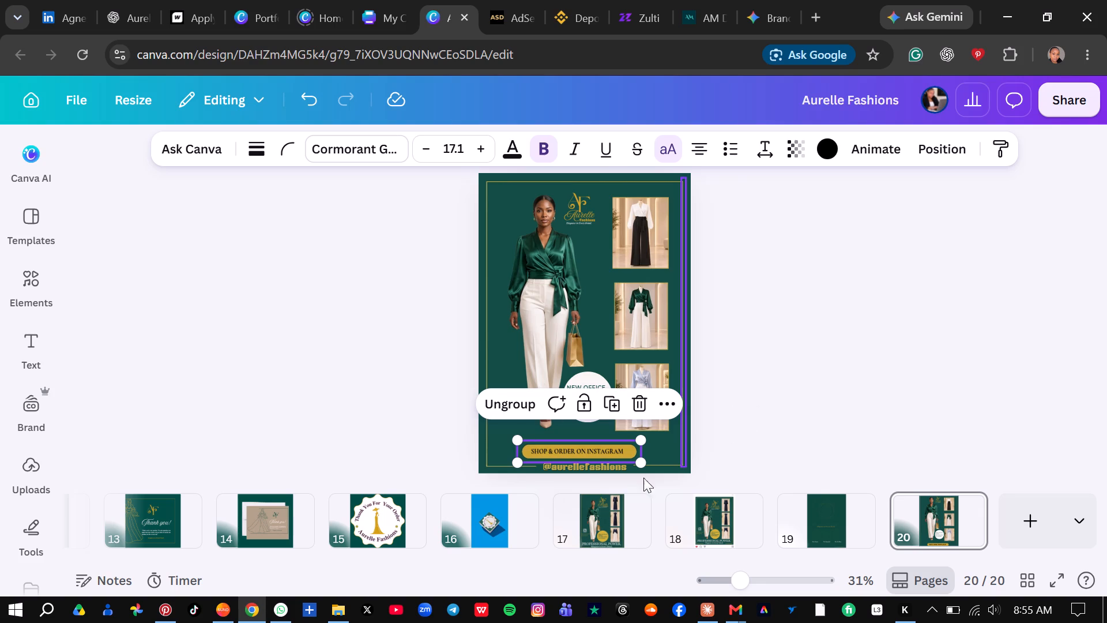
pyautogui.click(778, 387)
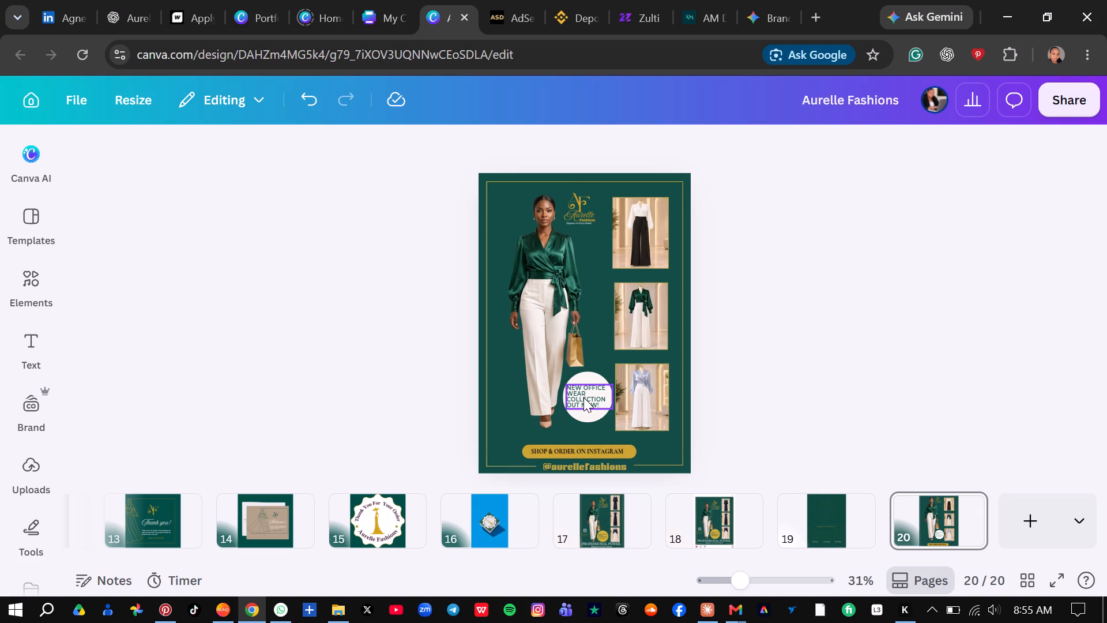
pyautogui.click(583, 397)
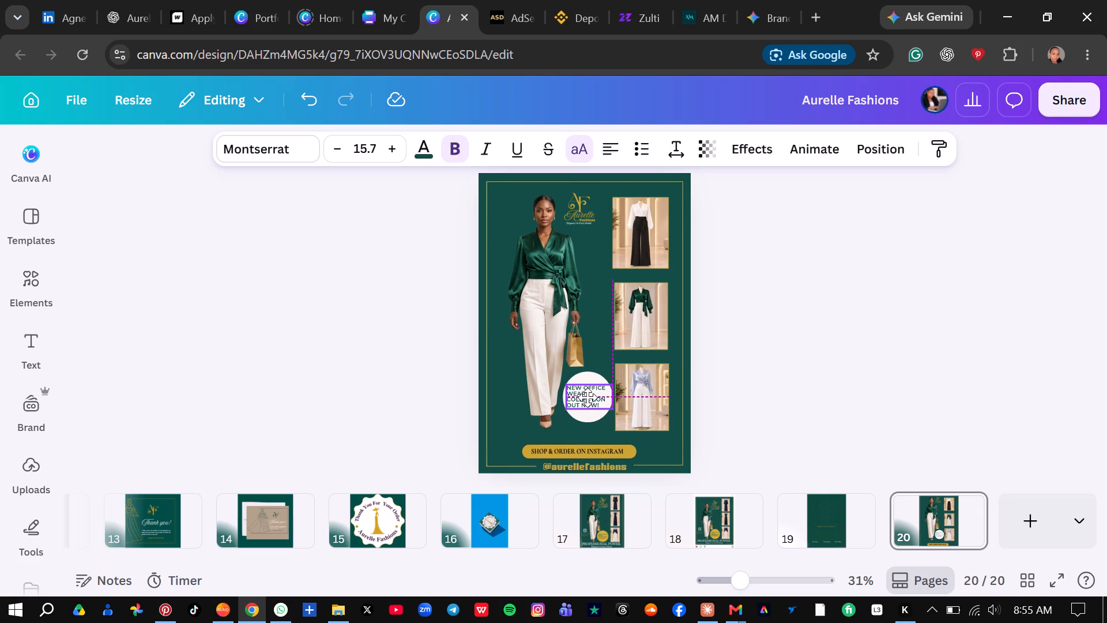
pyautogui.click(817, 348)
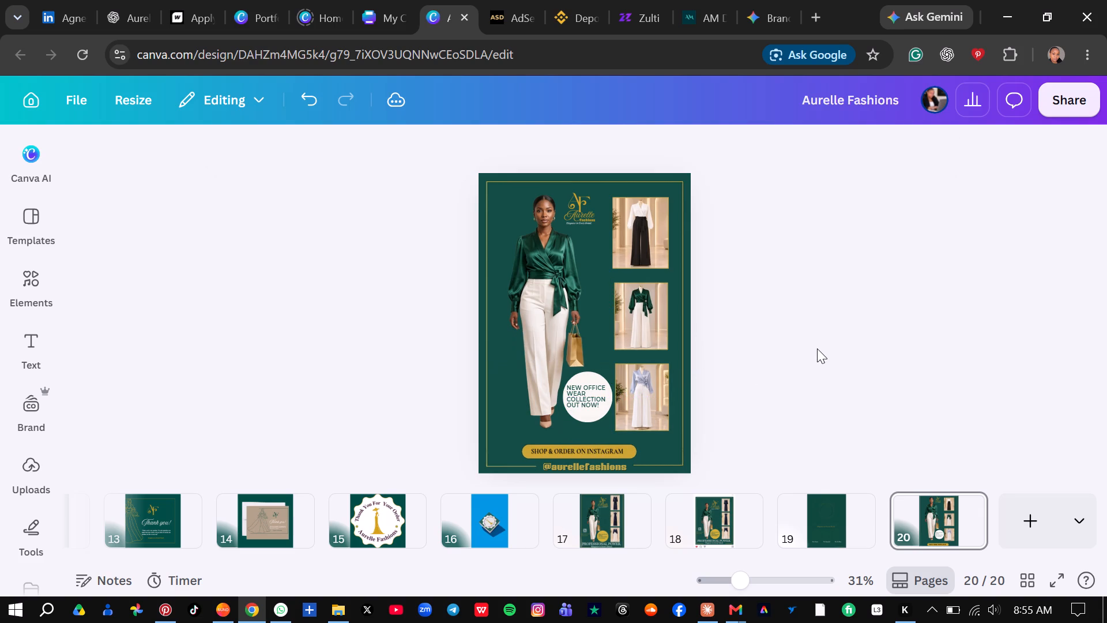
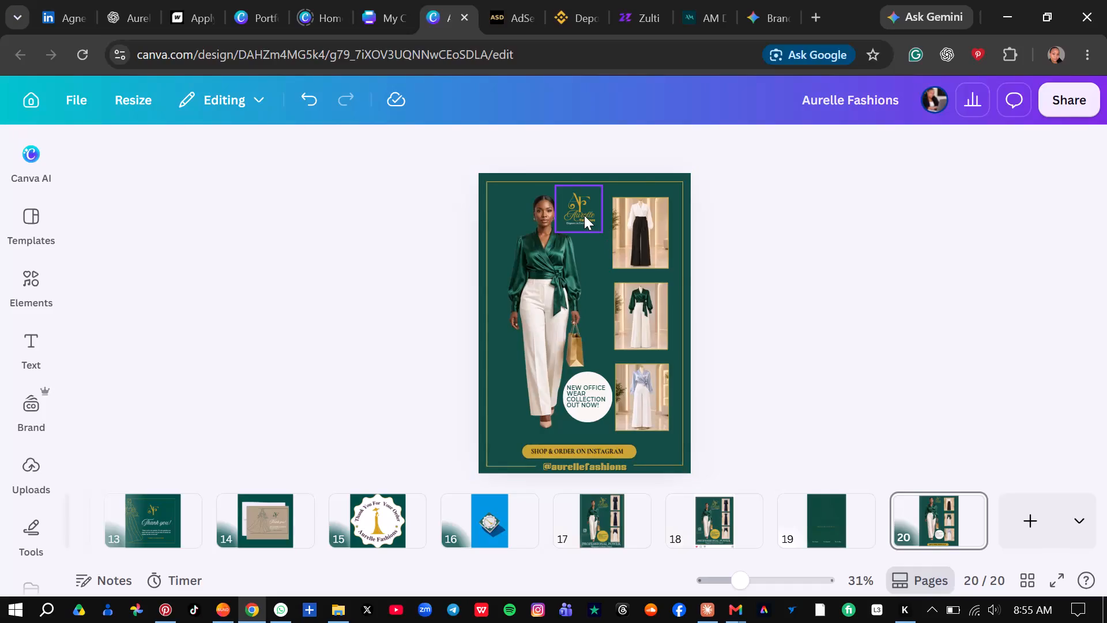
# Enlarge the Aurelle Fashions logo proportionally so it fits between the model's head and the top outfit photo, and leave it deselected.
pyautogui.click(584, 215)
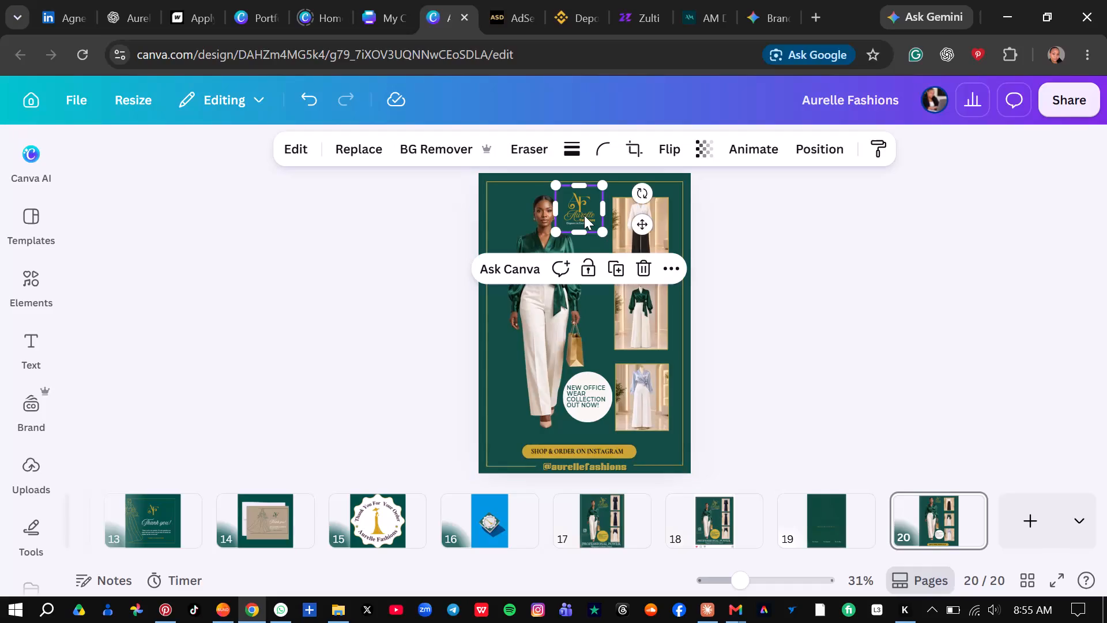
pyautogui.moveTo(602, 232); pyautogui.dragTo(605, 234)
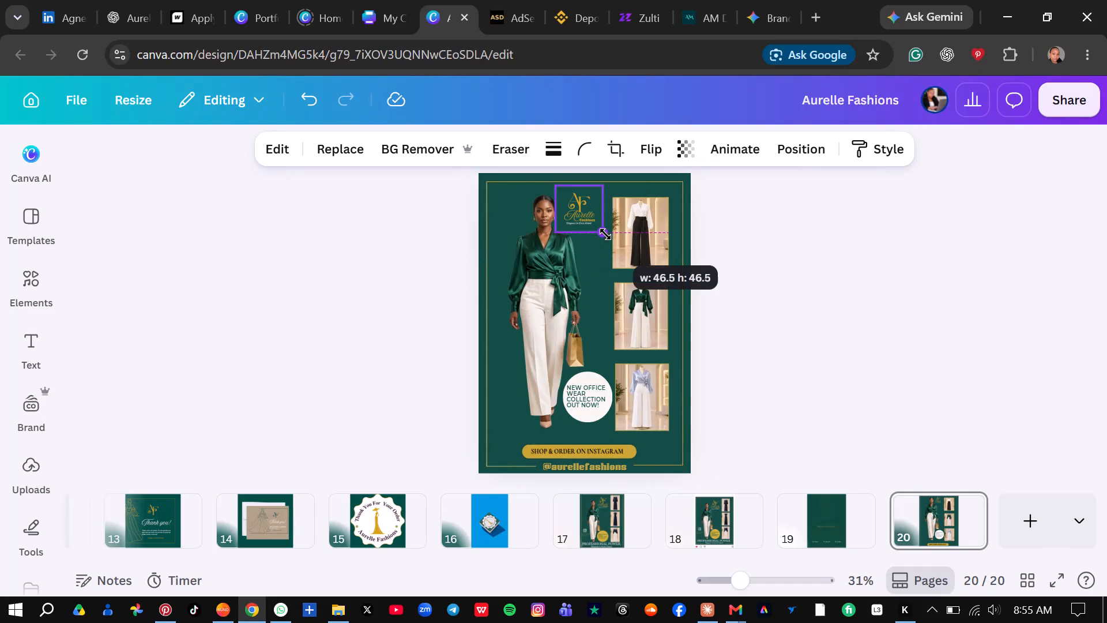
pyautogui.moveTo(605, 234); pyautogui.dragTo(612, 241)
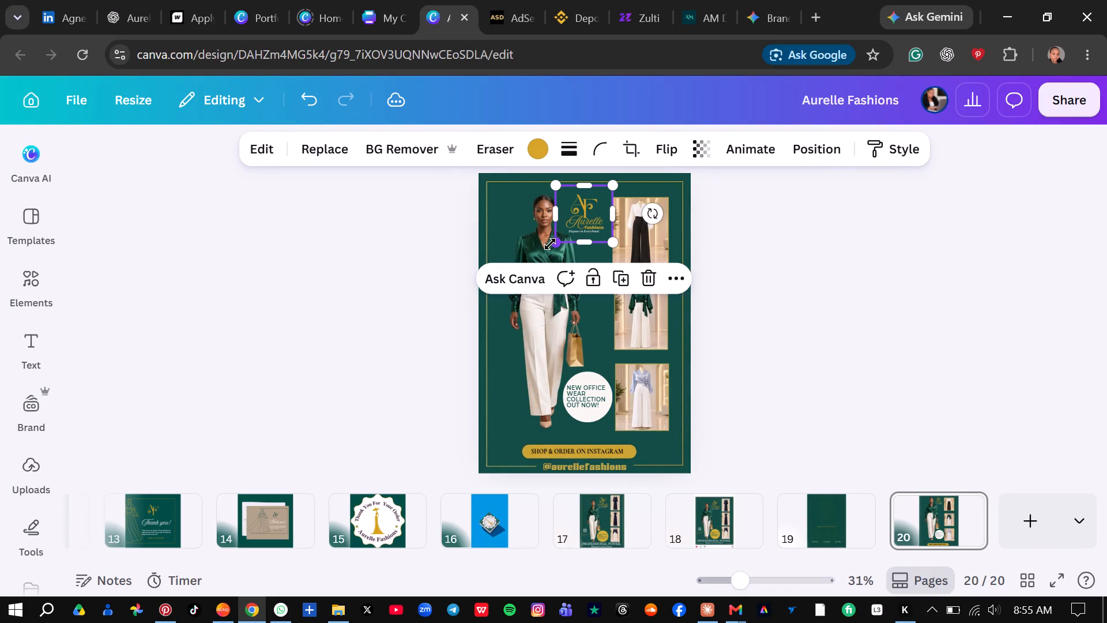
pyautogui.moveTo(556, 243); pyautogui.dragTo(547, 249)
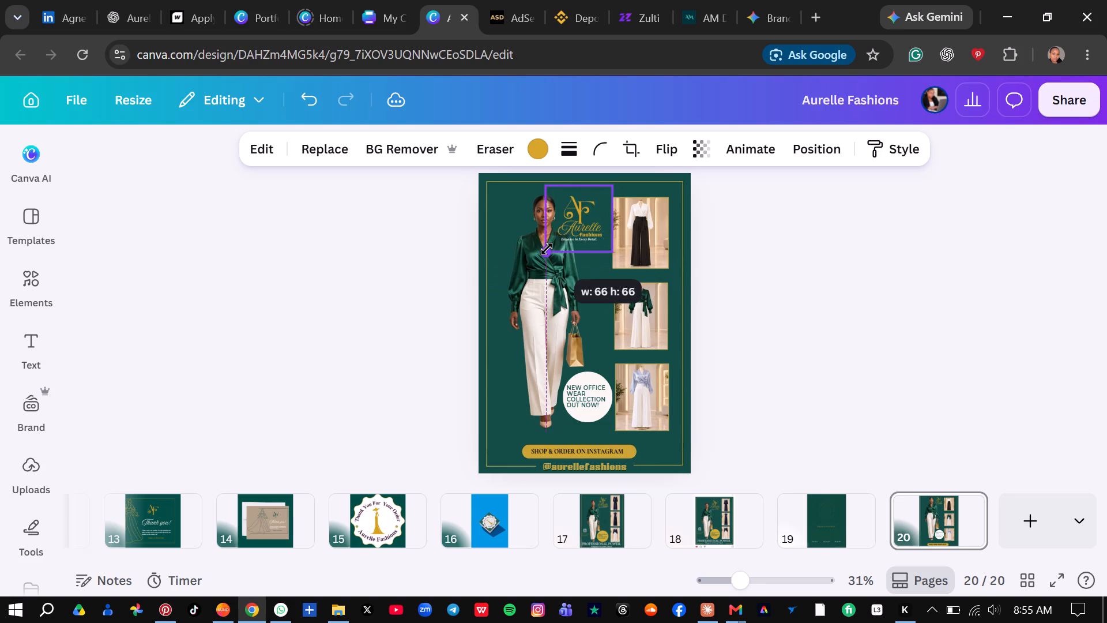
pyautogui.moveTo(547, 249); pyautogui.dragTo(563, 232)
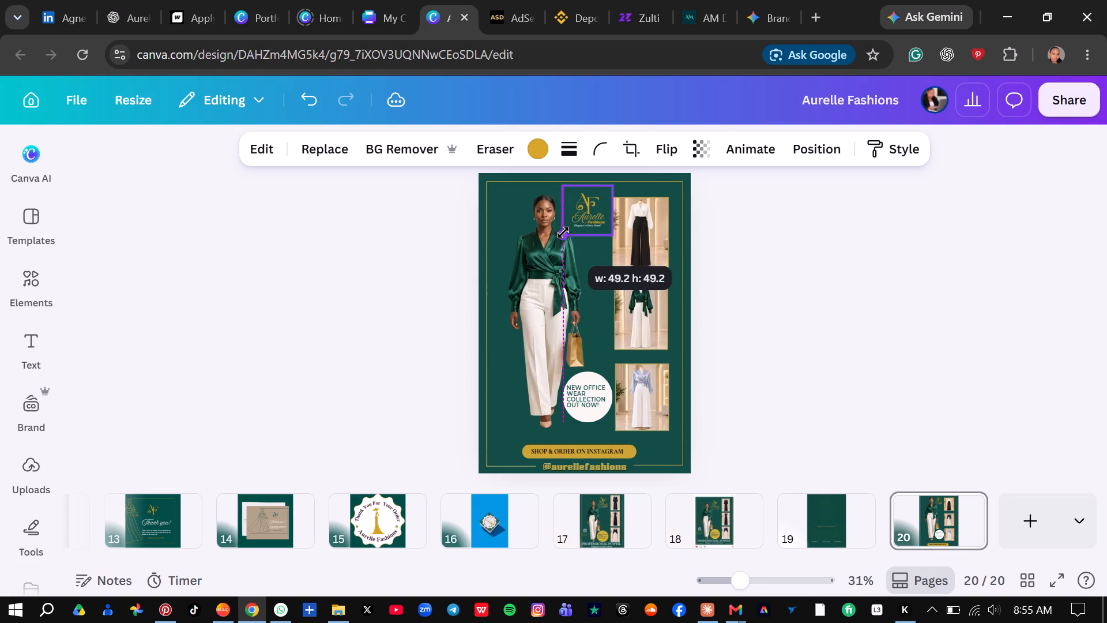
pyautogui.moveTo(563, 232); pyautogui.dragTo(558, 235)
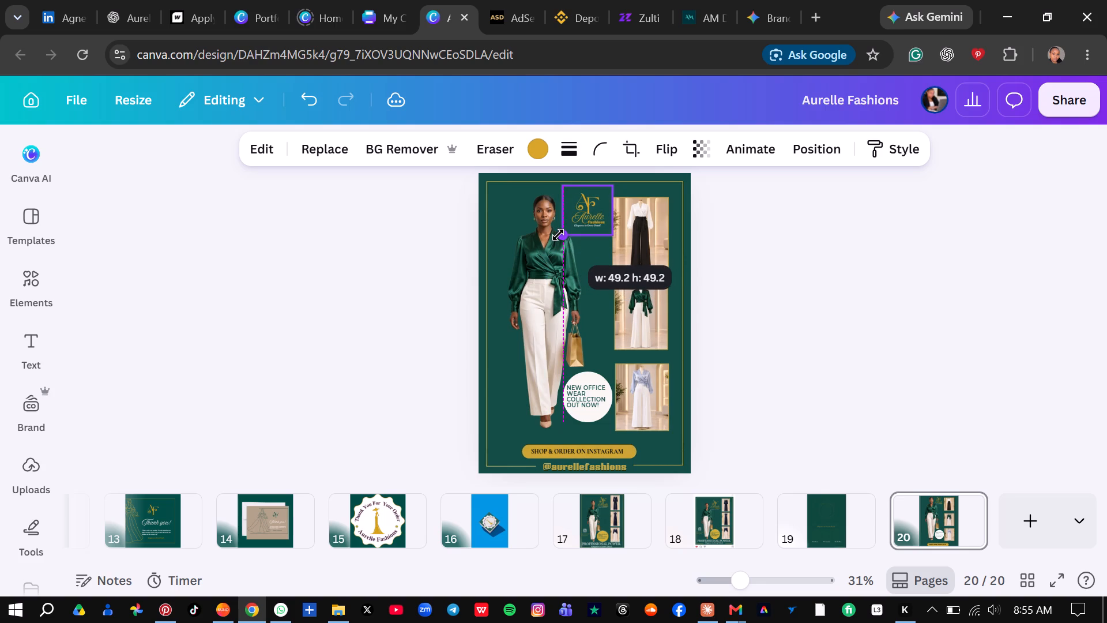
pyautogui.moveTo(558, 235); pyautogui.dragTo(551, 242)
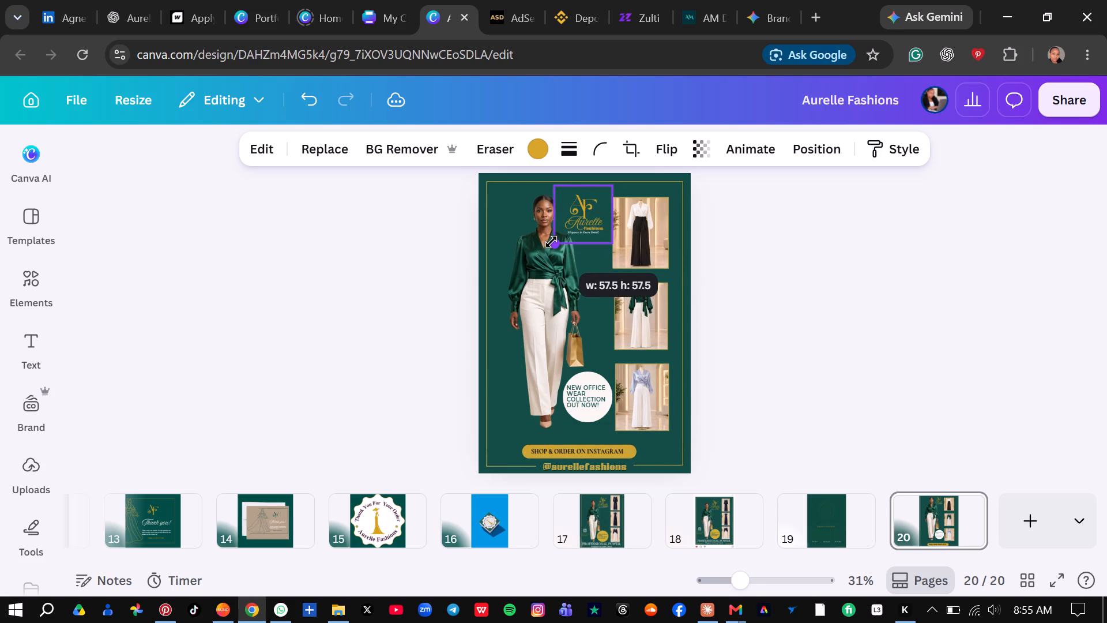
pyautogui.moveTo(551, 242); pyautogui.dragTo(551, 241)
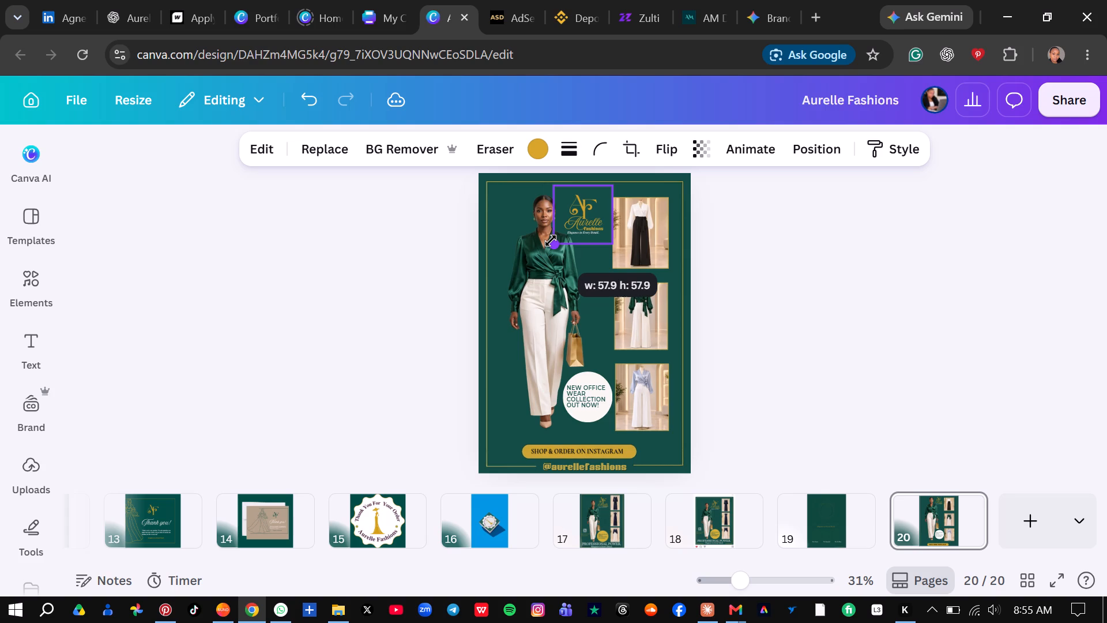
pyautogui.moveTo(551, 241); pyautogui.dragTo(553, 237)
pyautogui.click(796, 225)
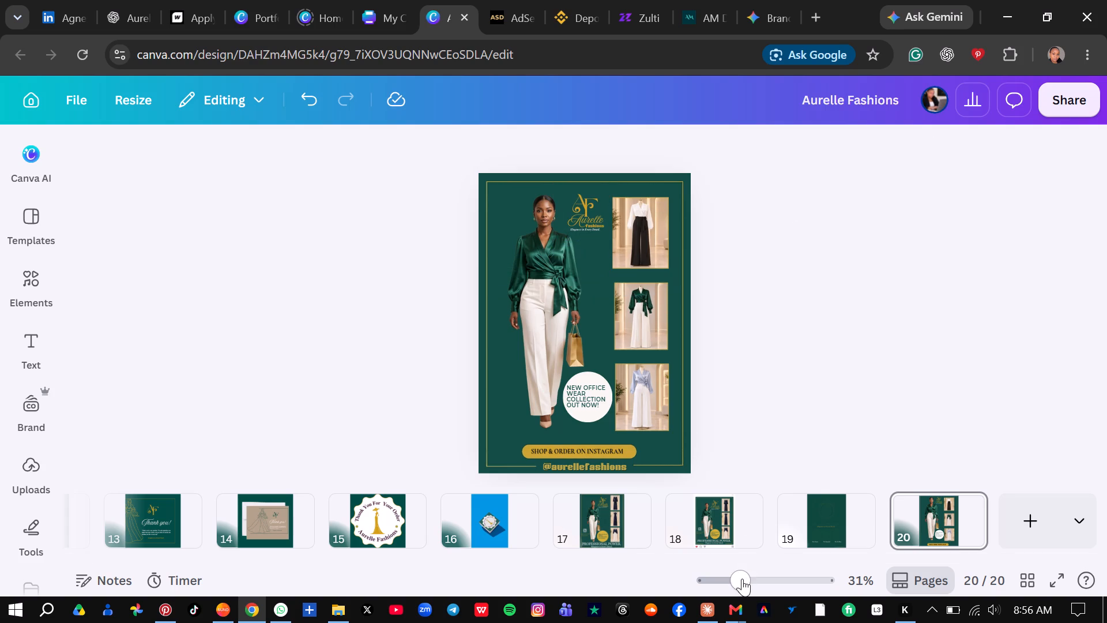
pyautogui.moveTo(742, 579); pyautogui.dragTo(751, 579)
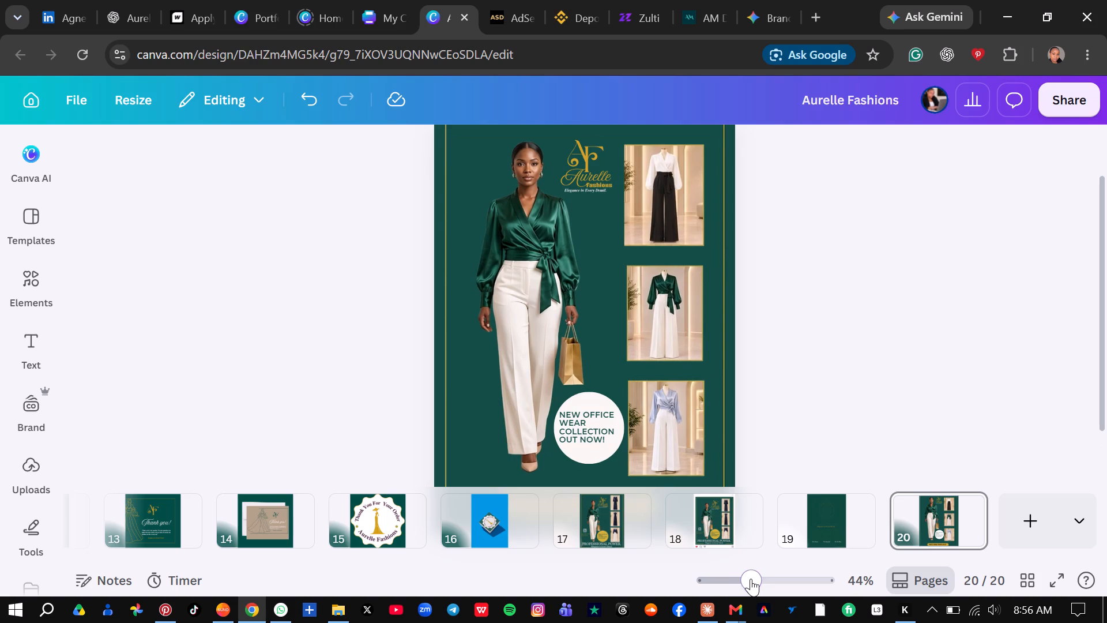
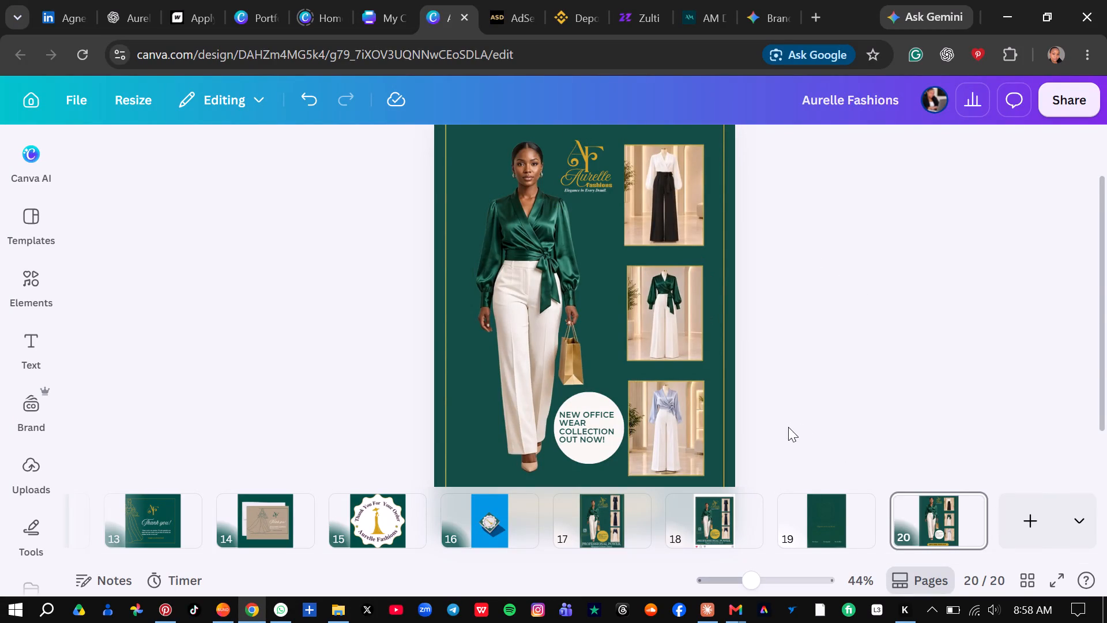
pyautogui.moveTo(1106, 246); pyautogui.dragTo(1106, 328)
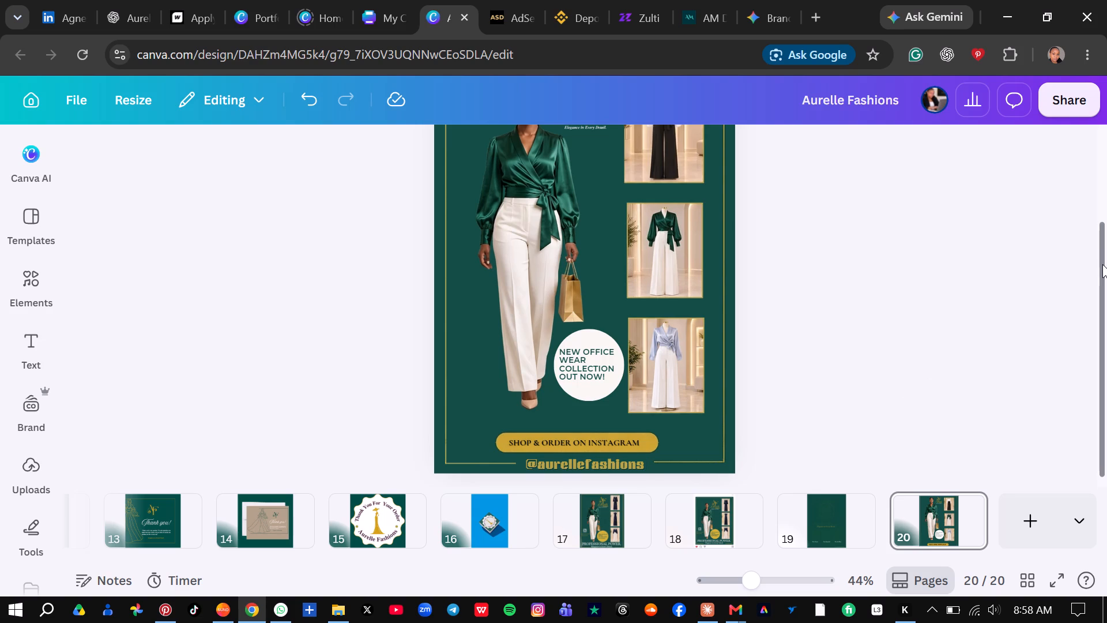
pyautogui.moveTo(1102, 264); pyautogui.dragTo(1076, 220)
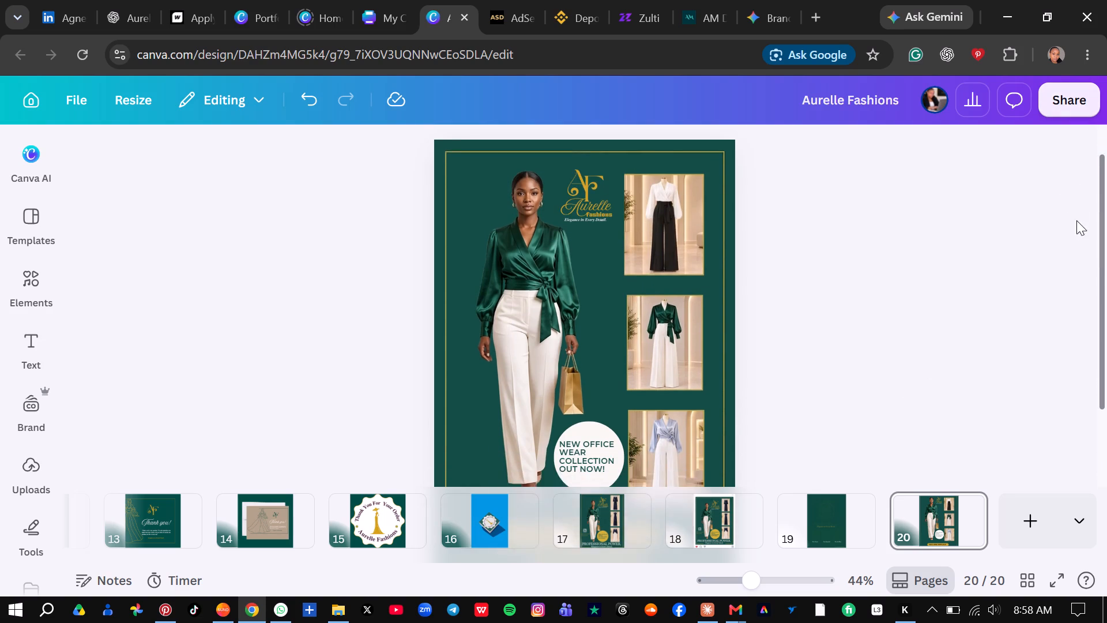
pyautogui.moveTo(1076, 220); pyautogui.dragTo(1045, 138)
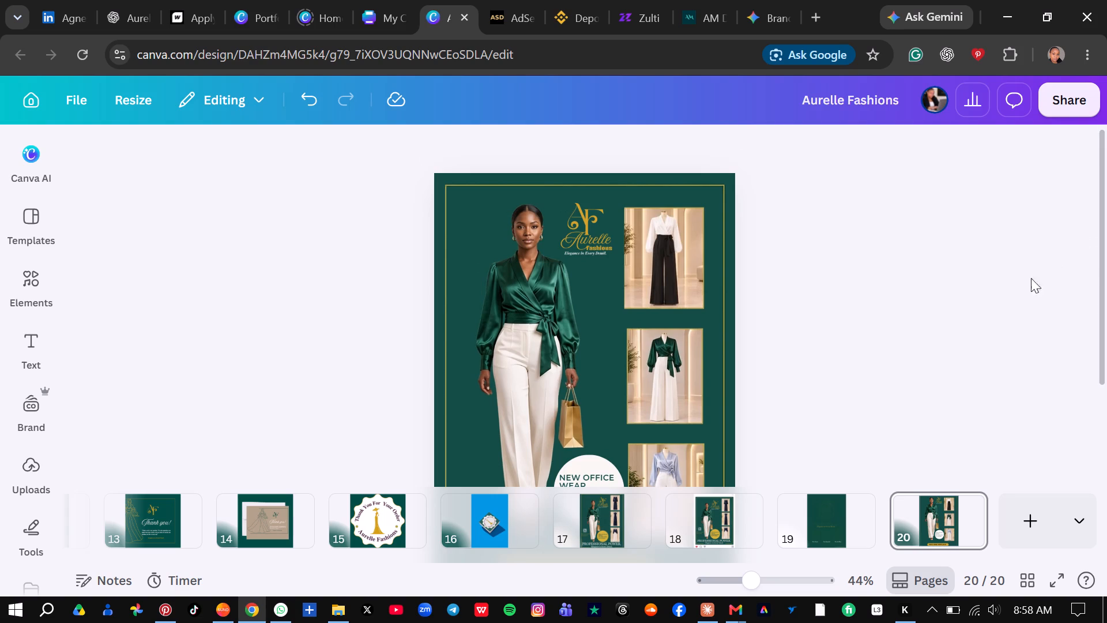
# Delete page 19, the plain green page carrying the "Elegance in Every Detail." tagline.
pyautogui.click(814, 524)
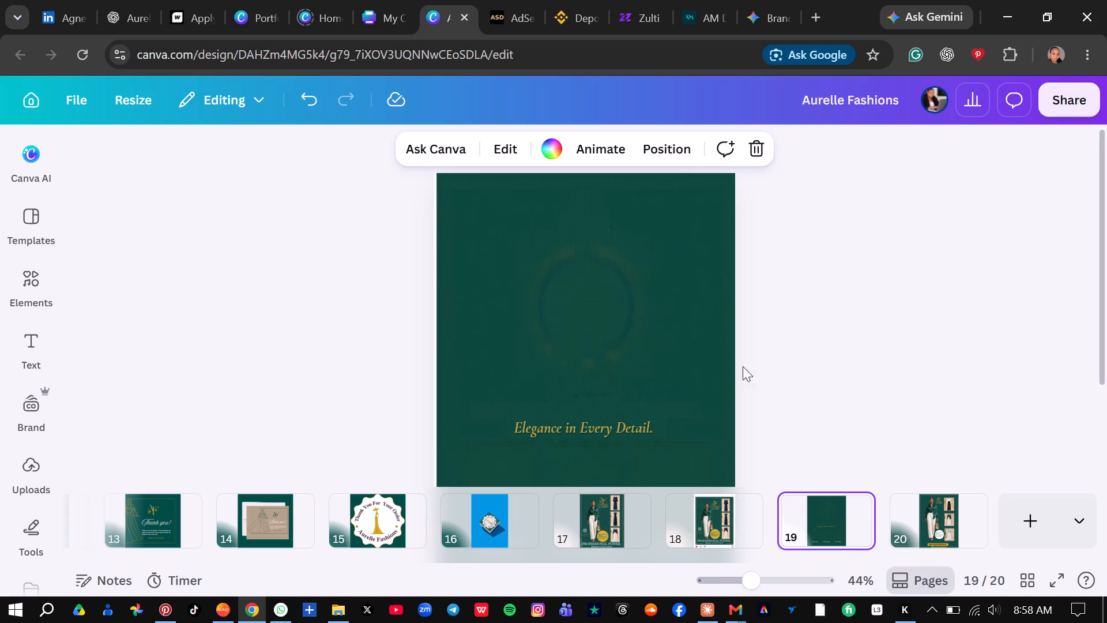
pyautogui.click(671, 331)
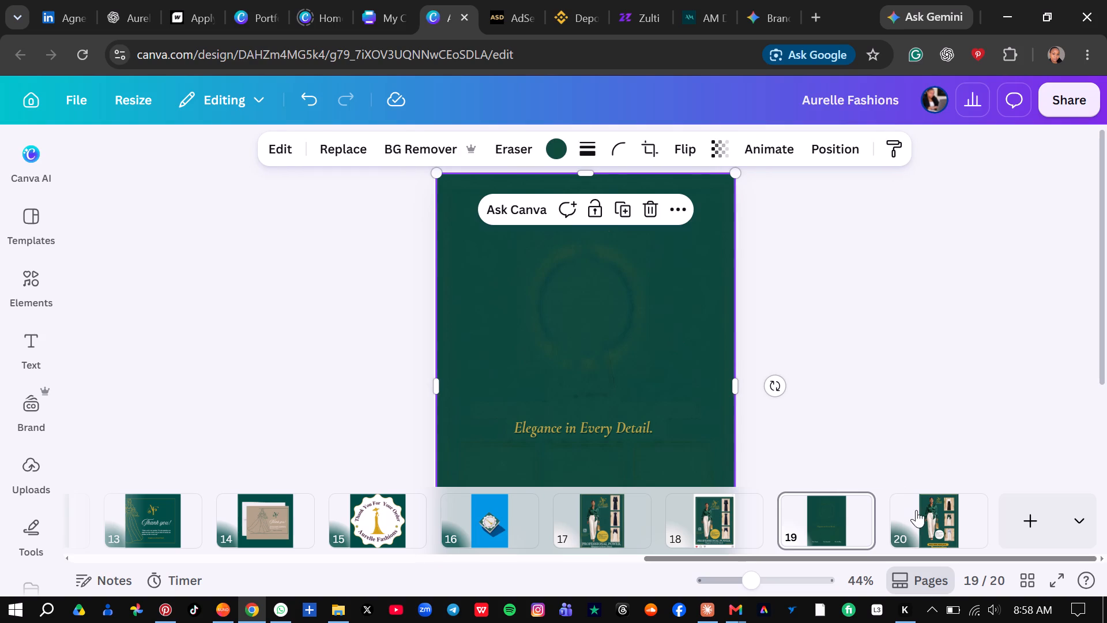
pyautogui.click(849, 518)
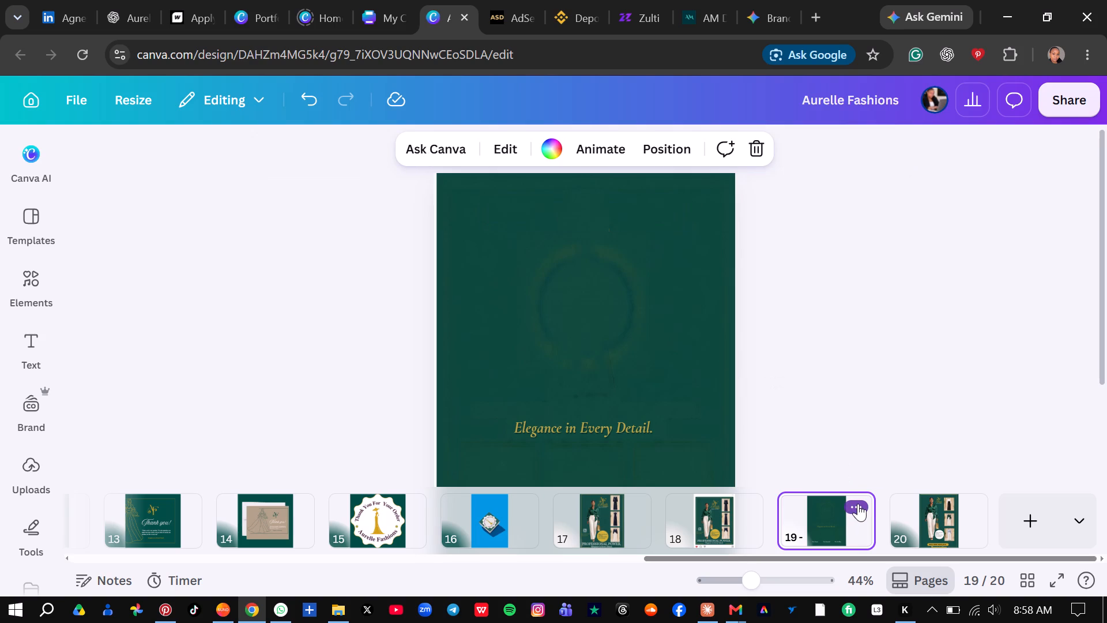
pyautogui.click(858, 504)
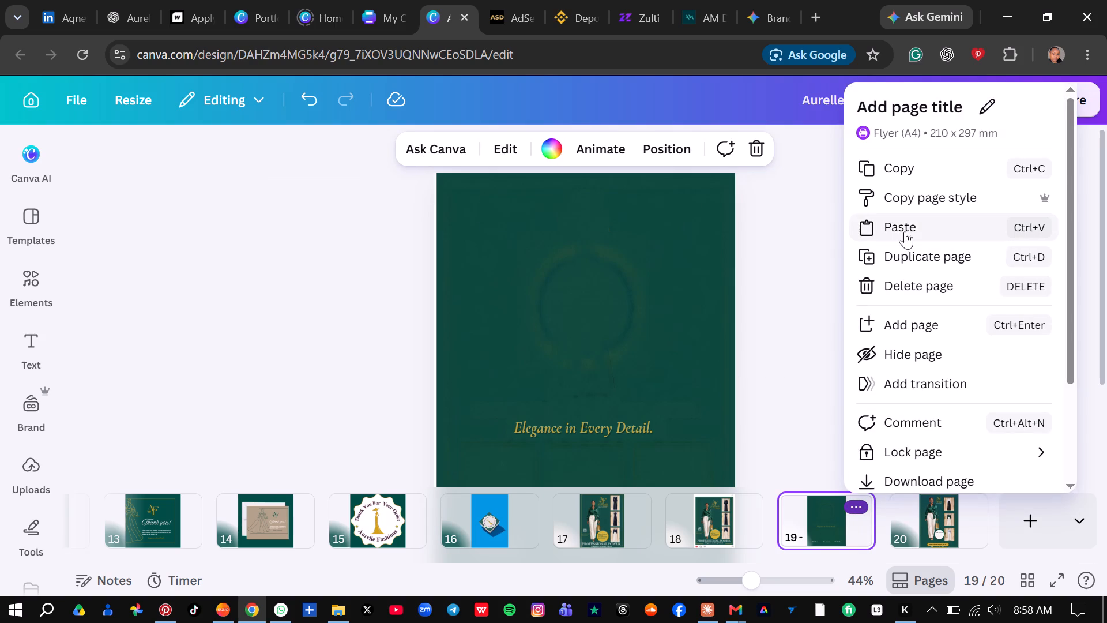
pyautogui.click(909, 288)
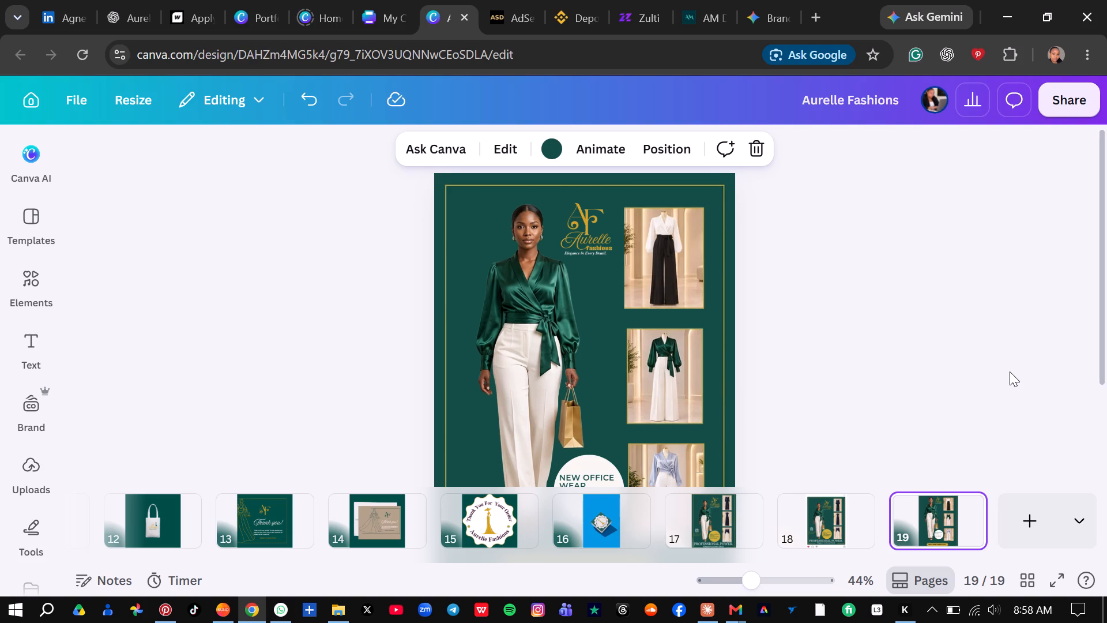
# Switch to the Pinterest app and reload its page.
pyautogui.click(162, 607)
pyautogui.click(540, 385)
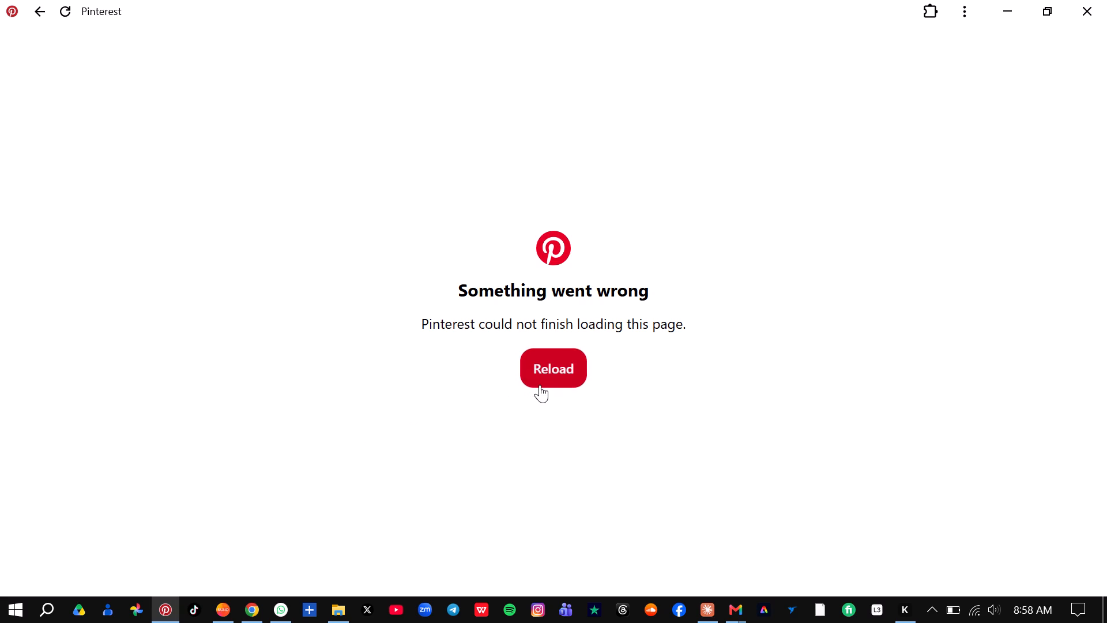
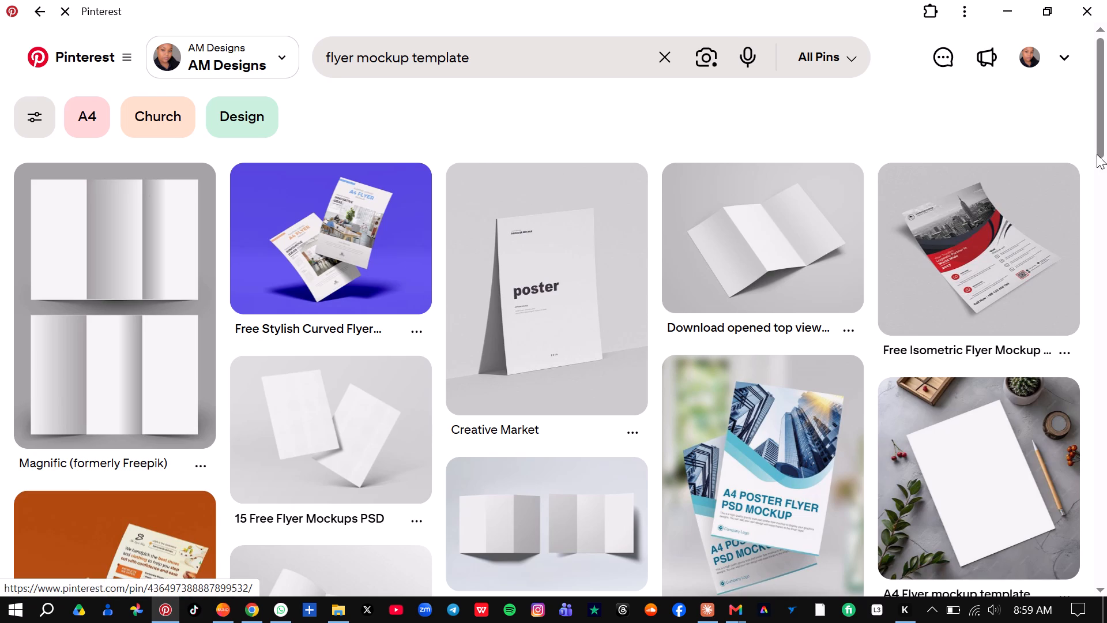
# Browse the flyer mockup template results and try to open more actions for the "Free Realistic A5 Flyer" mockup pin.
pyautogui.moveTo(1104, 102); pyautogui.dragTo(1106, 118)
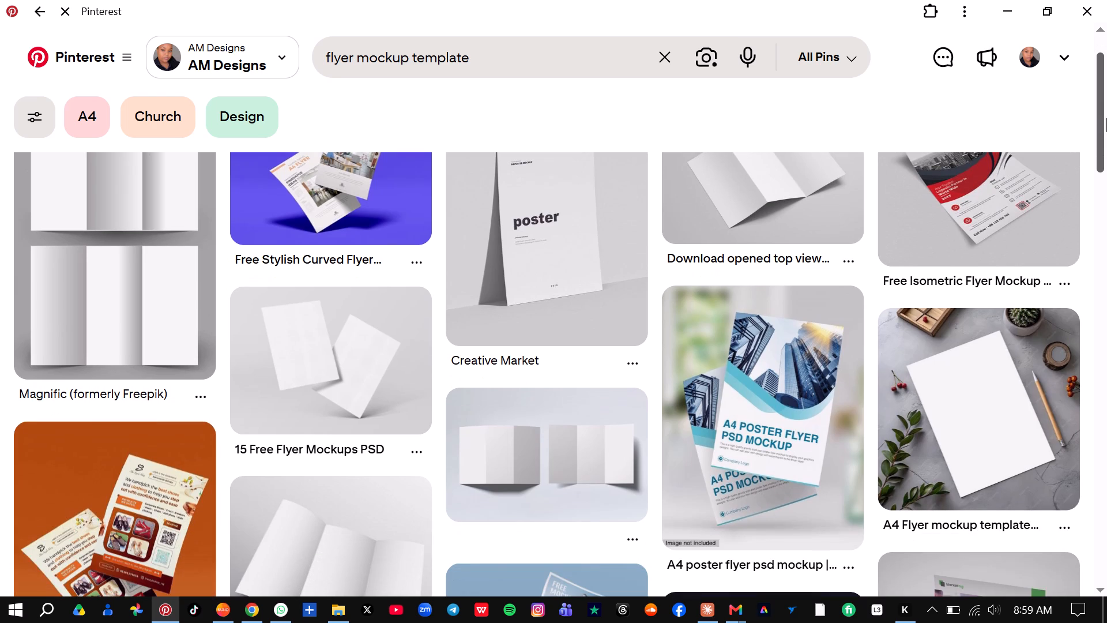
pyautogui.moveTo(1106, 118); pyautogui.dragTo(1106, 166)
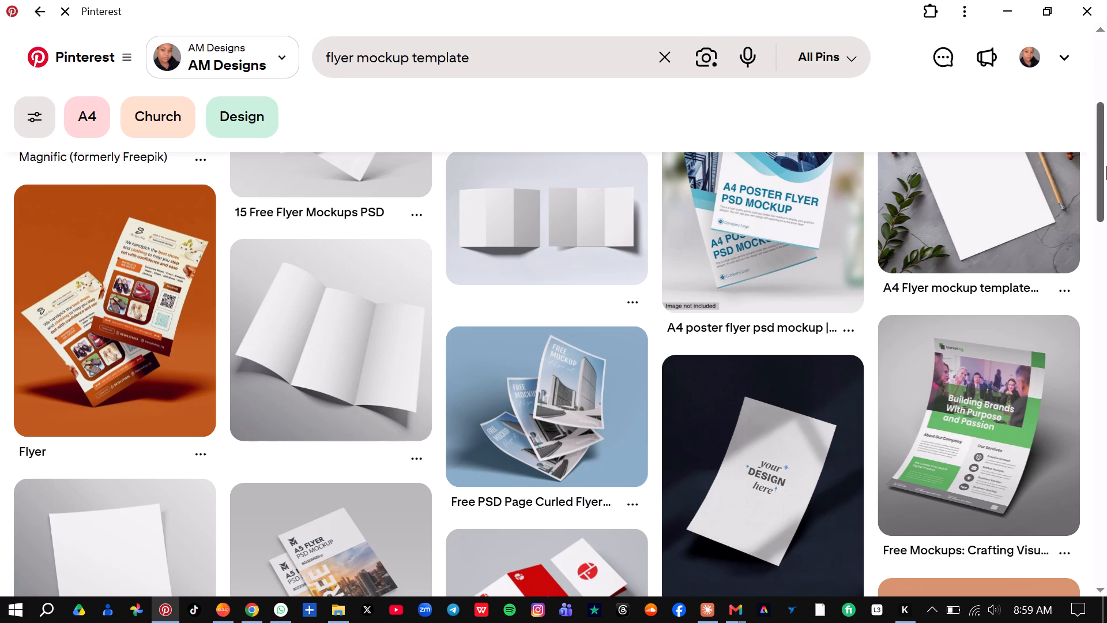
pyautogui.moveTo(1106, 166); pyautogui.dragTo(1106, 209)
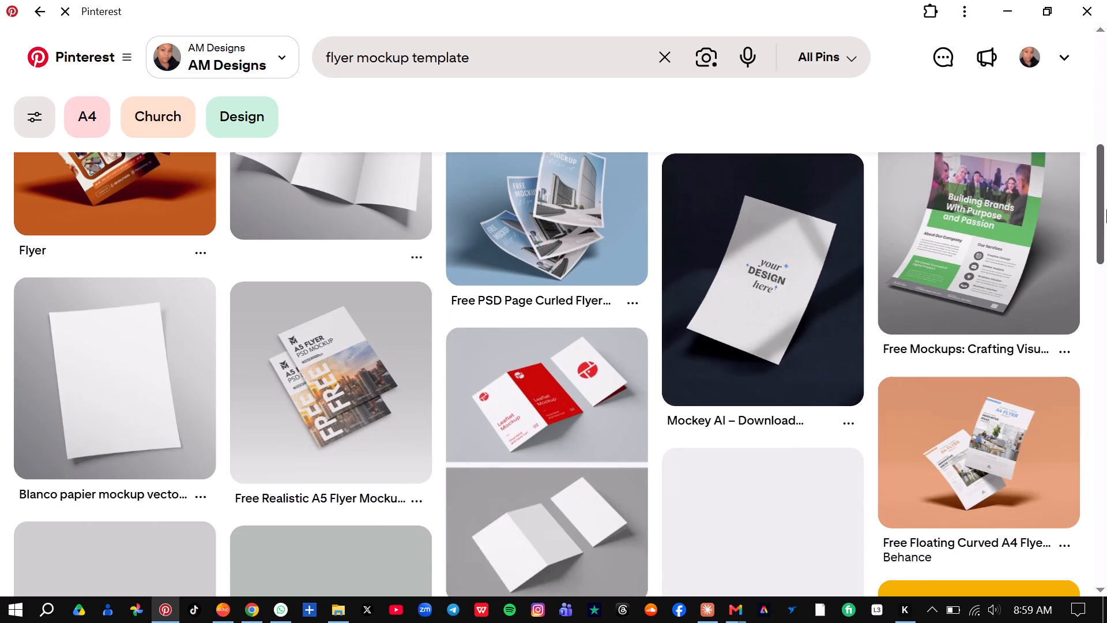
pyautogui.moveTo(1106, 209); pyautogui.dragTo(1101, 204)
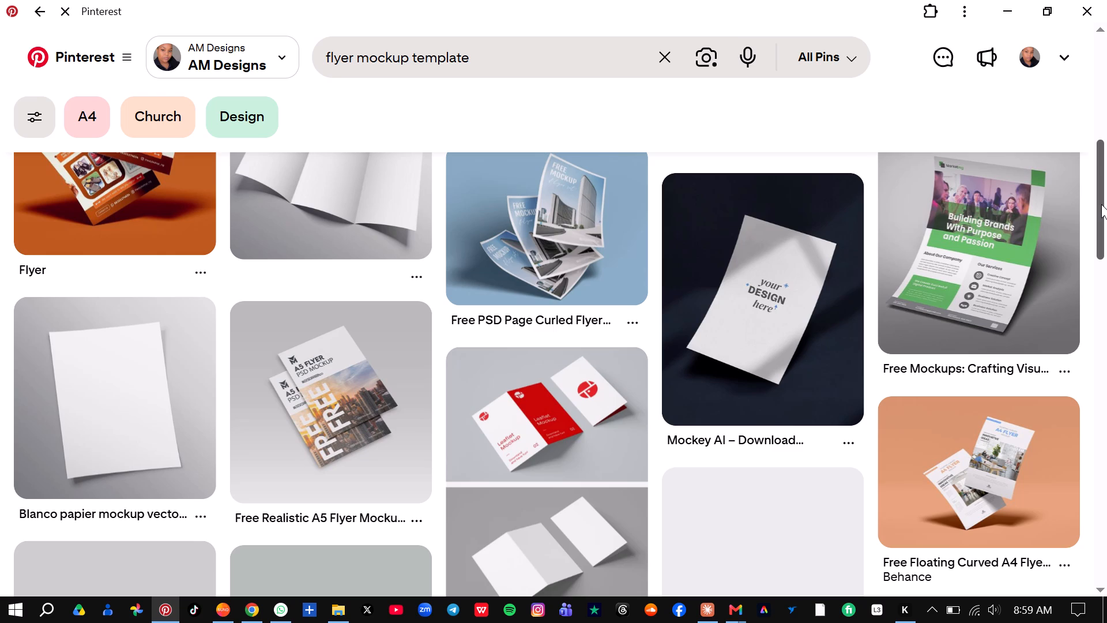
pyautogui.click(416, 519)
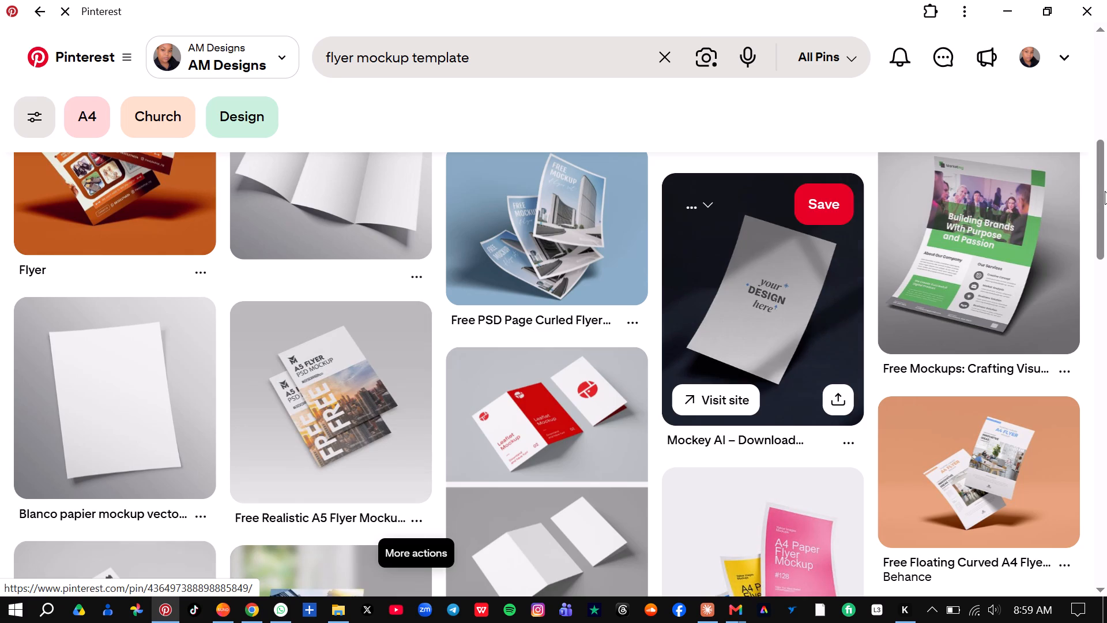
# Continue through the flyer mockup results and try to open more actions for the "Free A4 Flyer on Wood" pin.
pyautogui.moveTo(1105, 191); pyautogui.dragTo(1105, 226)
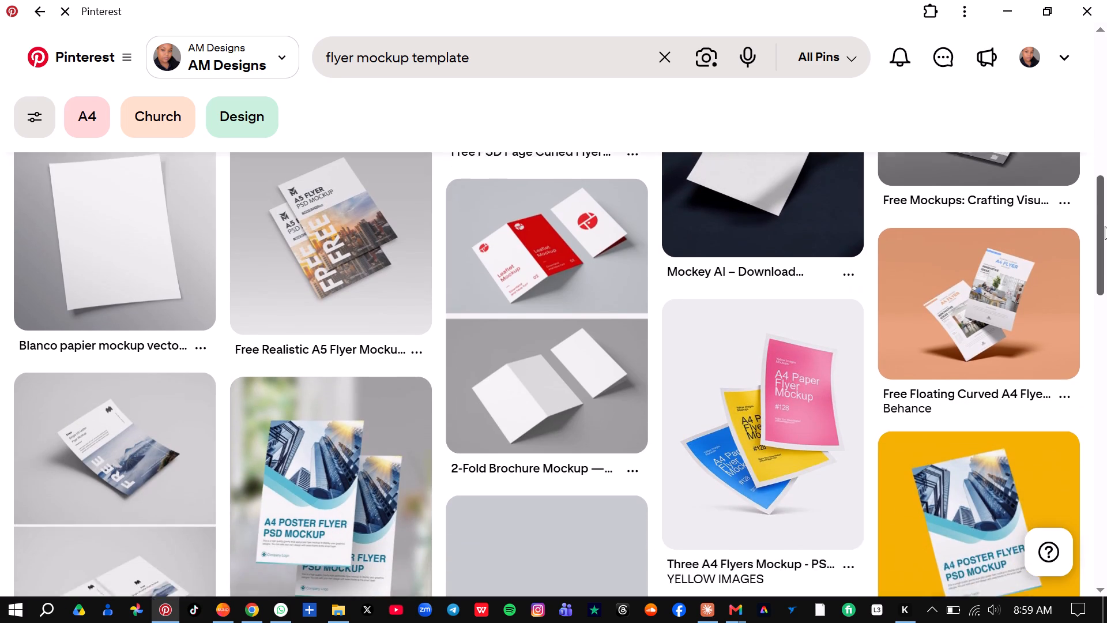
pyautogui.moveTo(1105, 226); pyautogui.dragTo(1104, 257)
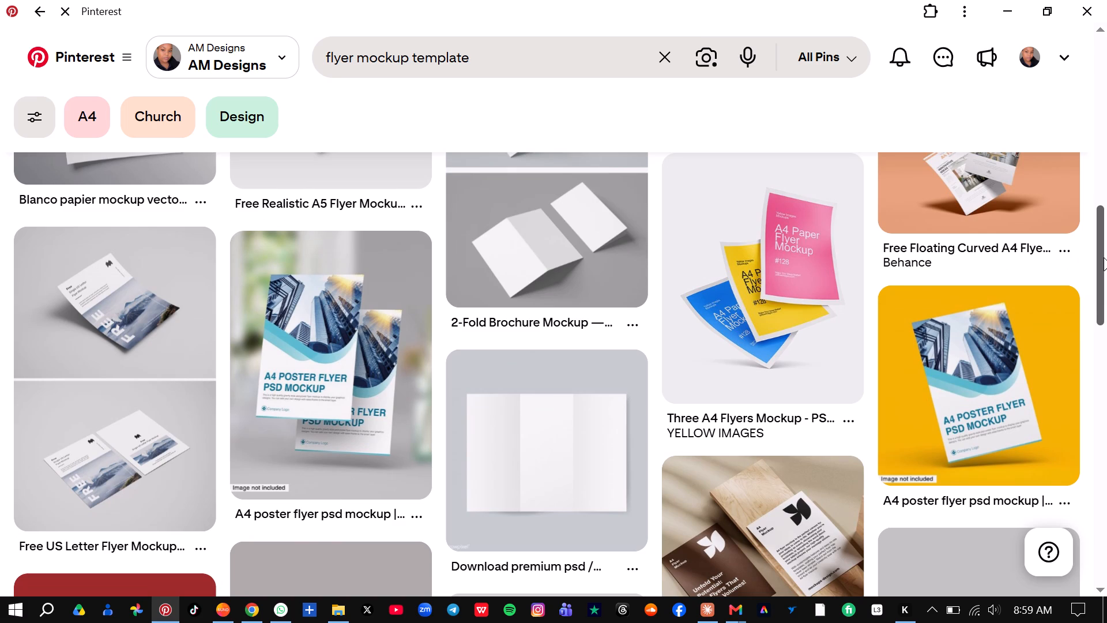
pyautogui.moveTo(1104, 257); pyautogui.dragTo(1102, 301)
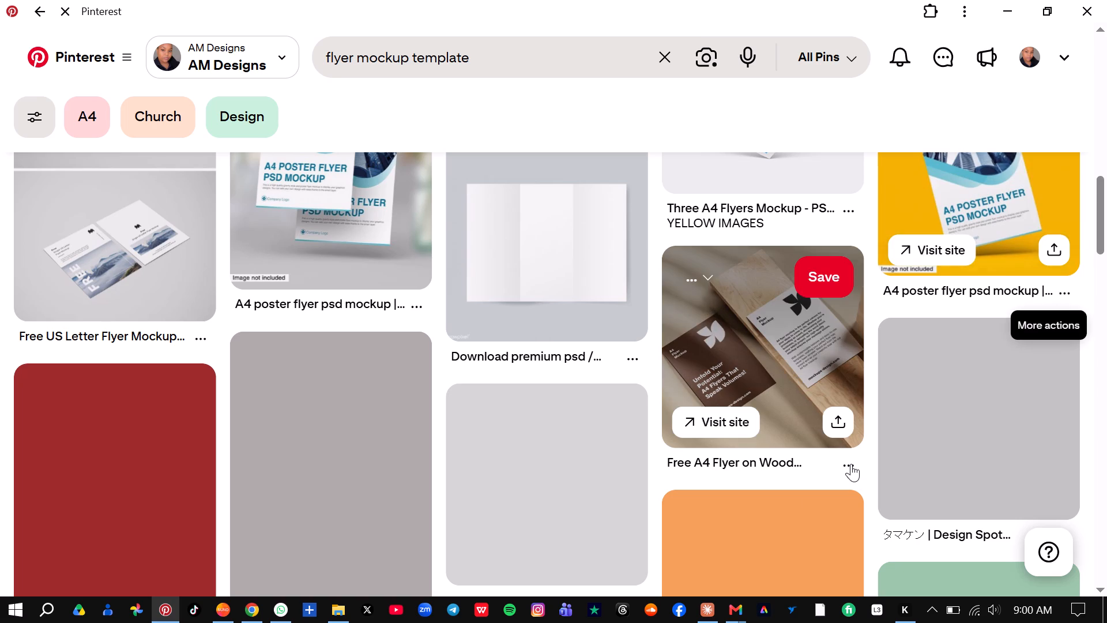
pyautogui.click(851, 464)
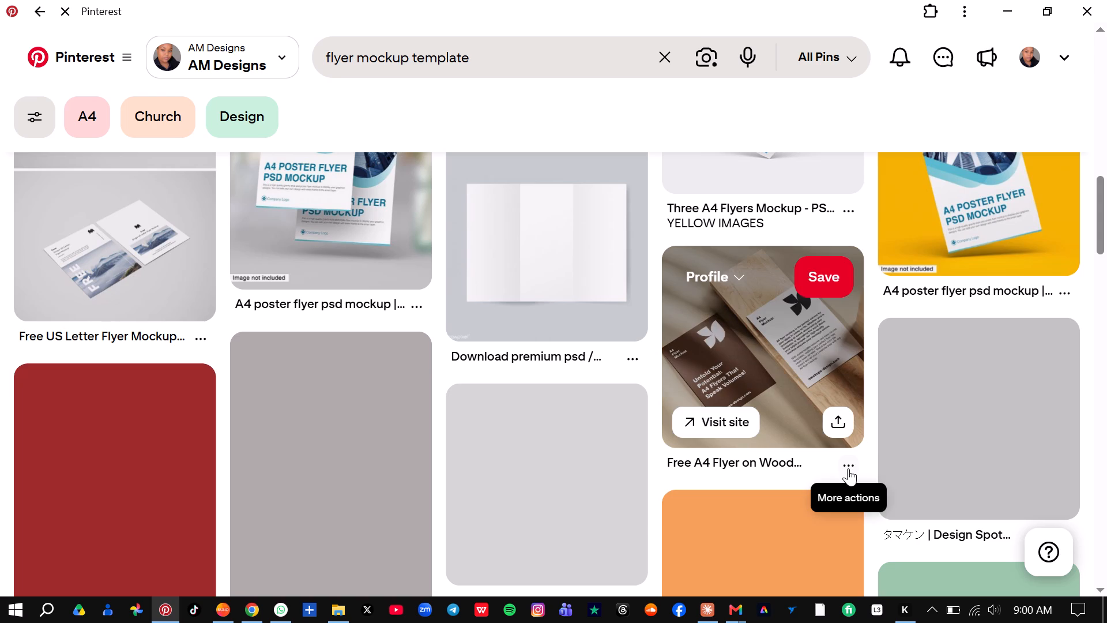
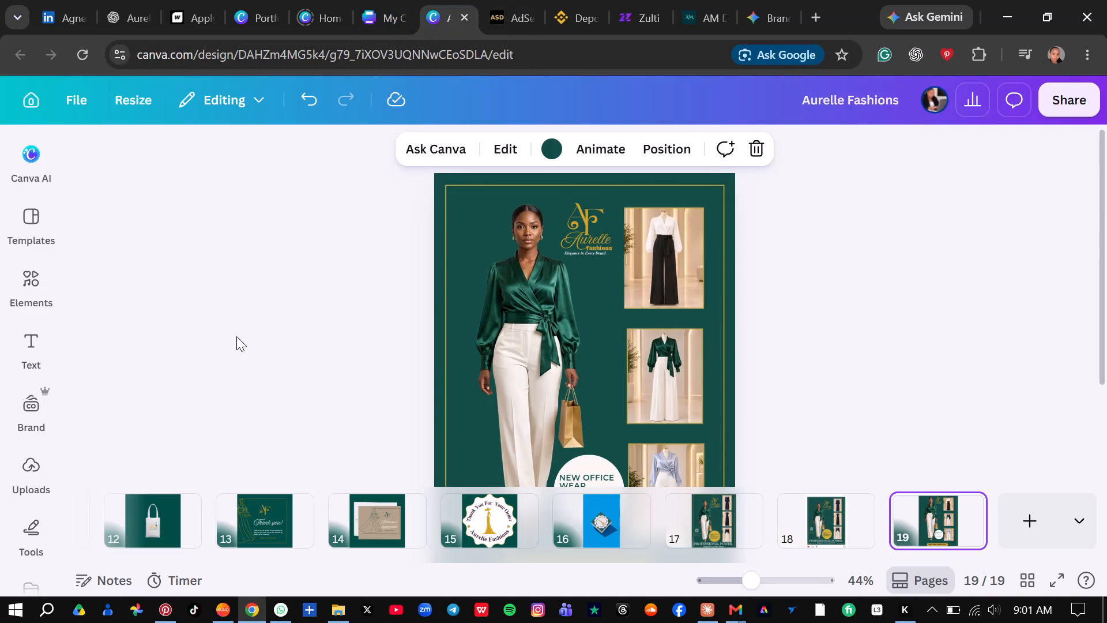
pyautogui.click(163, 602)
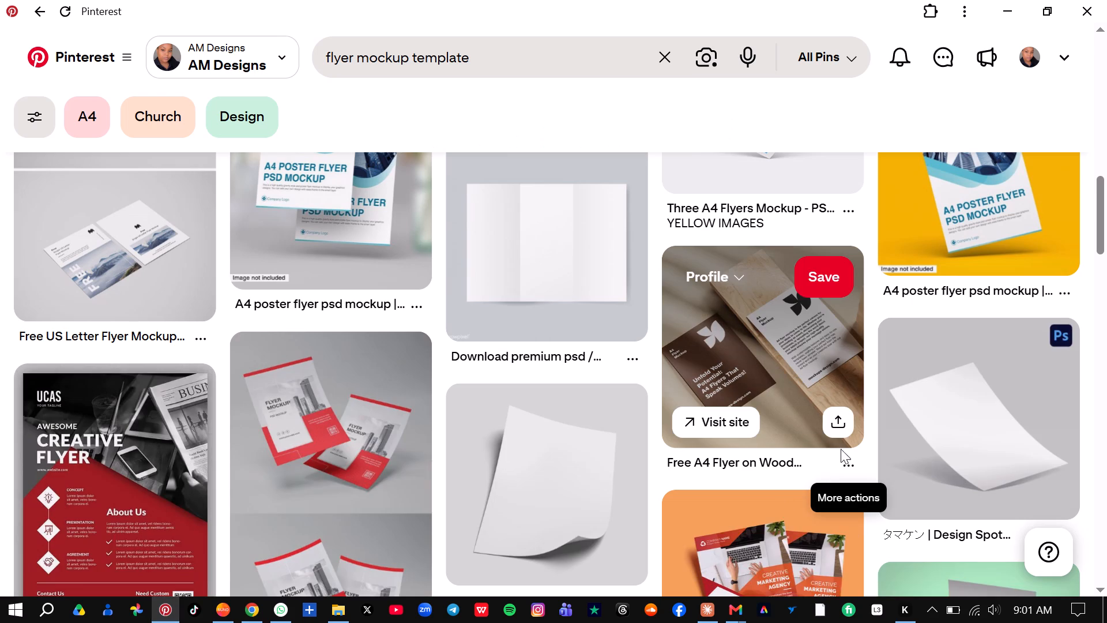
pyautogui.click(846, 466)
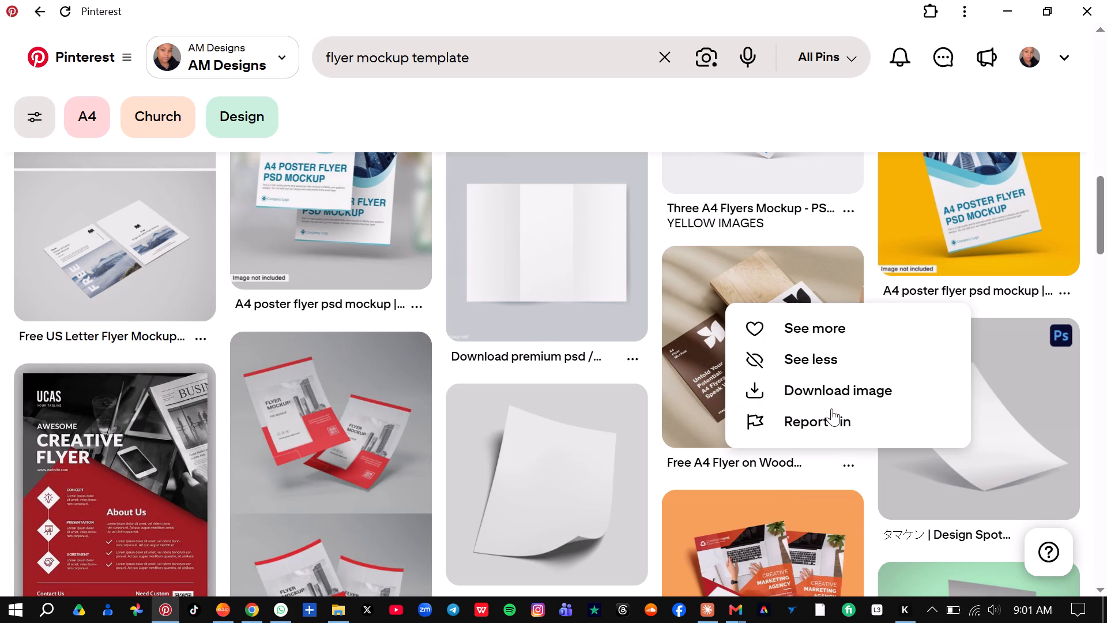
pyautogui.click(824, 386)
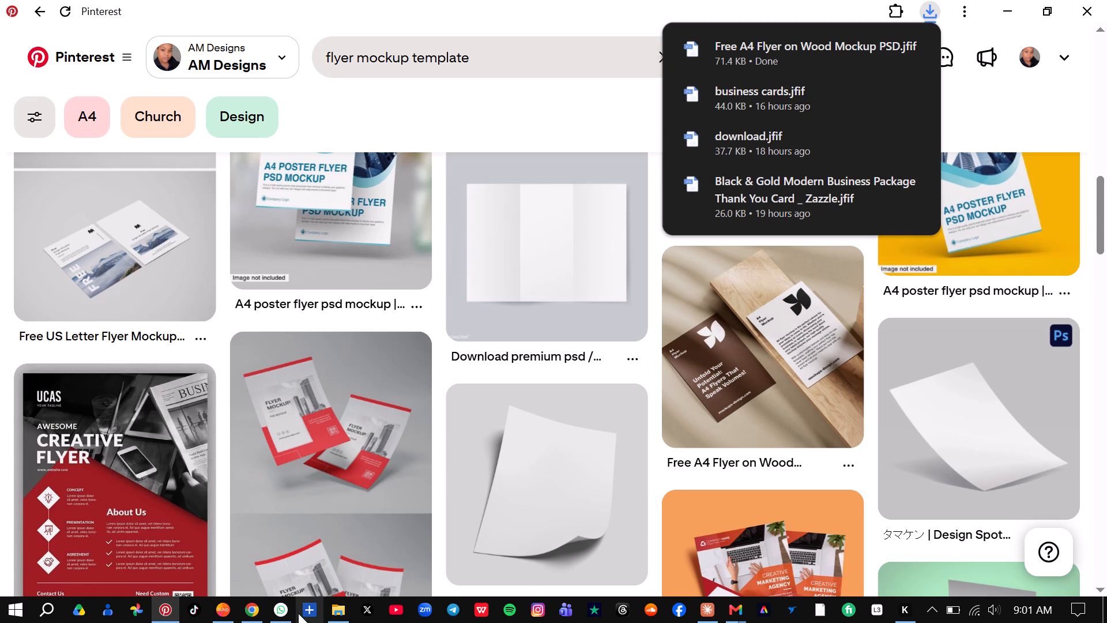
# Switch back to the Aurelle Fashions design in Chrome and add a new page after page 19.
pyautogui.click(253, 616)
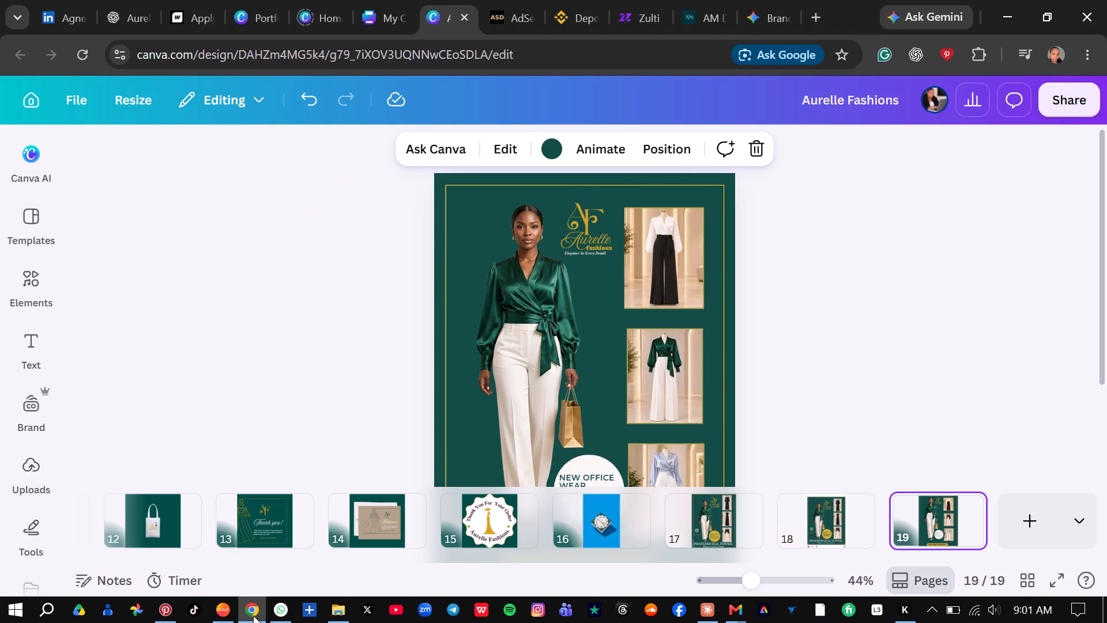
pyautogui.click(1030, 524)
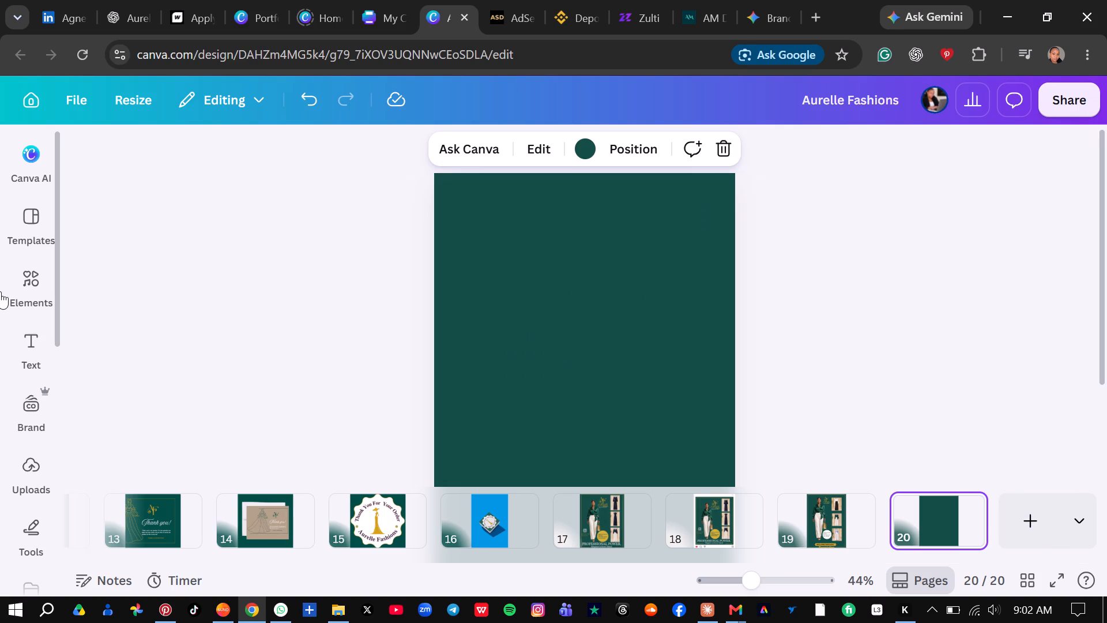
# Upload the "Free A4 Flyer on Wood Mockup PSD" image from the Downloads folder to the design's uploads.
pyautogui.click(28, 474)
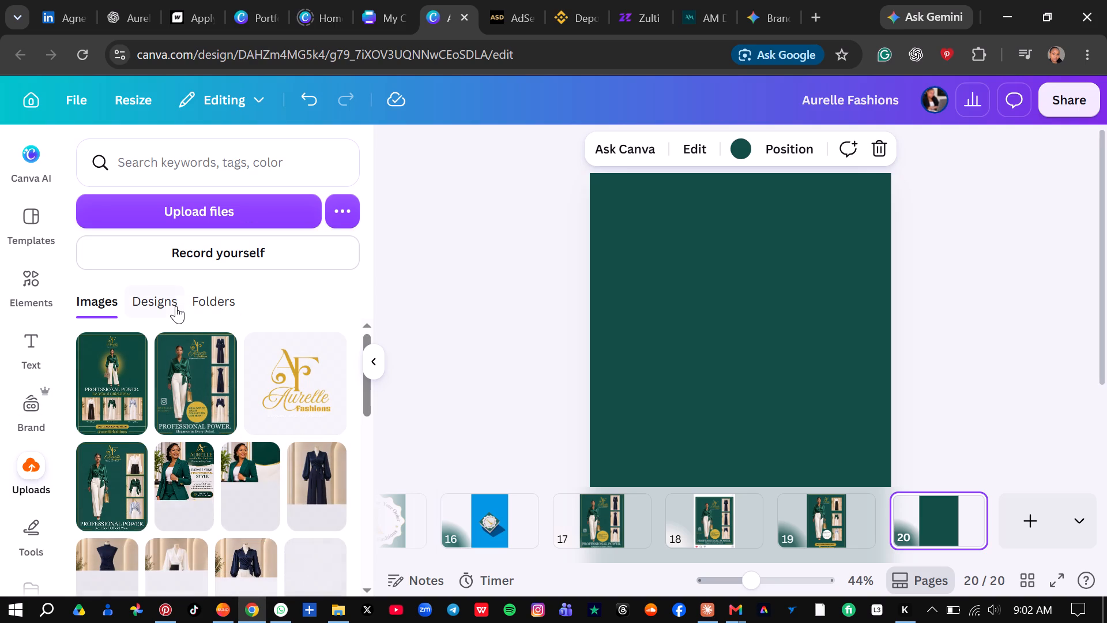
pyautogui.click(206, 211)
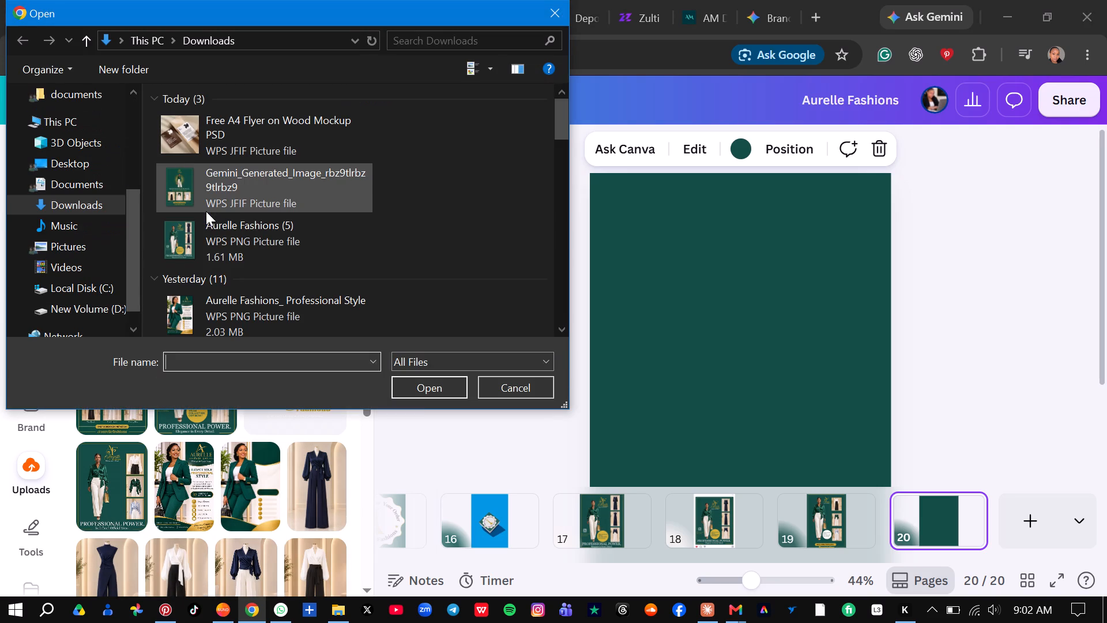
pyautogui.click(249, 135)
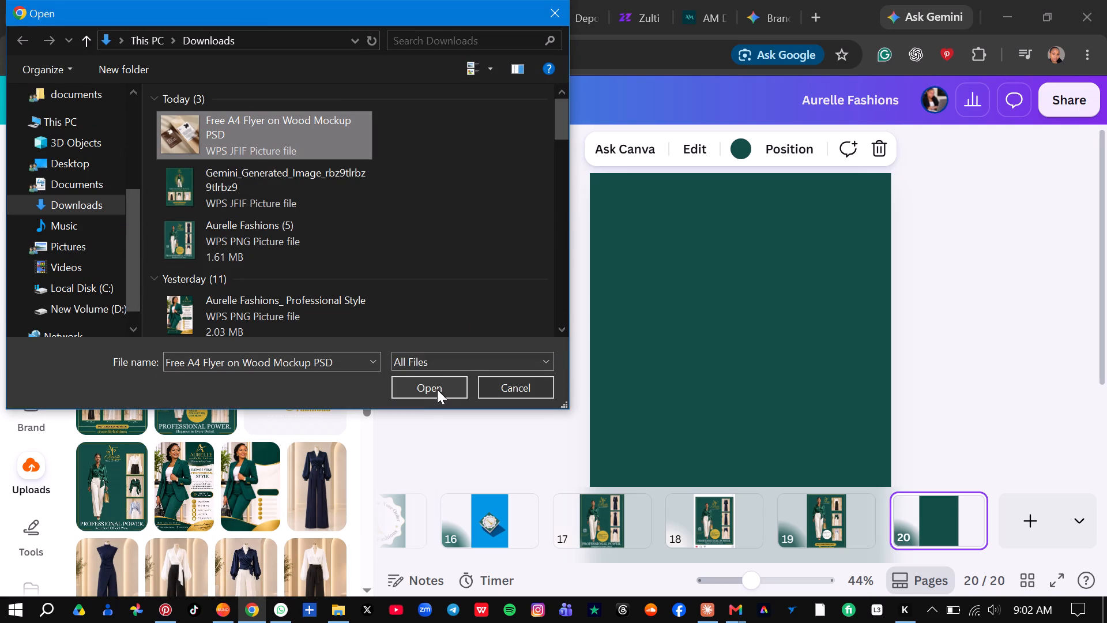
pyautogui.click(437, 389)
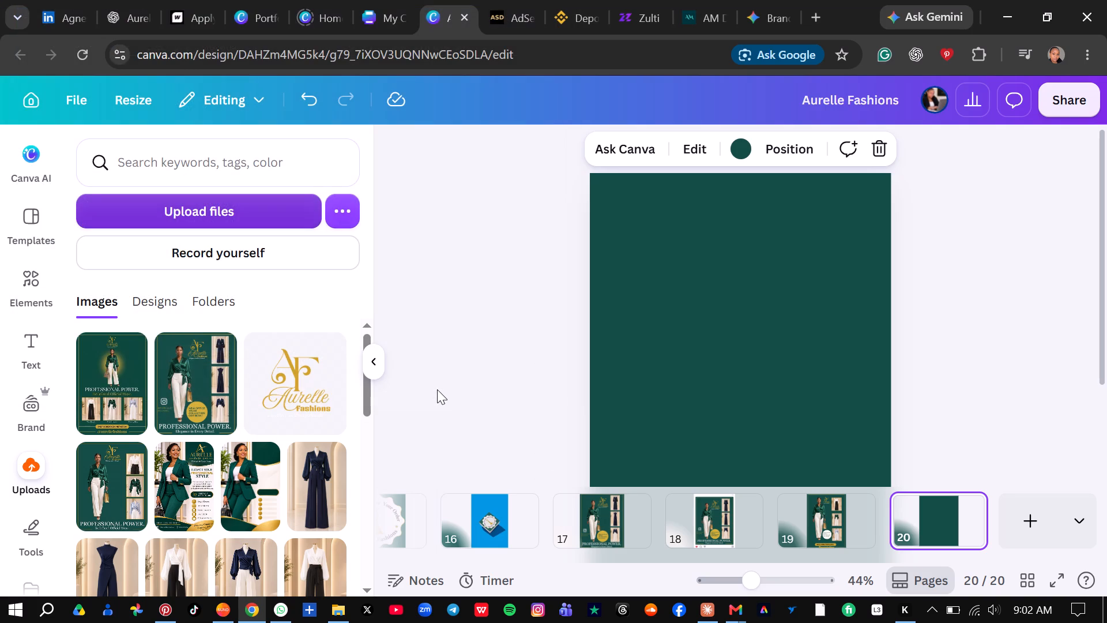
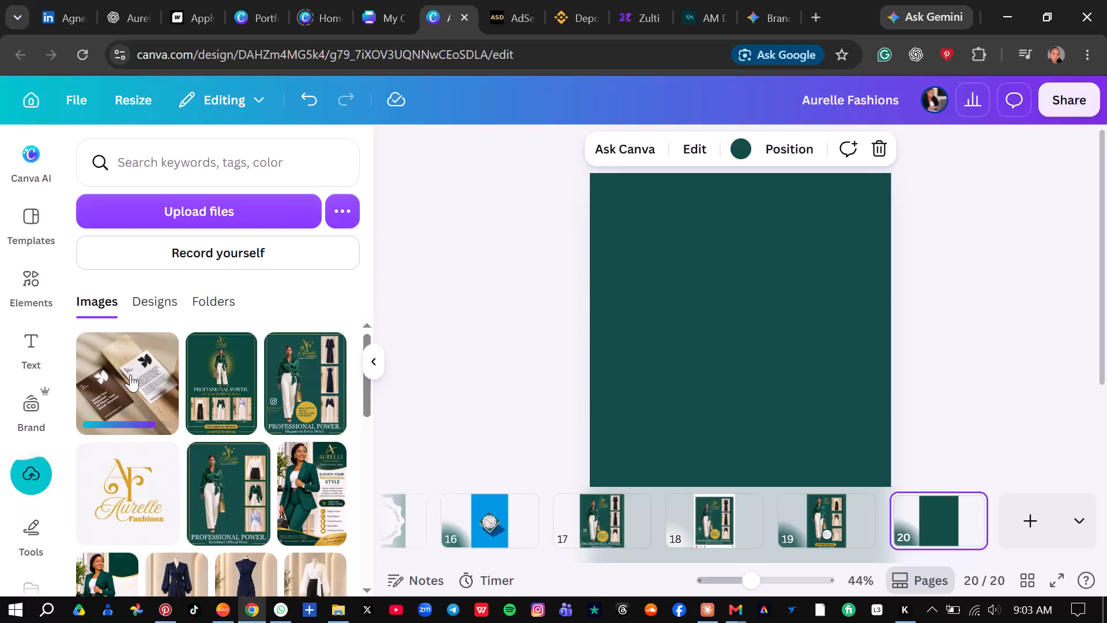
# Place the uploaded flyer mockup image on page 20, aligned to the page's top corner, and enlarge it to the full page width.
pyautogui.click(130, 376)
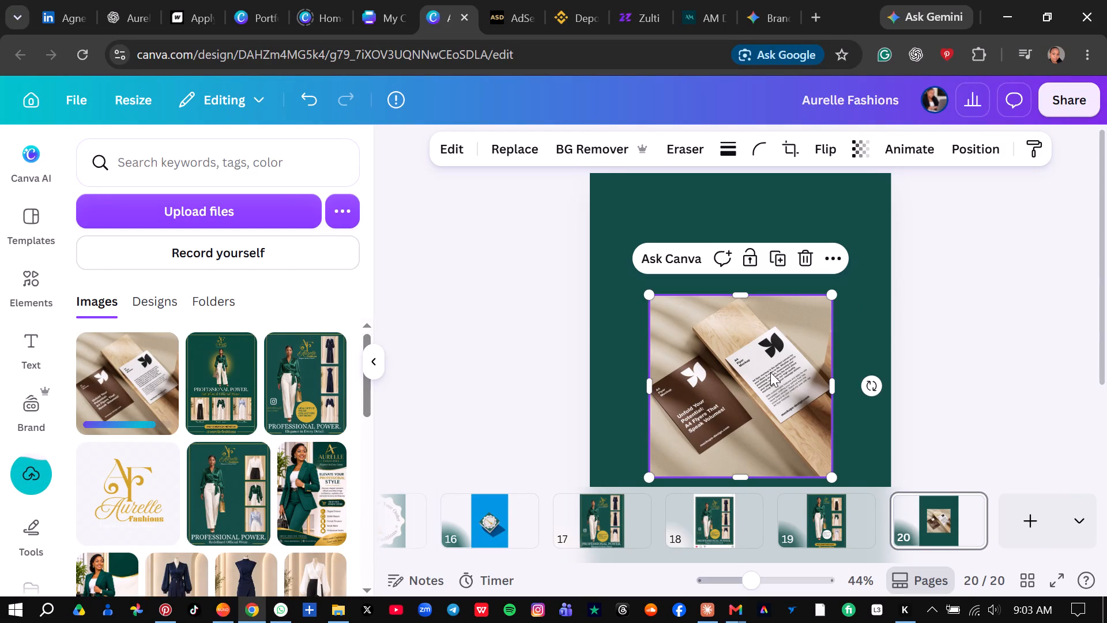
pyautogui.moveTo(759, 380); pyautogui.dragTo(818, 262)
pyautogui.moveTo(1103, 230); pyautogui.dragTo(1105, 269)
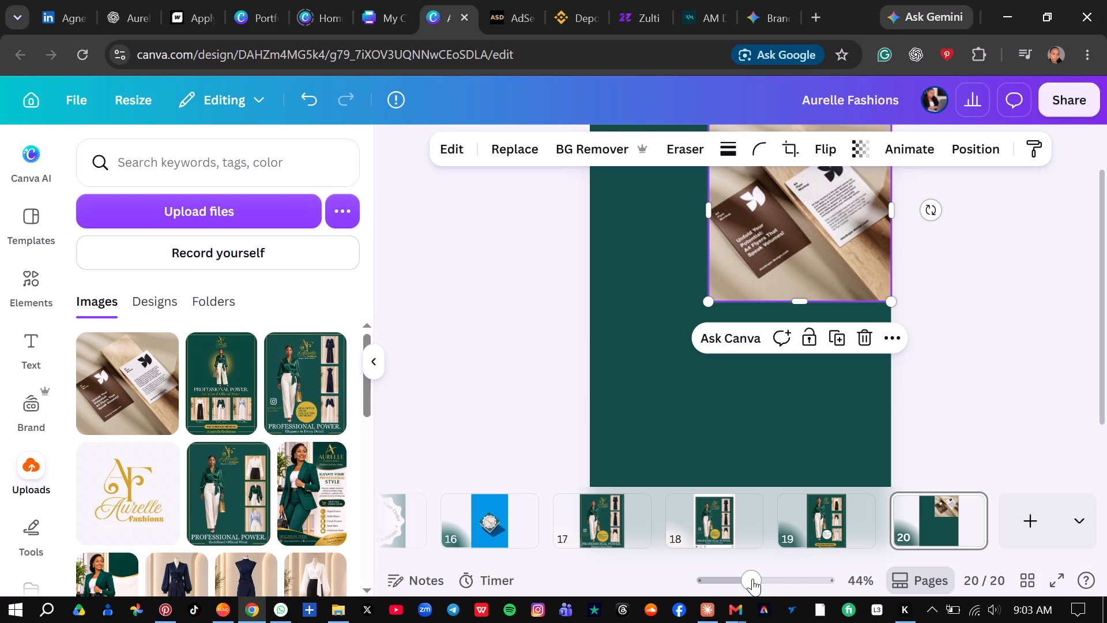
pyautogui.moveTo(752, 579); pyautogui.dragTo(731, 584)
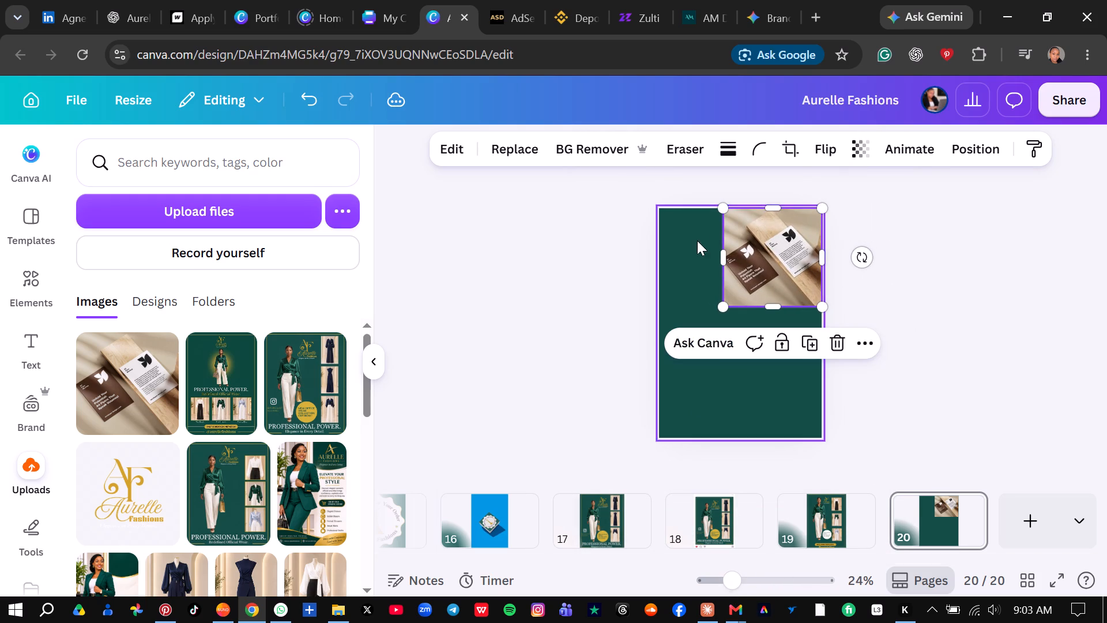
pyautogui.moveTo(720, 310); pyautogui.dragTo(703, 334)
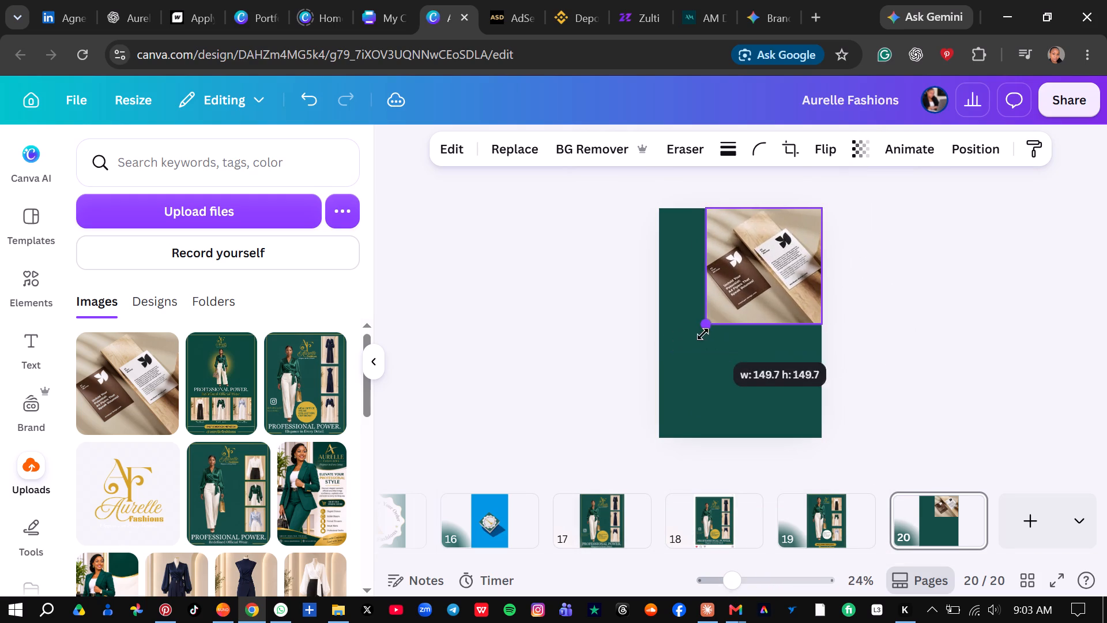
pyautogui.moveTo(703, 334); pyautogui.dragTo(665, 380)
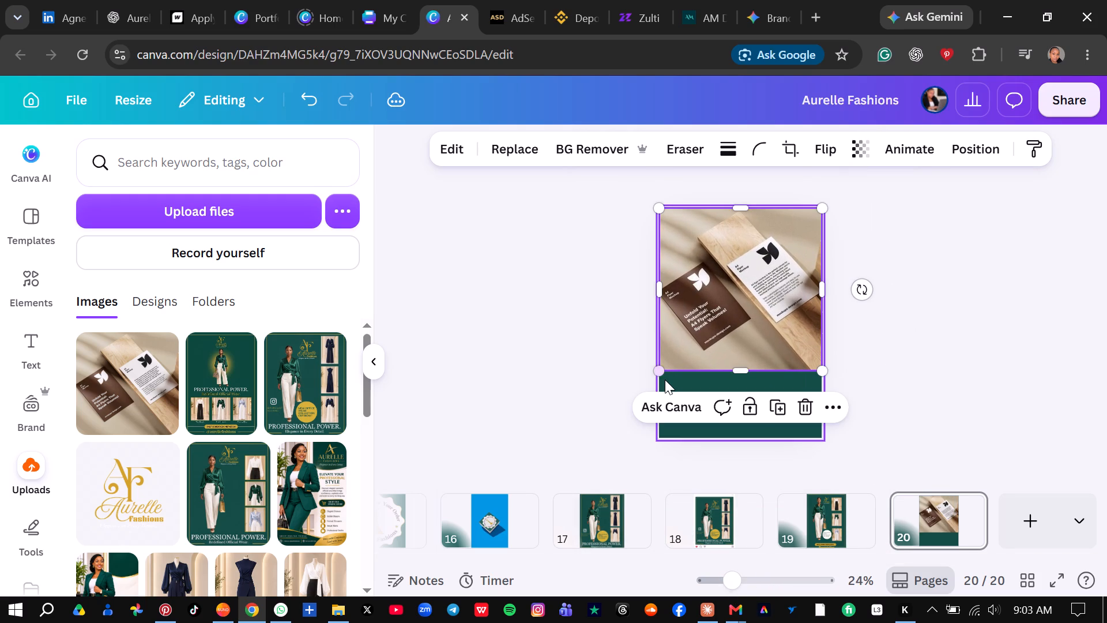
pyautogui.click(963, 246)
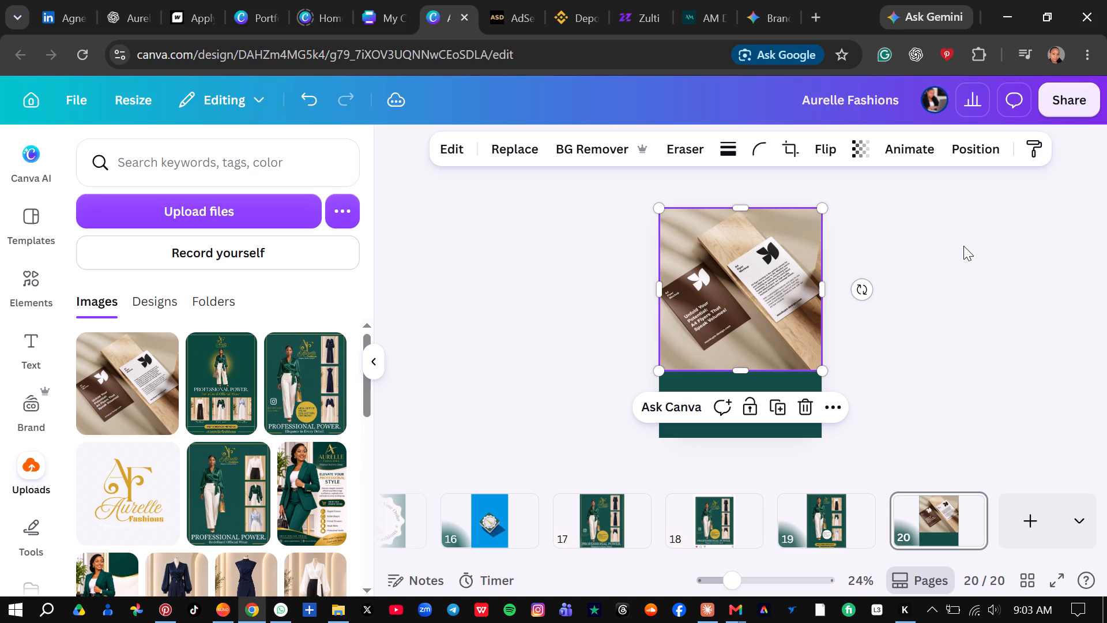
# Resize the canvas of page 20 to match the selected mockup image.
pyautogui.click(756, 300)
pyautogui.click(829, 410)
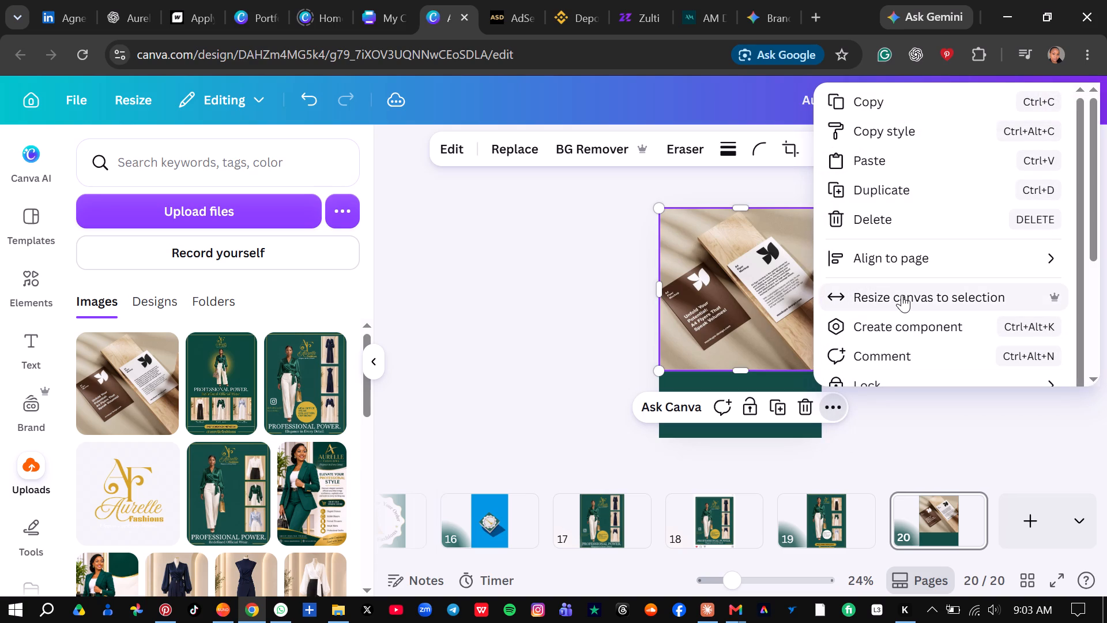
pyautogui.click(902, 295)
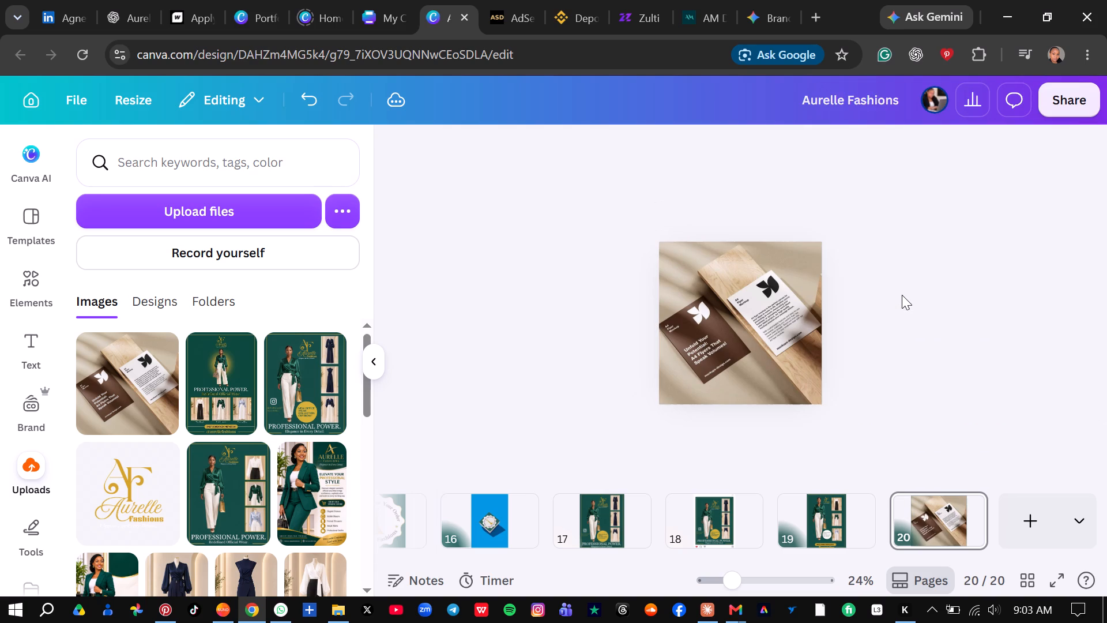
# Run Magic Layers on the mockup image on page 20, resuming editing and restarting the process after the connection drops.
pyautogui.click(704, 325)
pyautogui.click(453, 147)
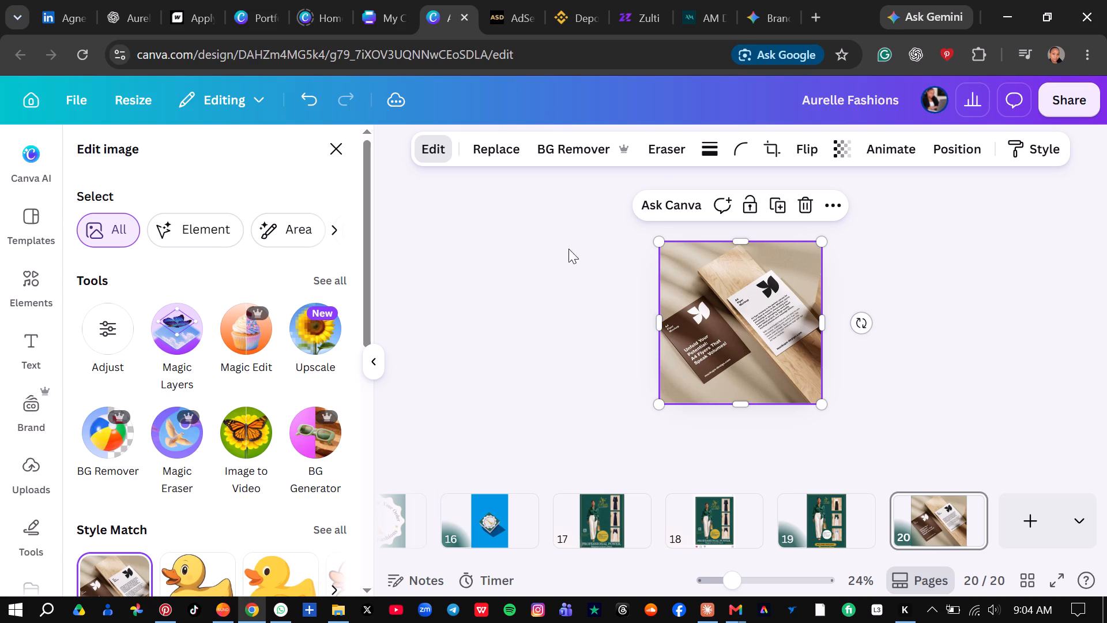
pyautogui.click(180, 328)
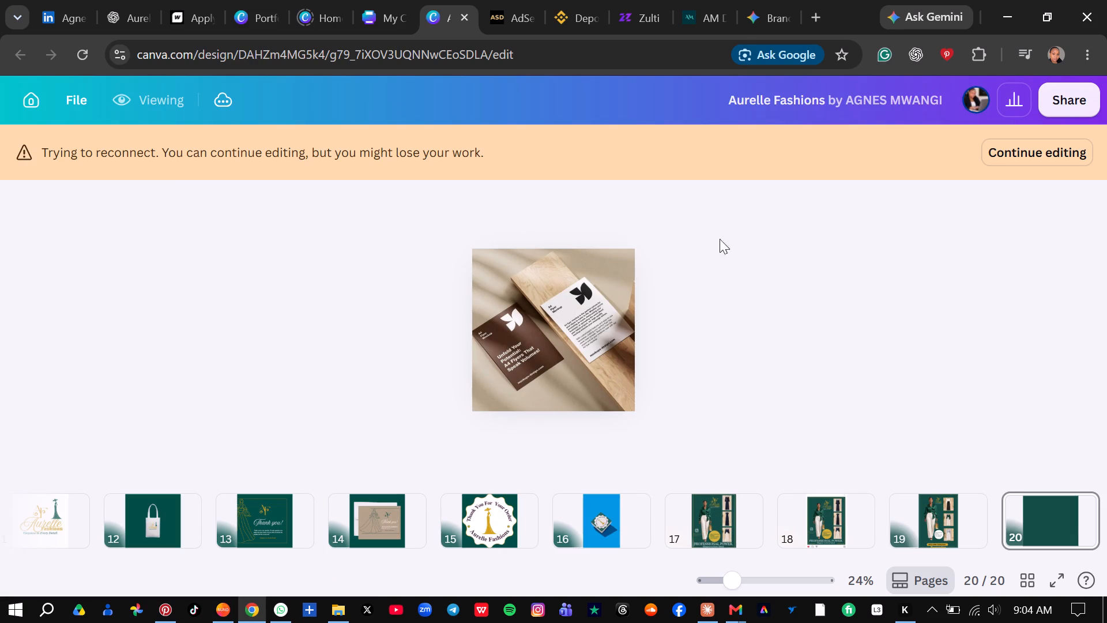
pyautogui.click(1041, 149)
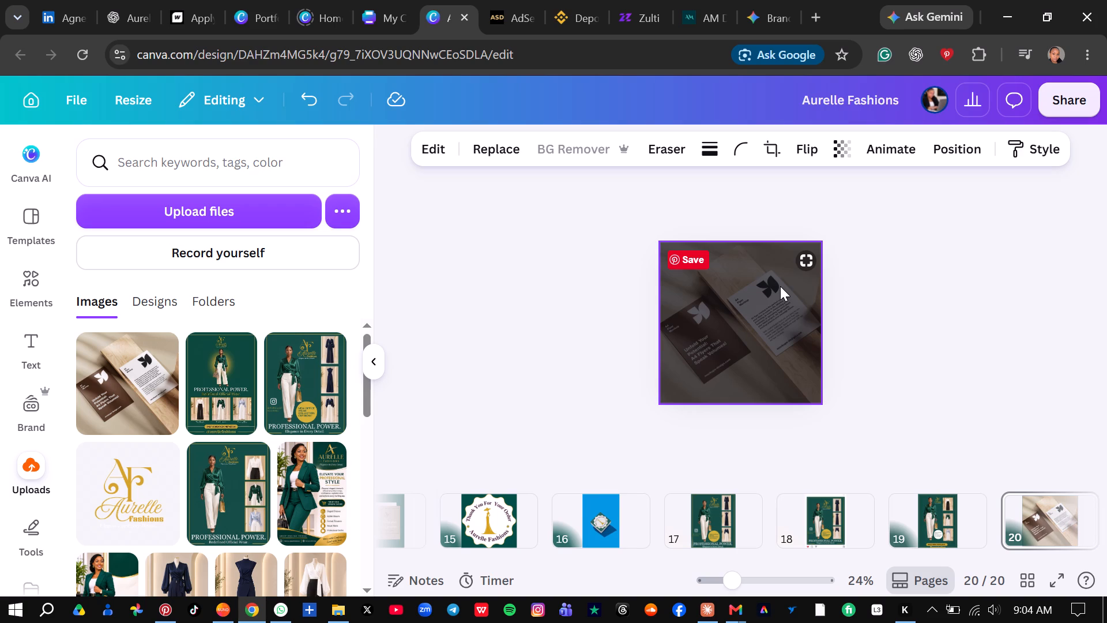
pyautogui.click(440, 147)
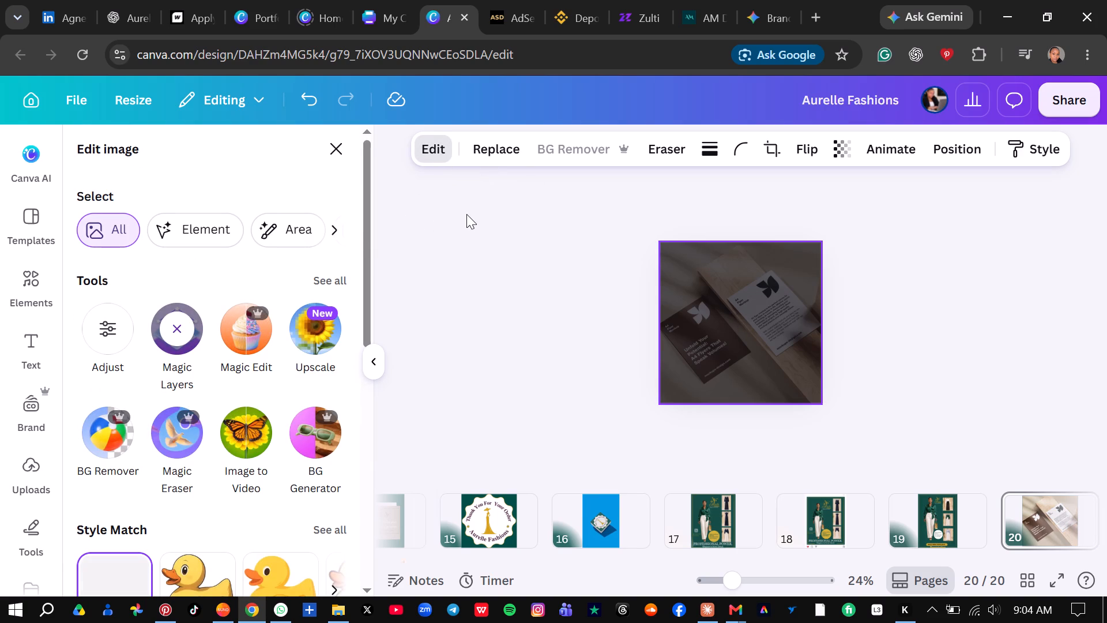
pyautogui.click(176, 335)
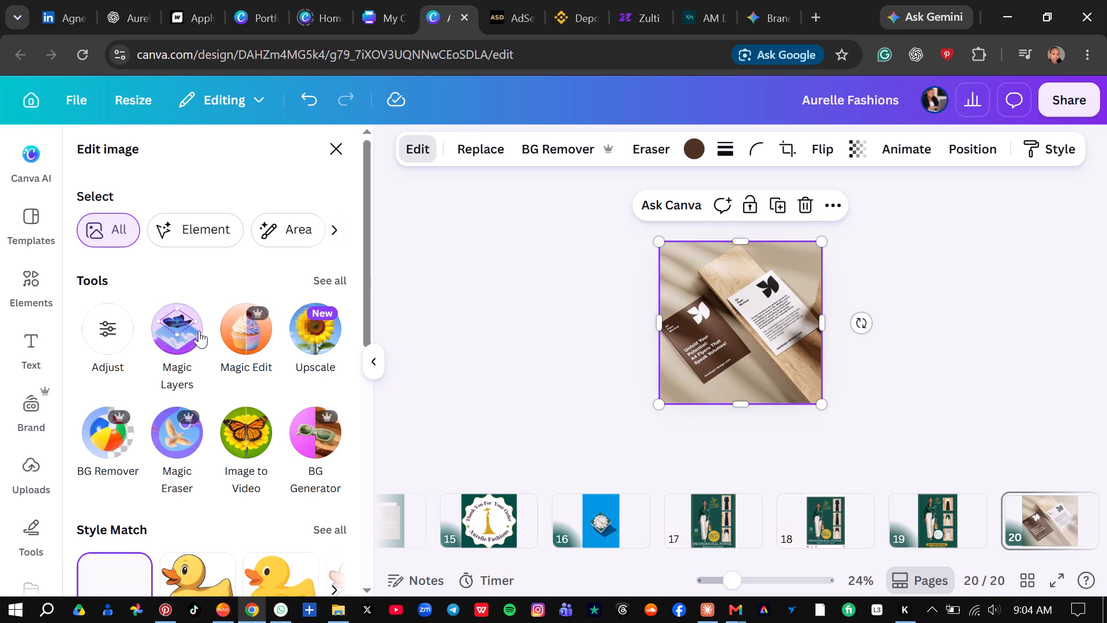
pyautogui.click(187, 332)
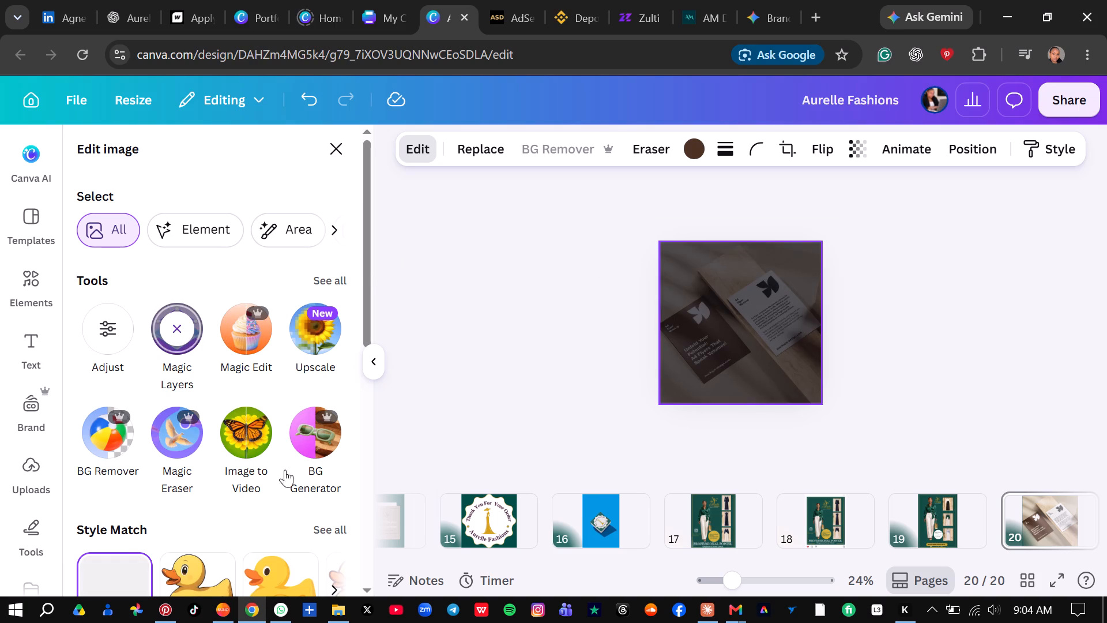
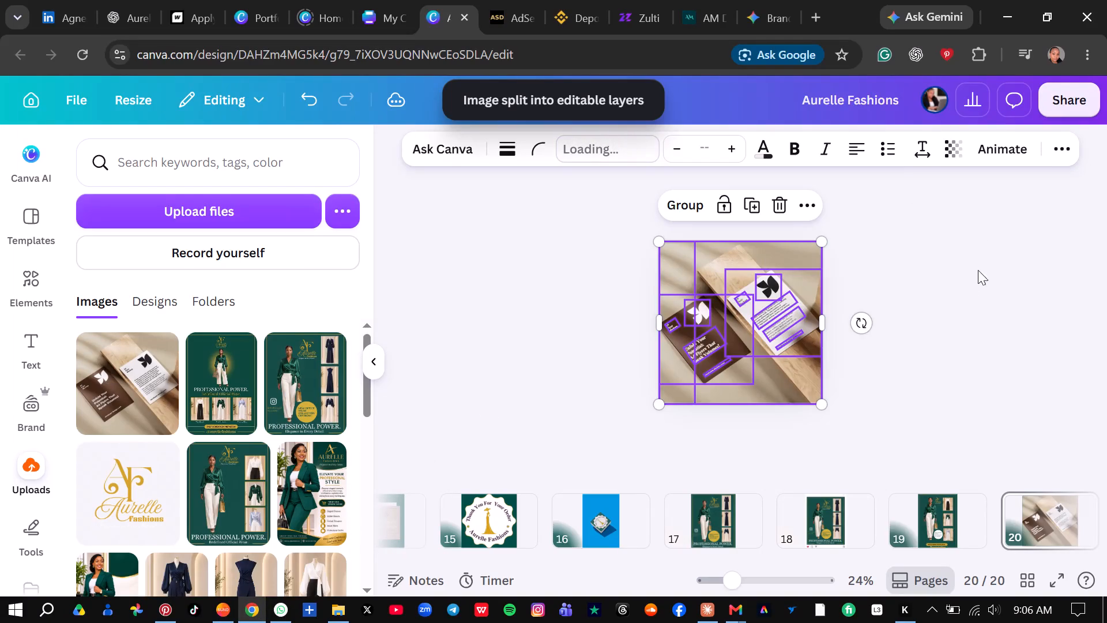
# Lock the white flyer layer and the brown flyer layer of the split mockup on page 20.
pyautogui.click(967, 284)
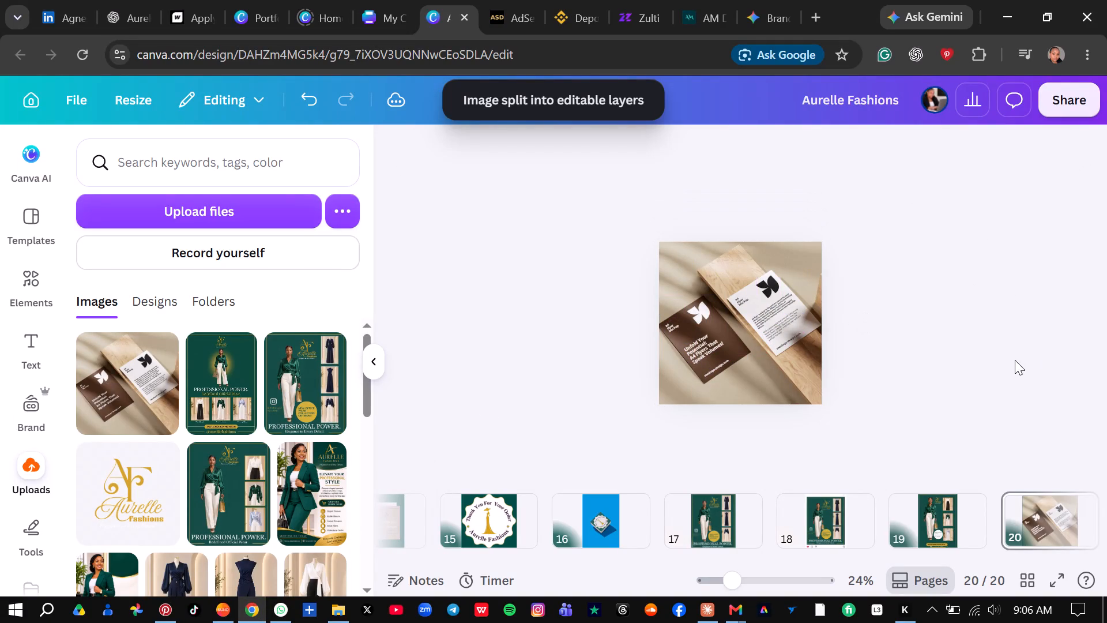
pyautogui.moveTo(734, 586); pyautogui.dragTo(767, 586)
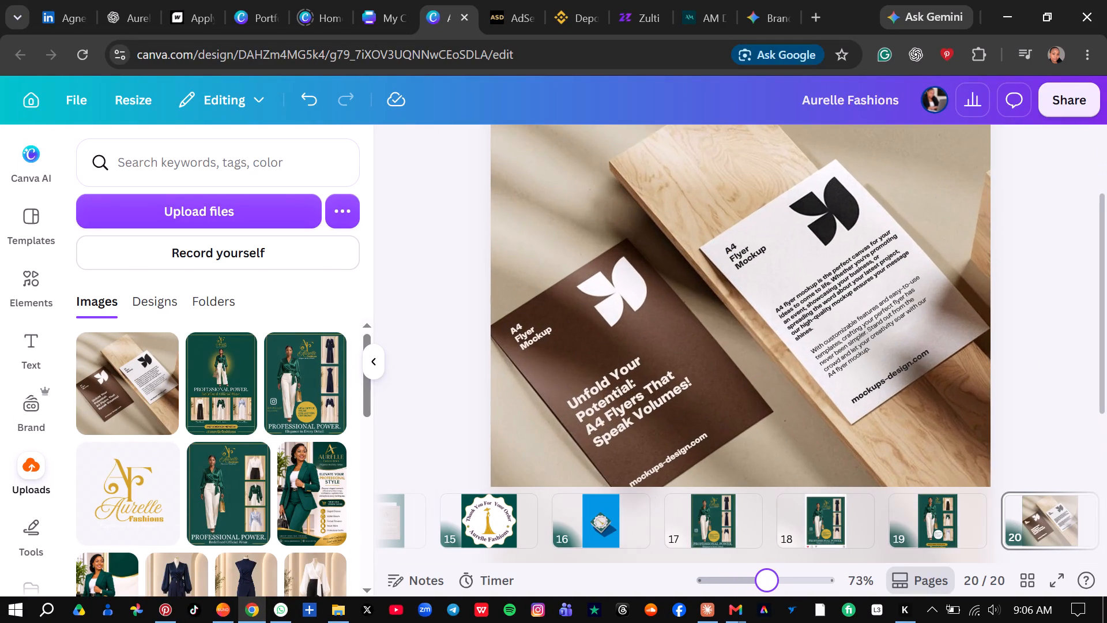
pyautogui.moveTo(767, 586); pyautogui.dragTo(756, 577)
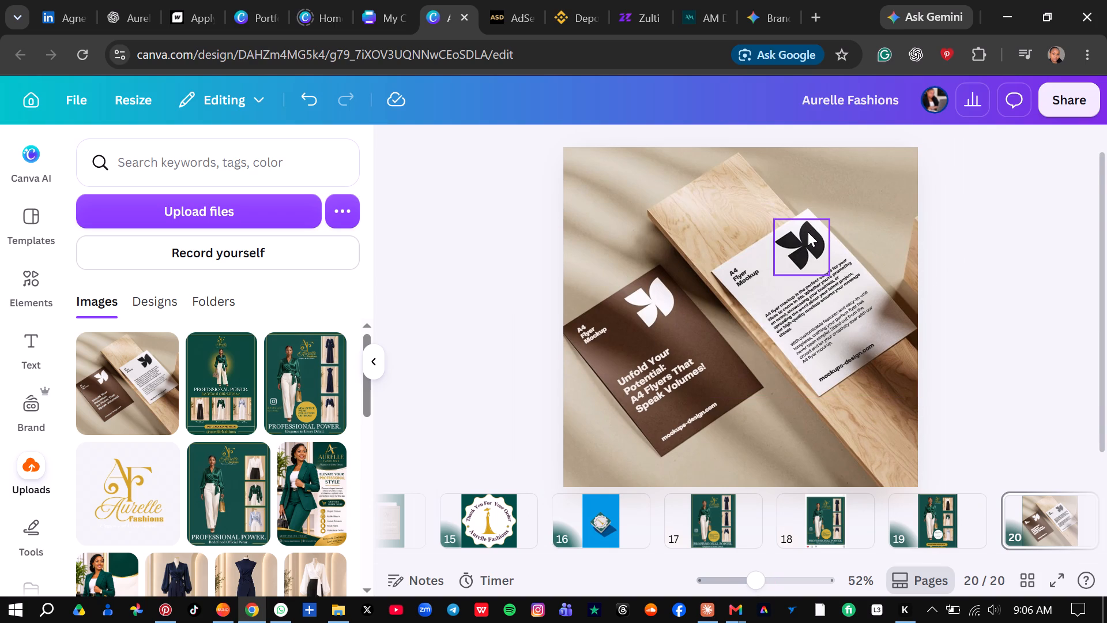
pyautogui.click(771, 294)
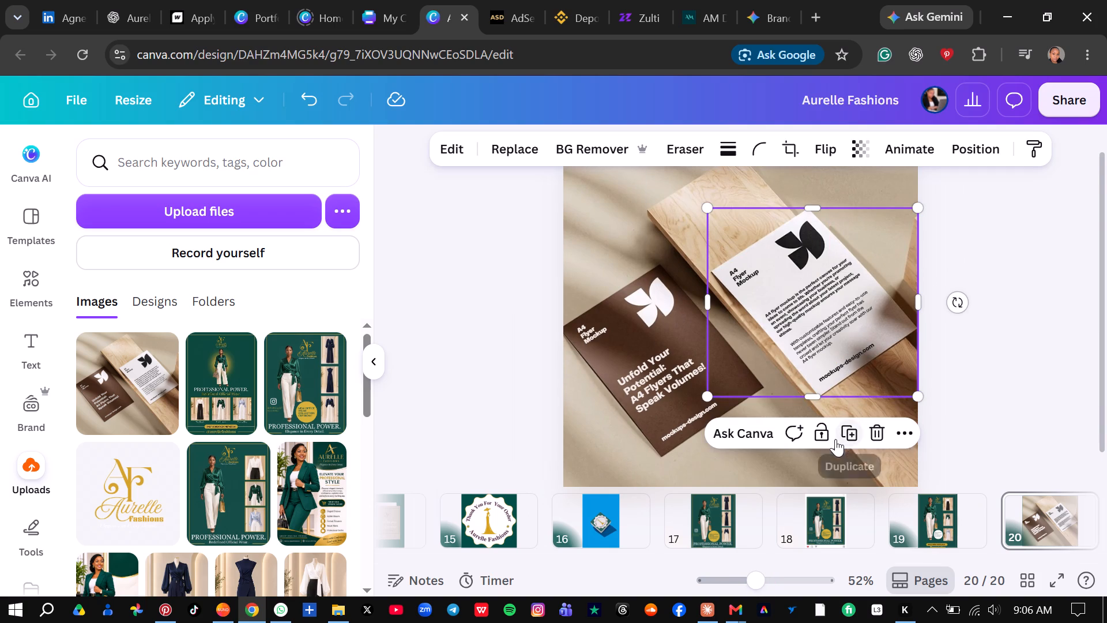
pyautogui.click(825, 436)
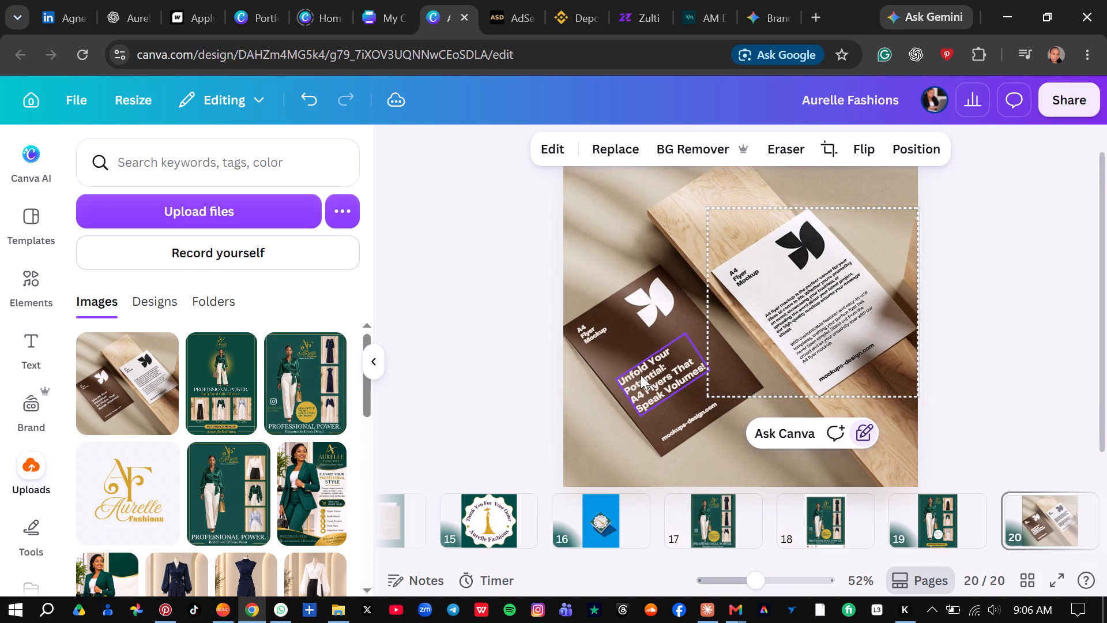
pyautogui.click(608, 348)
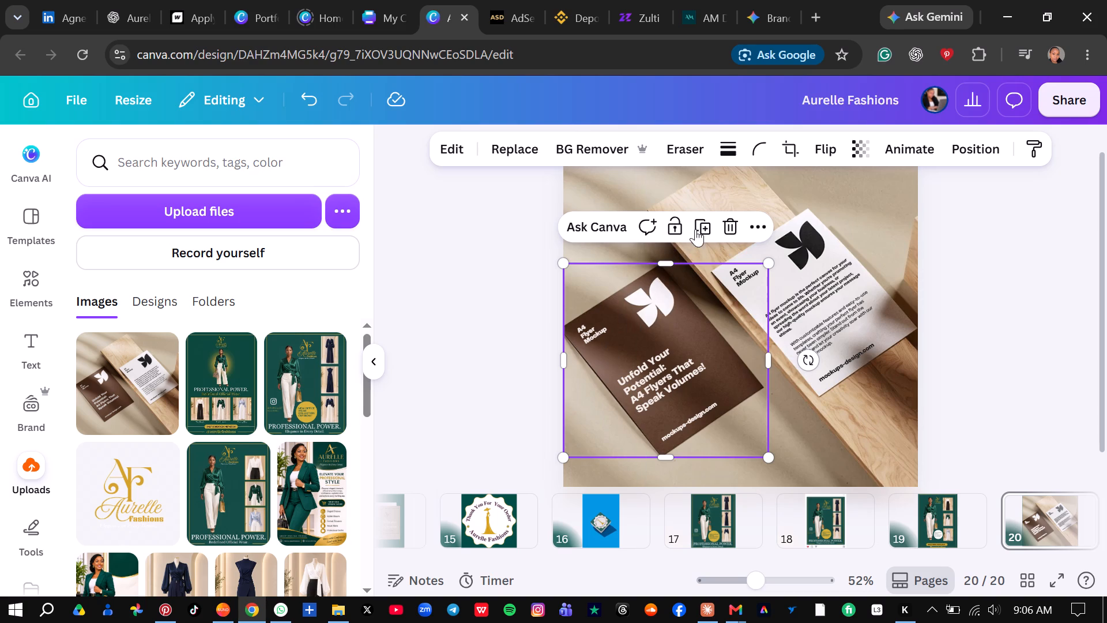
pyautogui.click(676, 229)
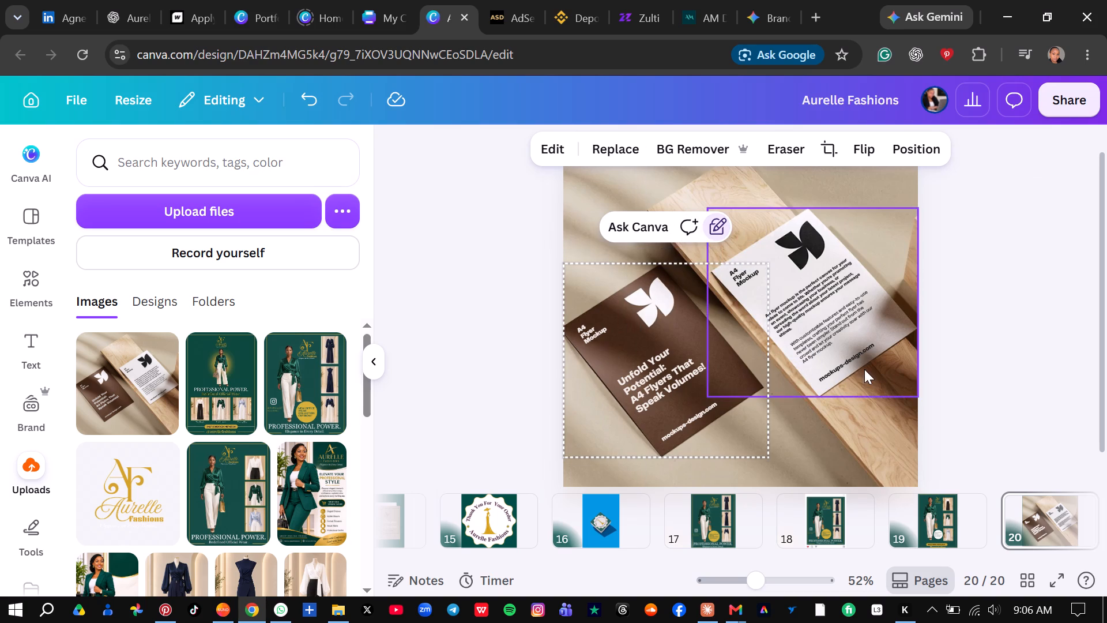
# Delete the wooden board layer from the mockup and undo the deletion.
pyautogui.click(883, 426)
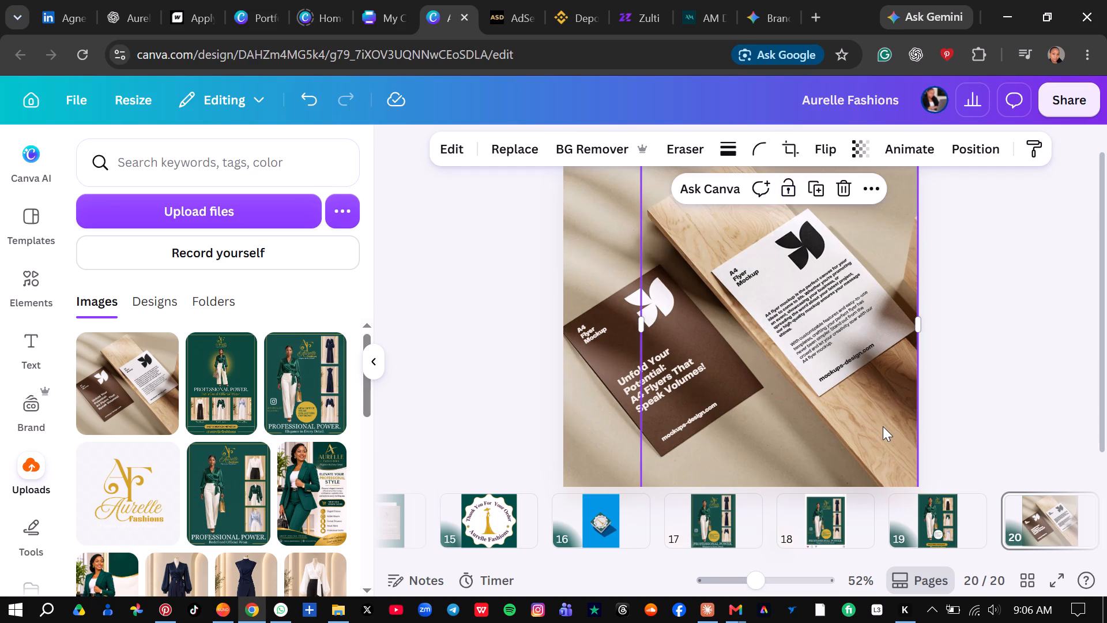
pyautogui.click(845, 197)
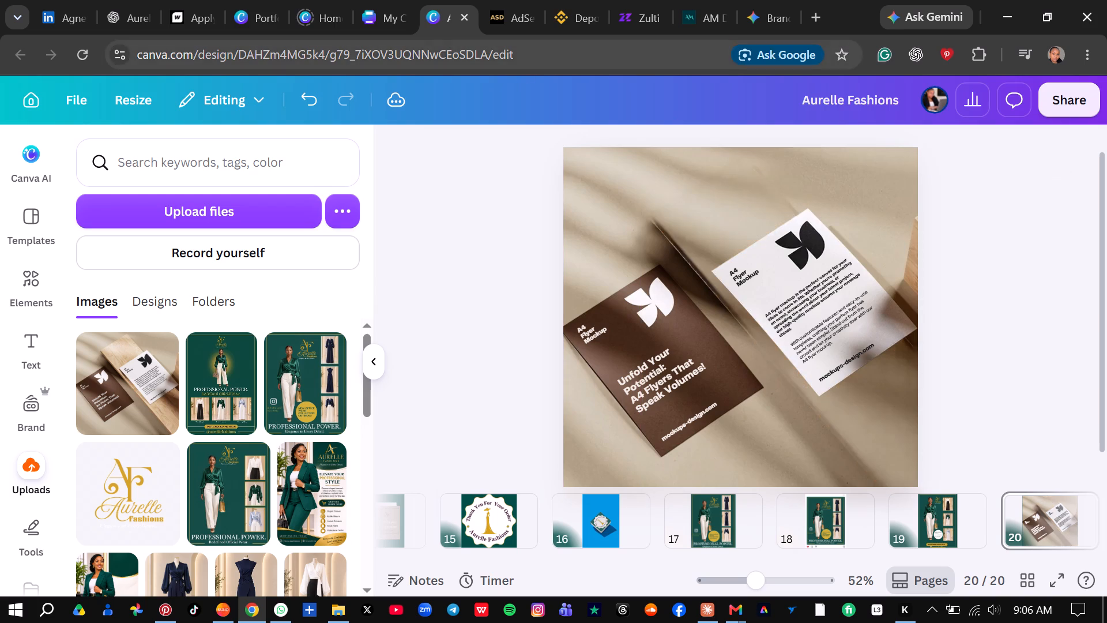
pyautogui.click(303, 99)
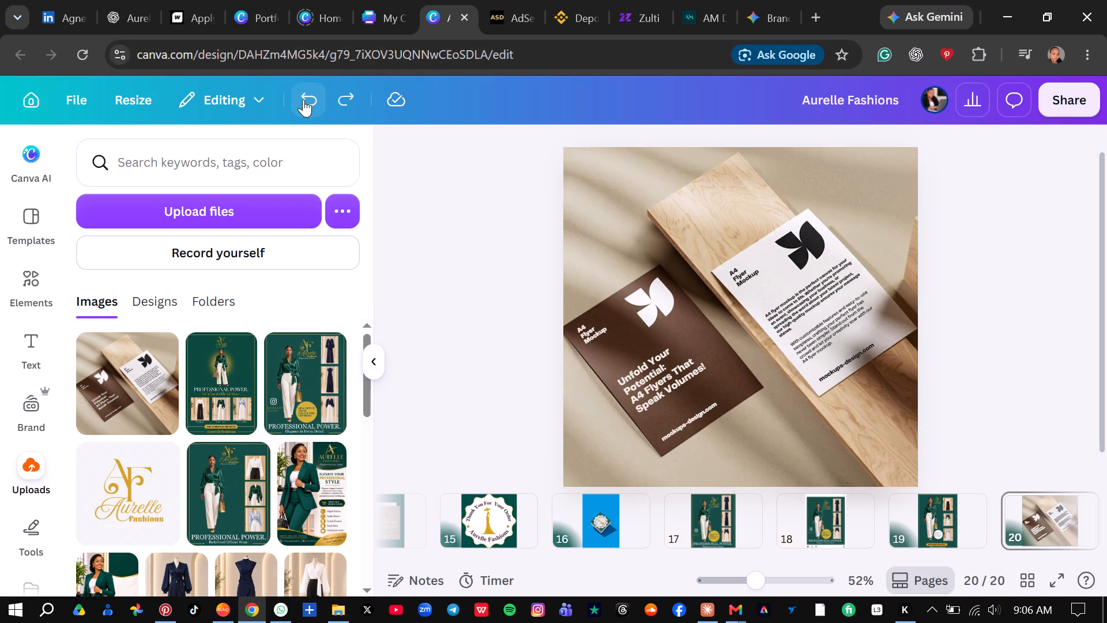
# Lock the wooden board layer and the beige background layer of the mockup.
pyautogui.click(684, 187)
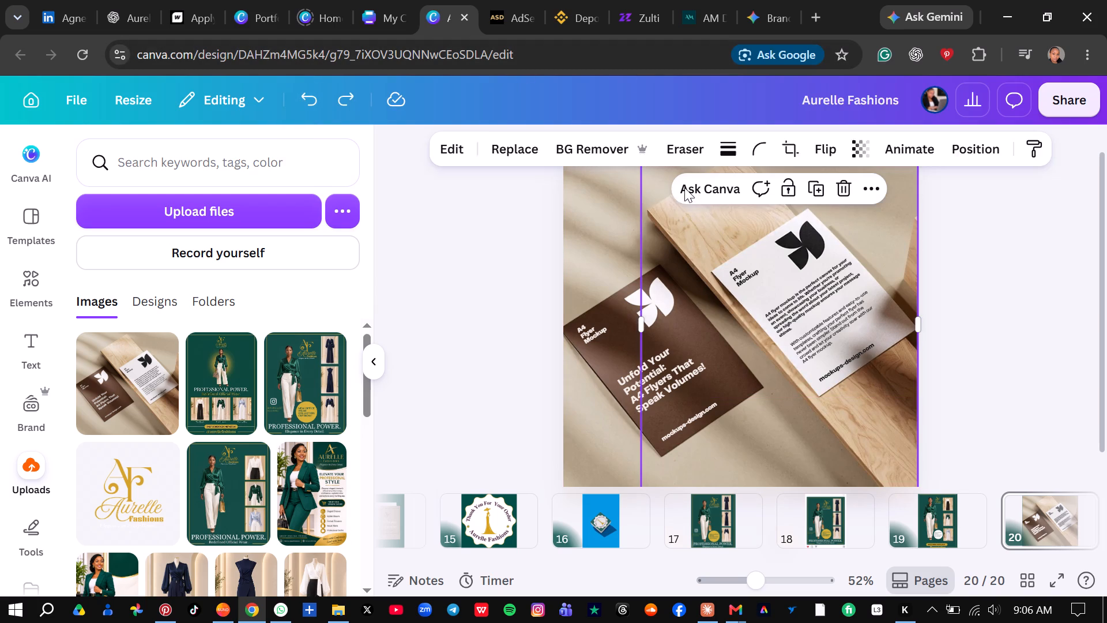
pyautogui.click(790, 189)
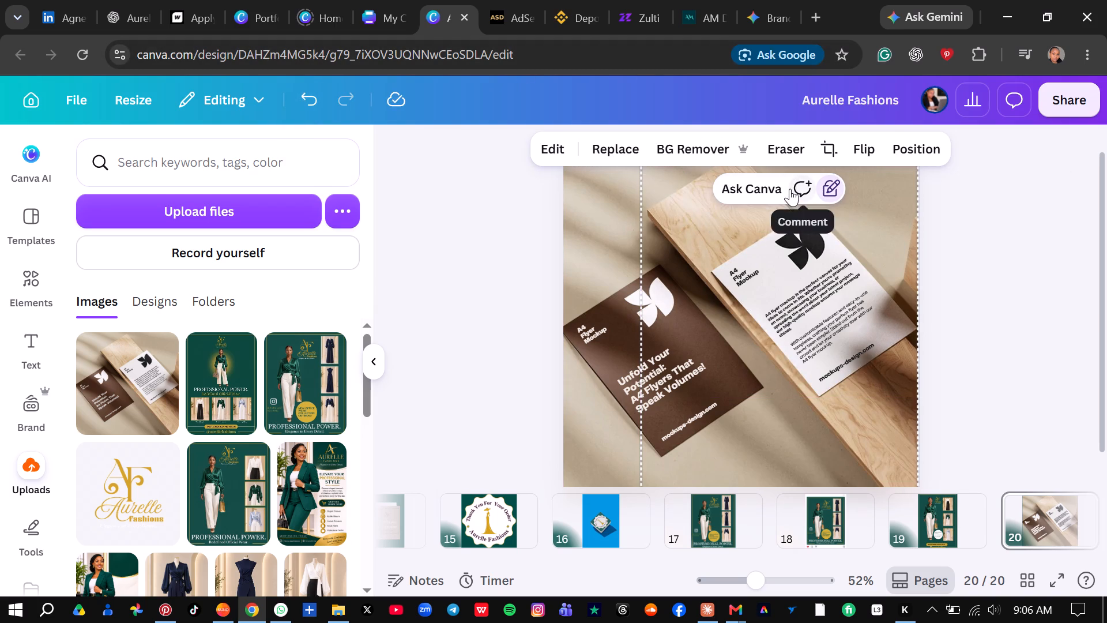
pyautogui.click(575, 223)
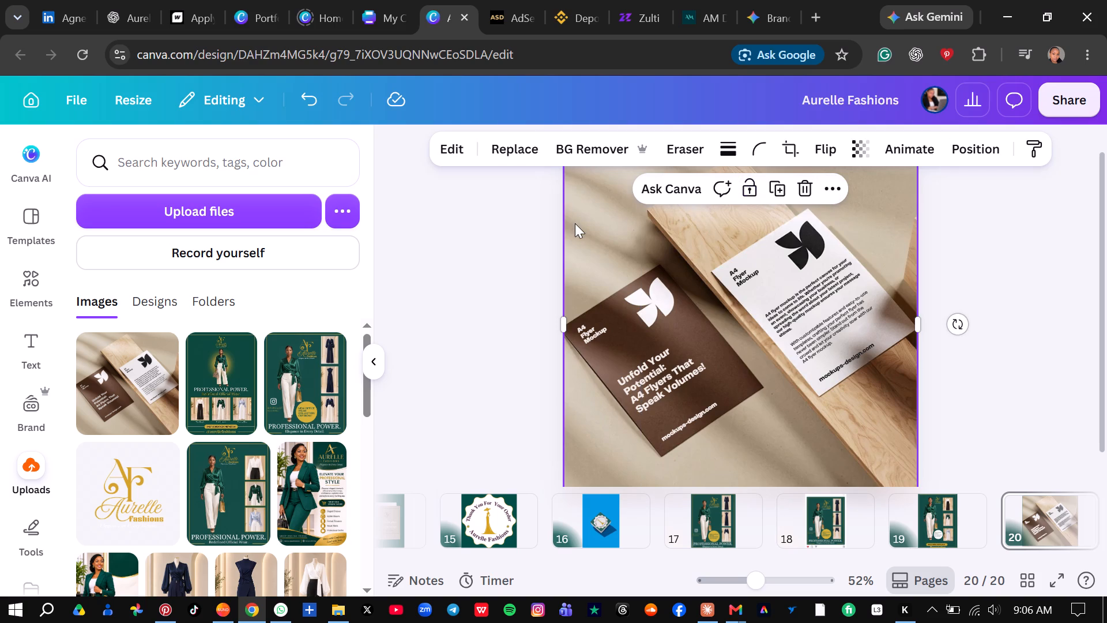
pyautogui.click(751, 189)
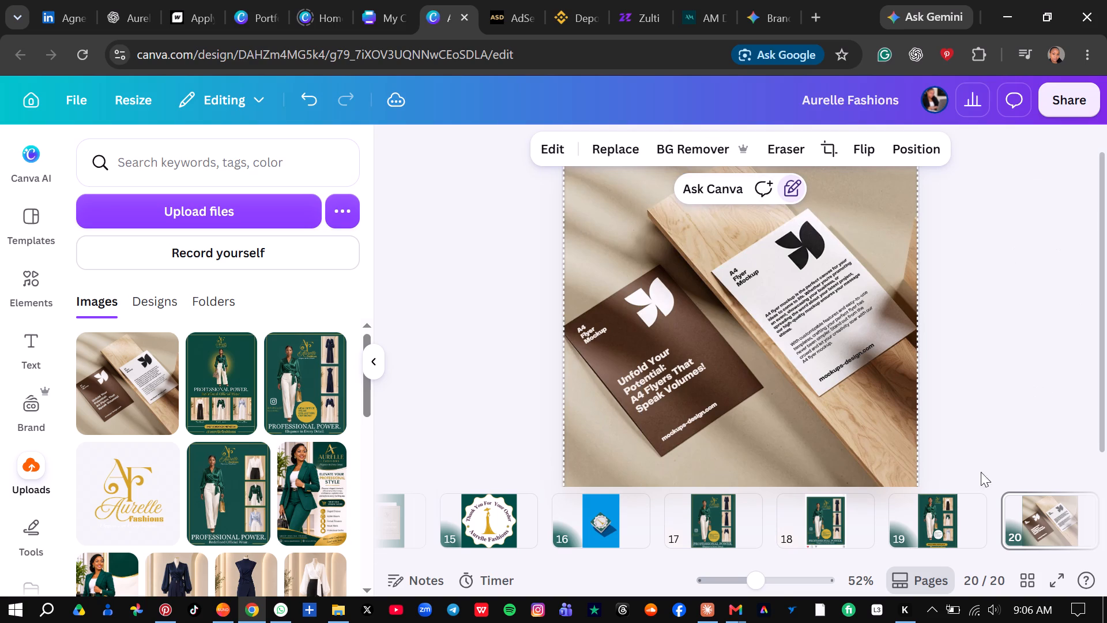
# Delete all the unlocked placeholder text and logo elements from both flyers in the mockup.
pyautogui.moveTo(754, 584); pyautogui.dragTo(724, 581)
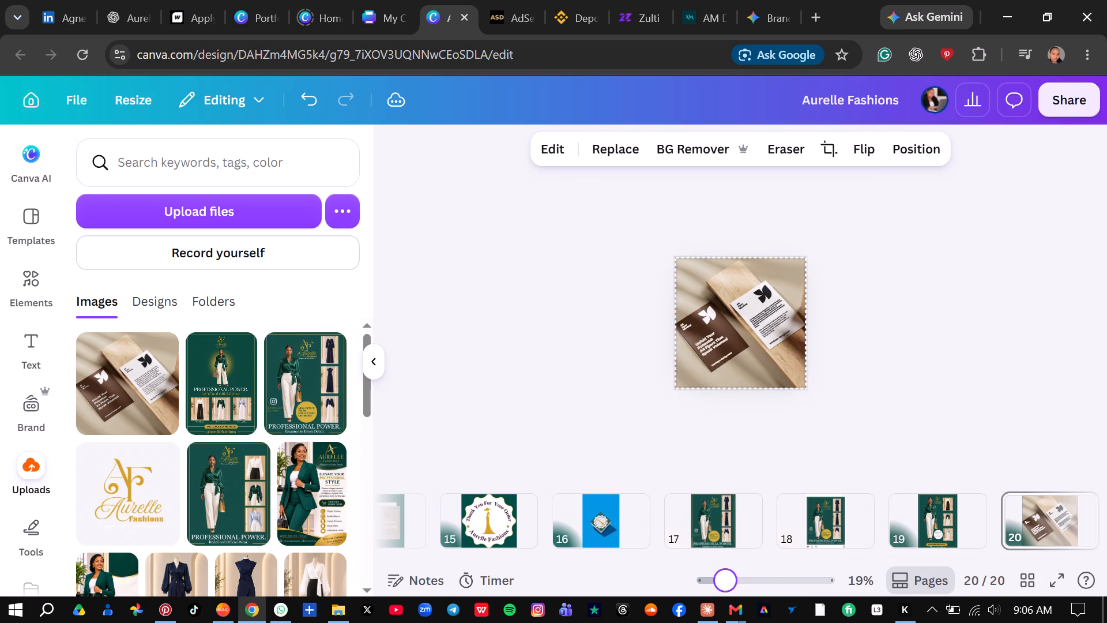
pyautogui.moveTo(724, 581); pyautogui.dragTo(733, 579)
pyautogui.moveTo(848, 439); pyautogui.dragTo(603, 410)
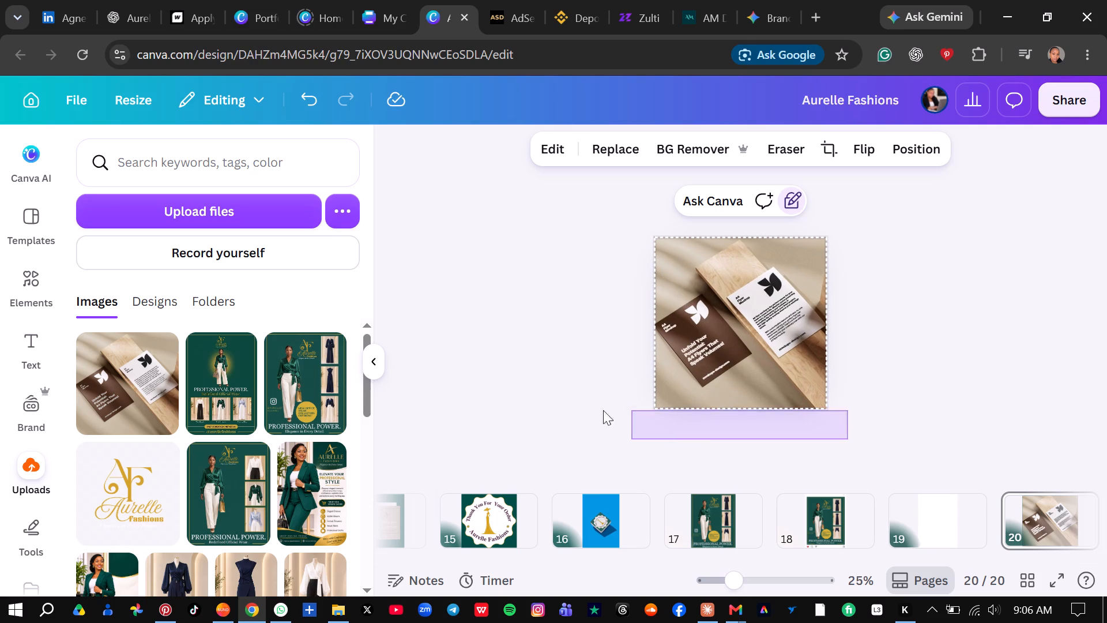
pyautogui.moveTo(603, 410); pyautogui.dragTo(623, 228)
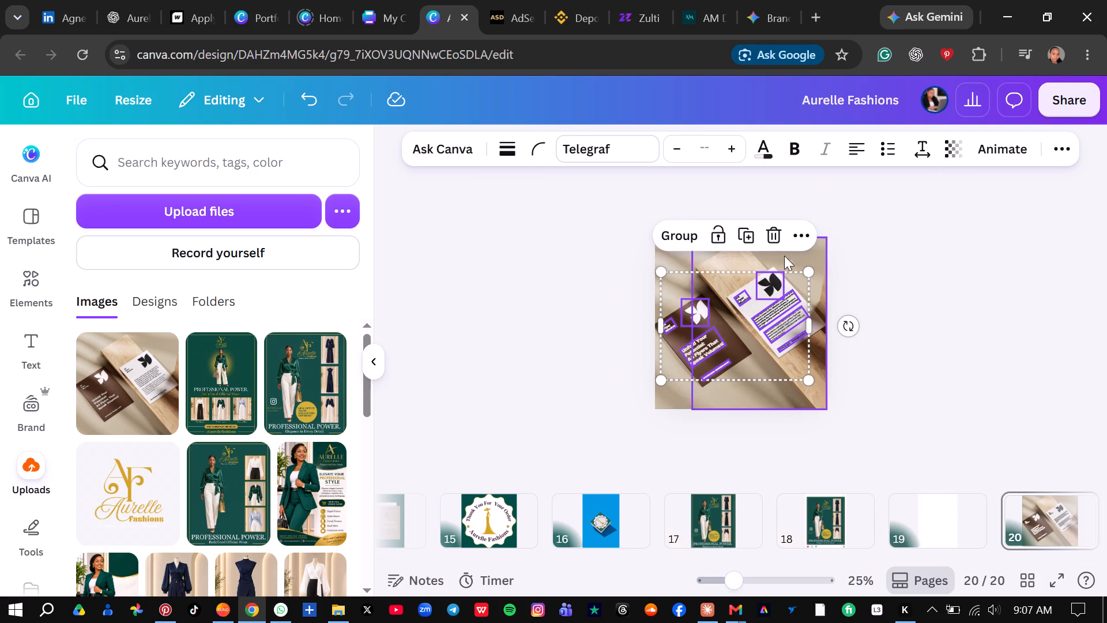
pyautogui.click(775, 239)
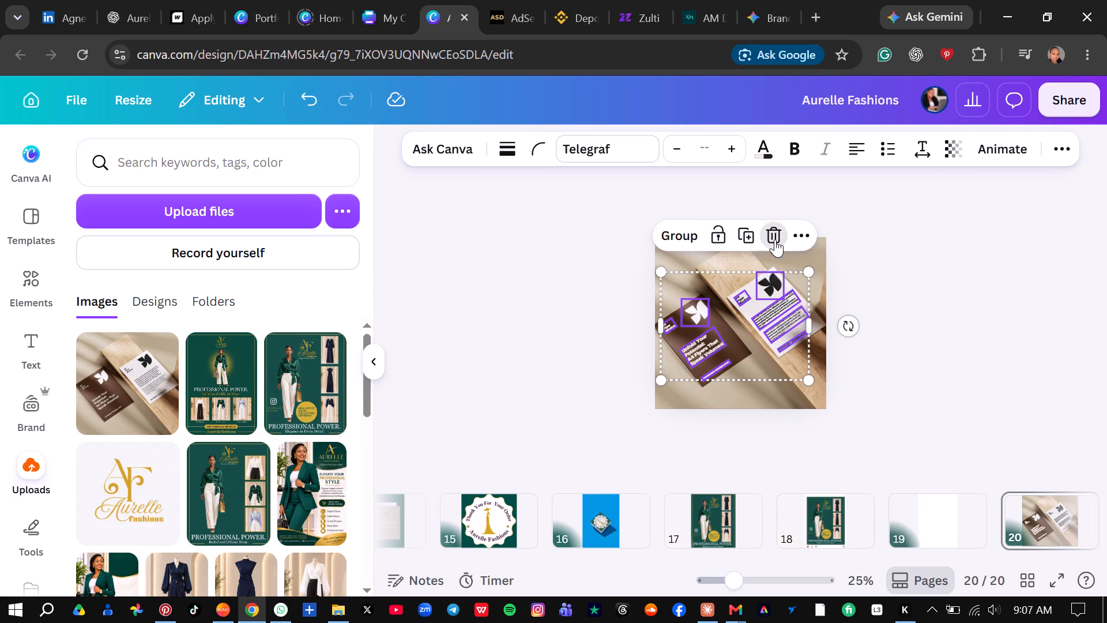
# Unlock the brown flyer layer and recolor it with the Aurelle brand dark green #124d46.
pyautogui.click(691, 358)
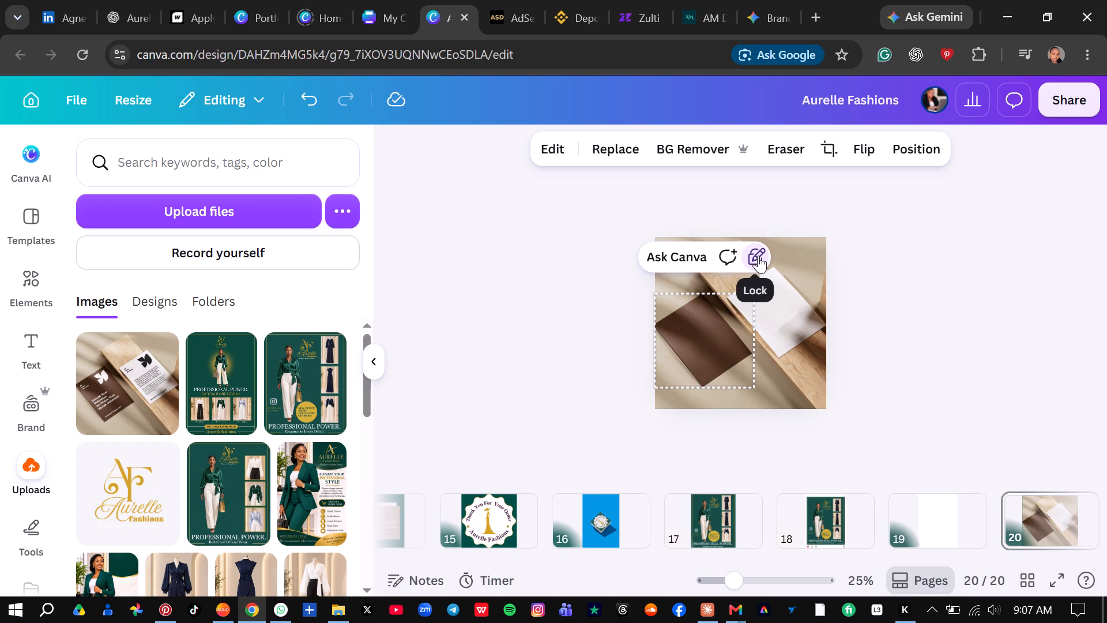
pyautogui.click(758, 256)
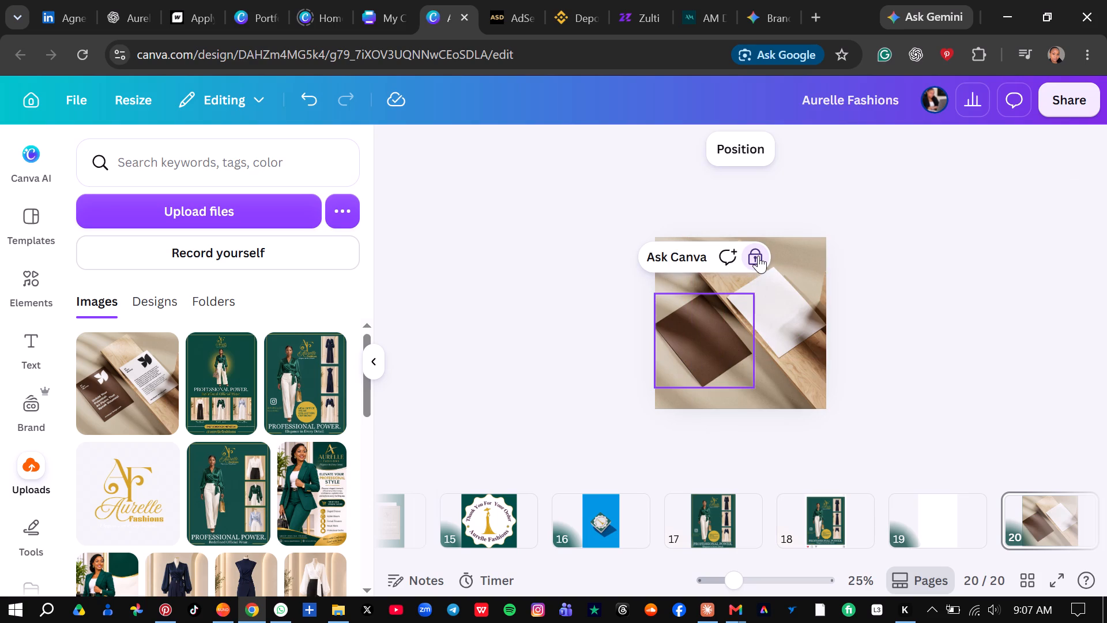
pyautogui.click(758, 256)
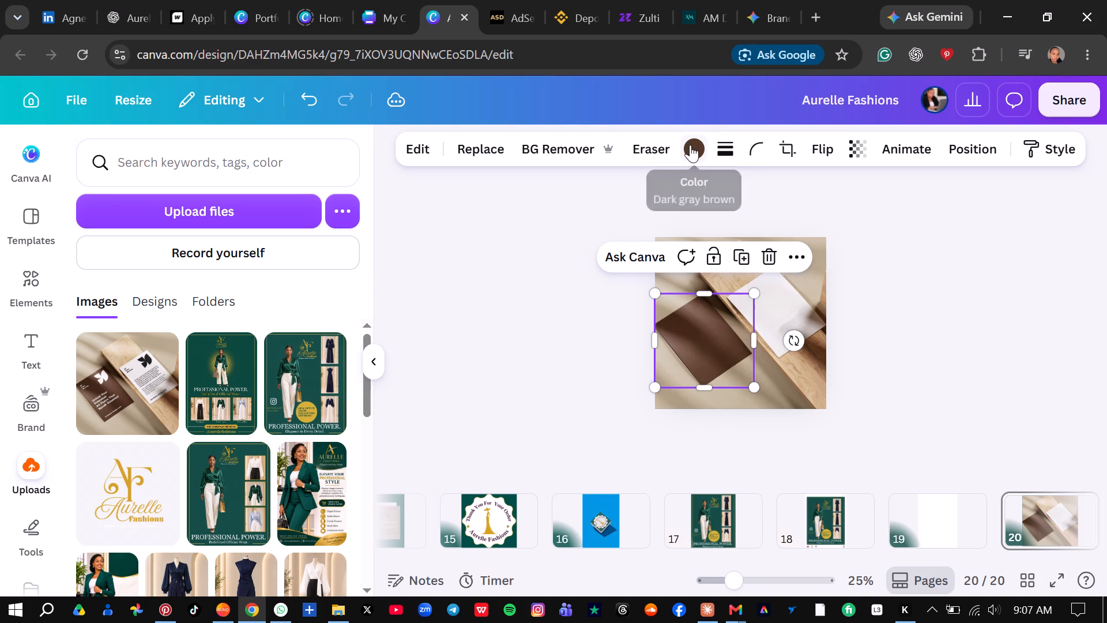
pyautogui.click(690, 145)
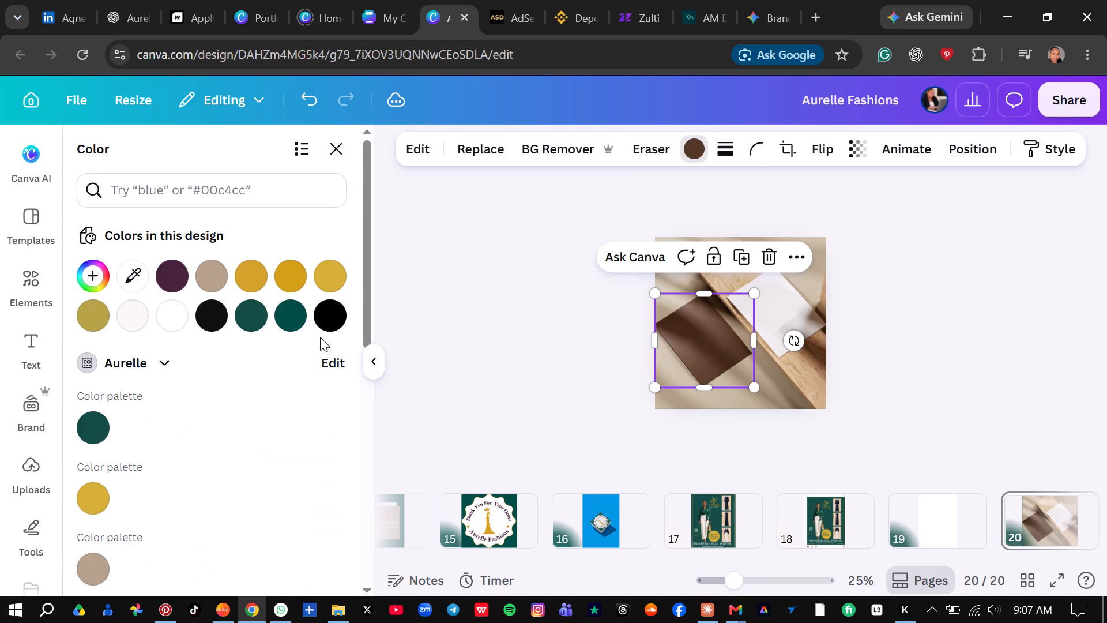
pyautogui.click(93, 433)
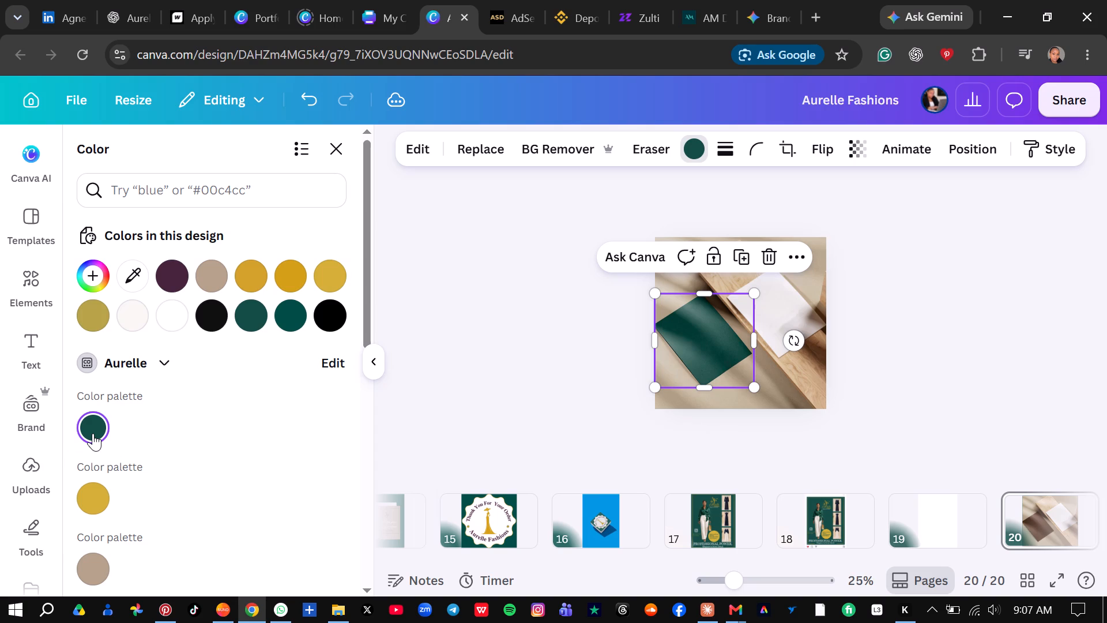
# Unlock the white flyer layer on the wooden board.
pyautogui.click(787, 294)
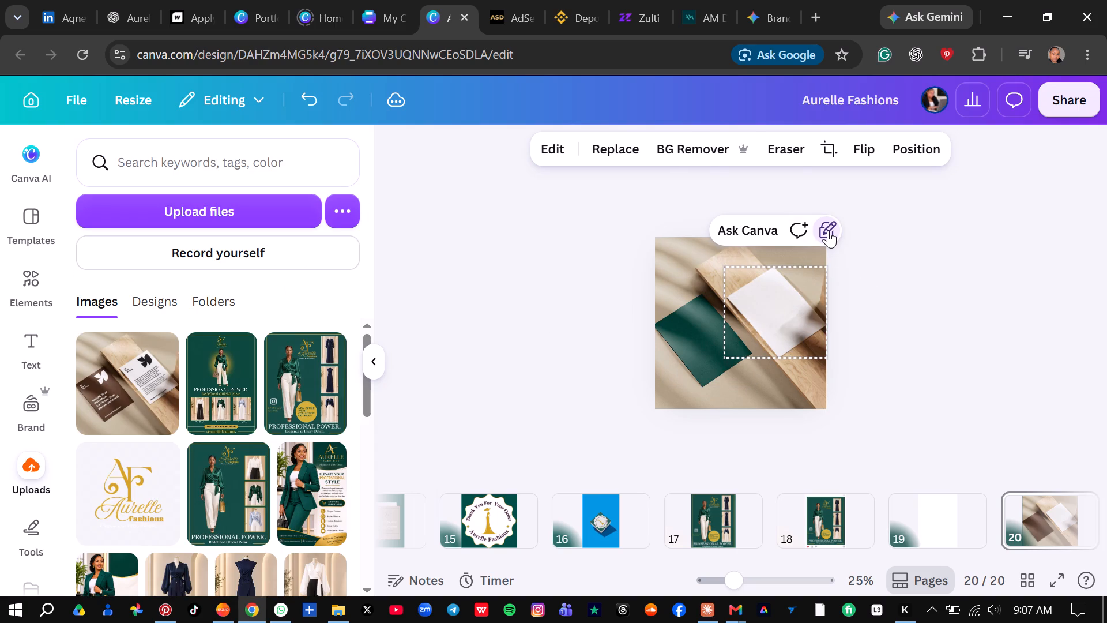
pyautogui.click(828, 230)
pyautogui.click(828, 230)
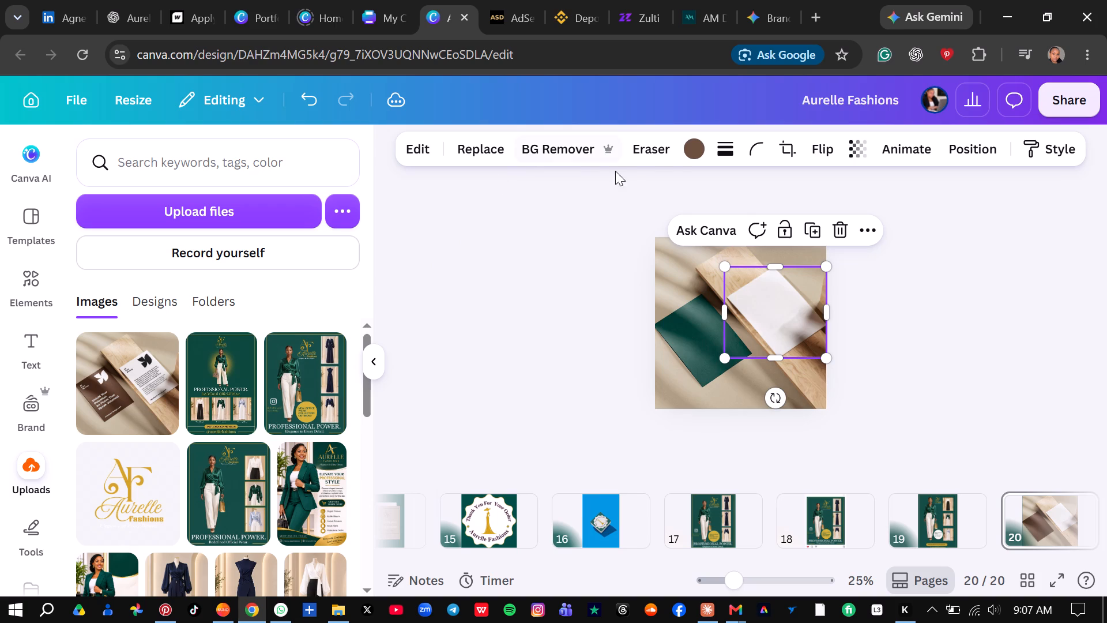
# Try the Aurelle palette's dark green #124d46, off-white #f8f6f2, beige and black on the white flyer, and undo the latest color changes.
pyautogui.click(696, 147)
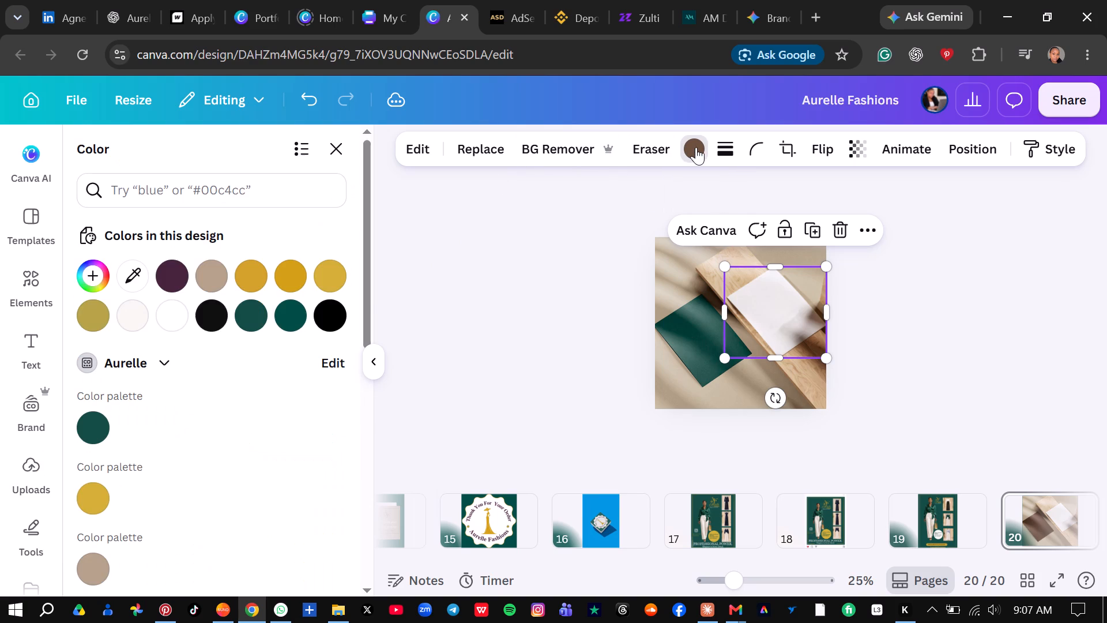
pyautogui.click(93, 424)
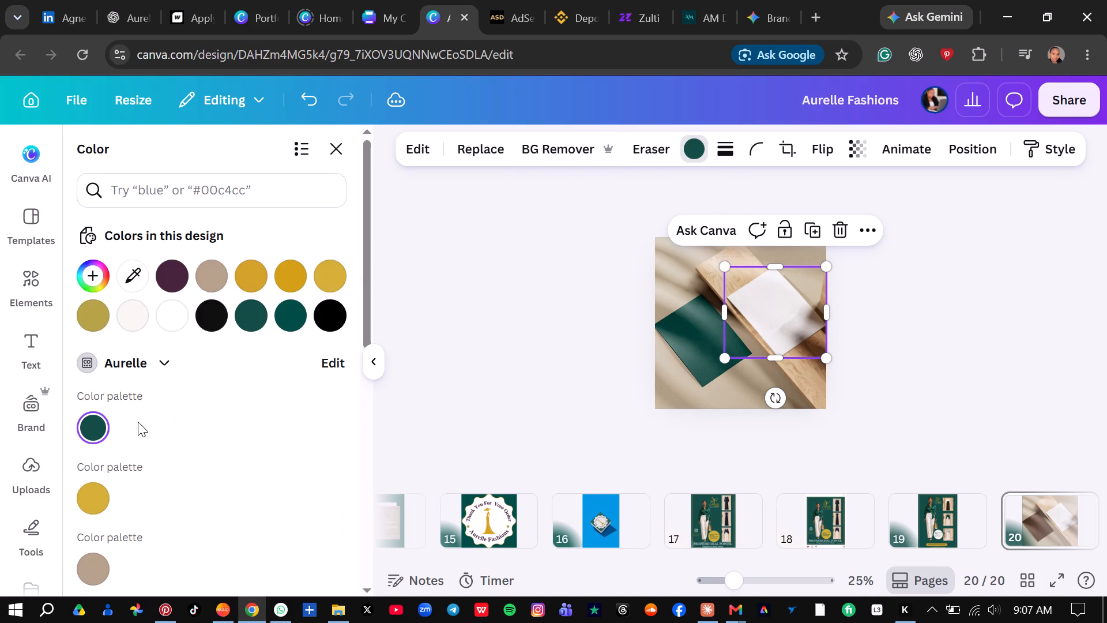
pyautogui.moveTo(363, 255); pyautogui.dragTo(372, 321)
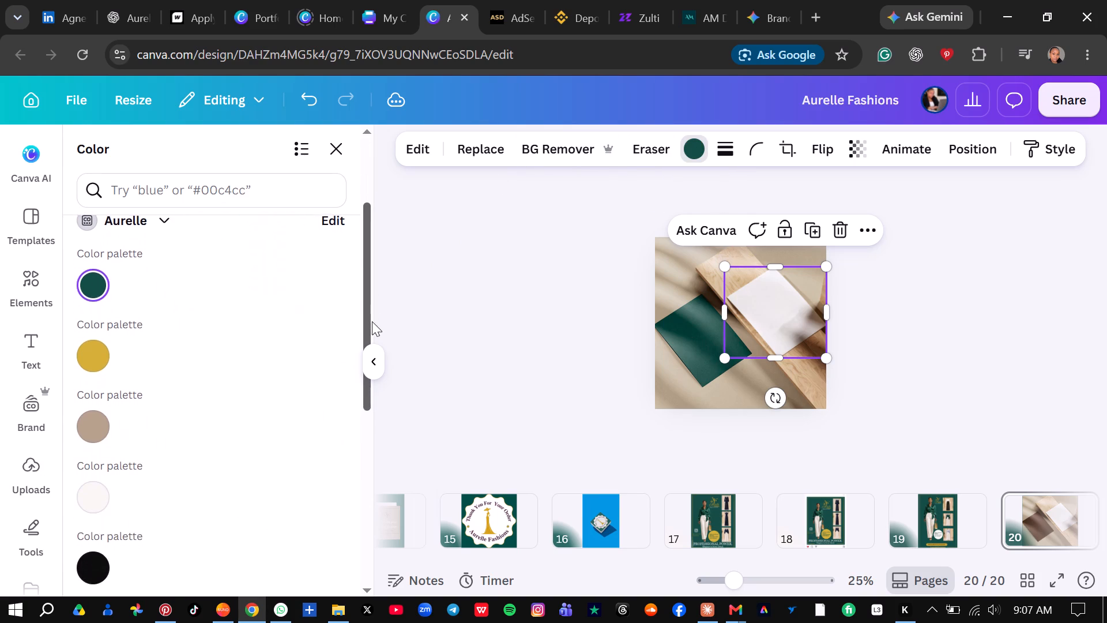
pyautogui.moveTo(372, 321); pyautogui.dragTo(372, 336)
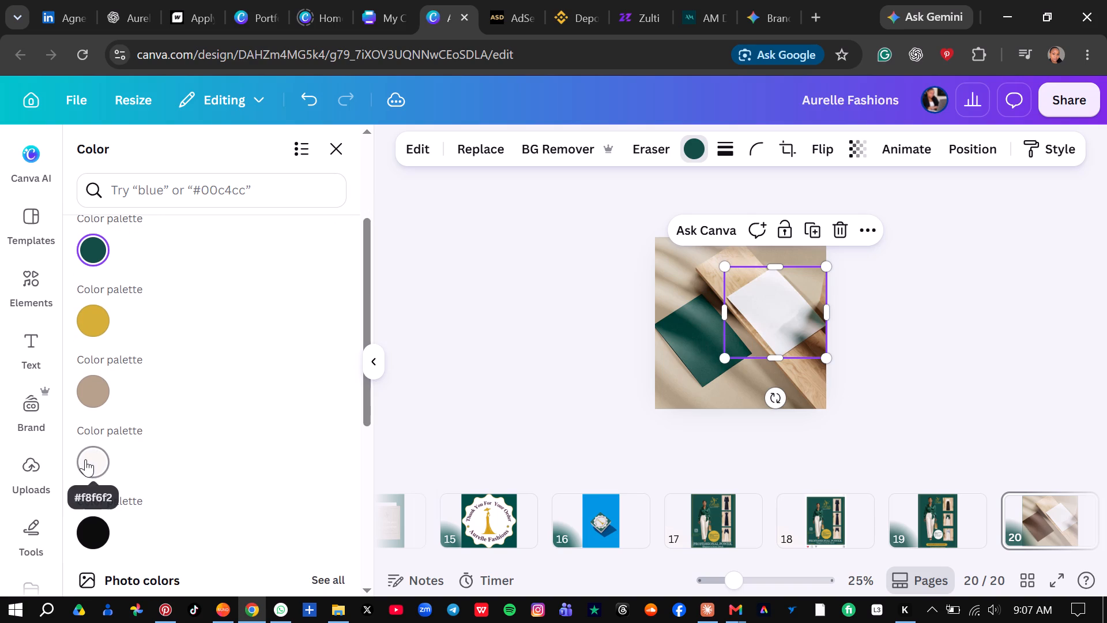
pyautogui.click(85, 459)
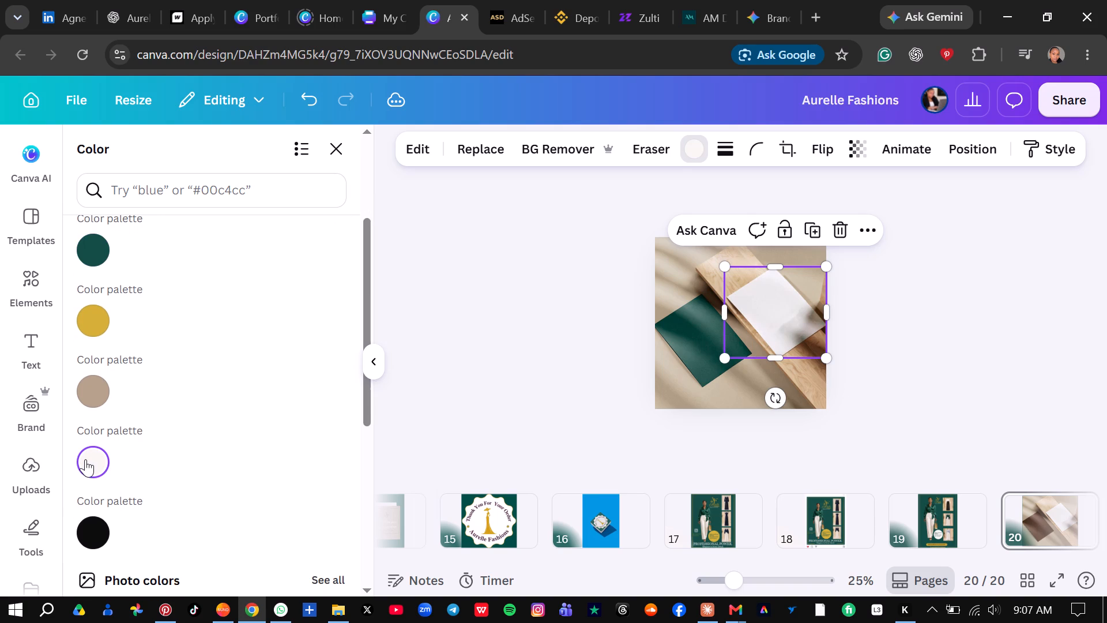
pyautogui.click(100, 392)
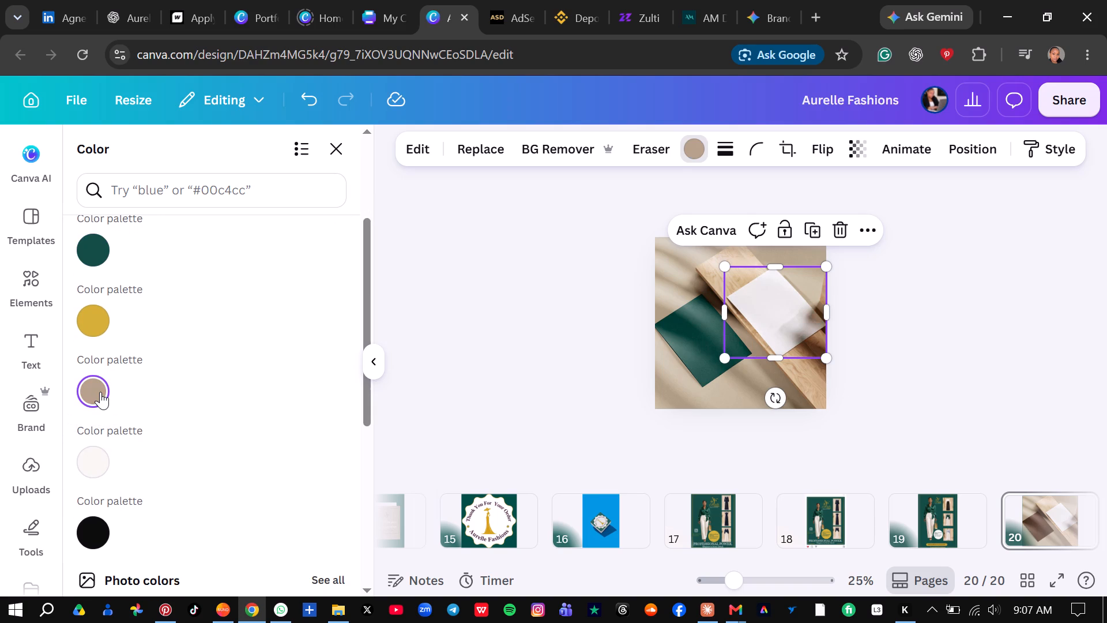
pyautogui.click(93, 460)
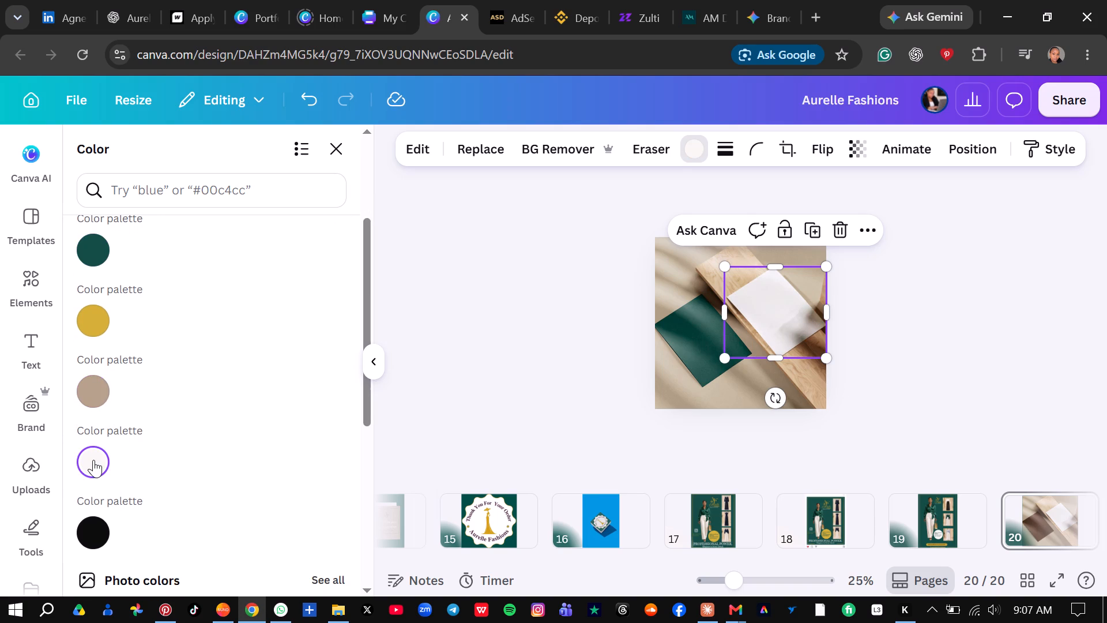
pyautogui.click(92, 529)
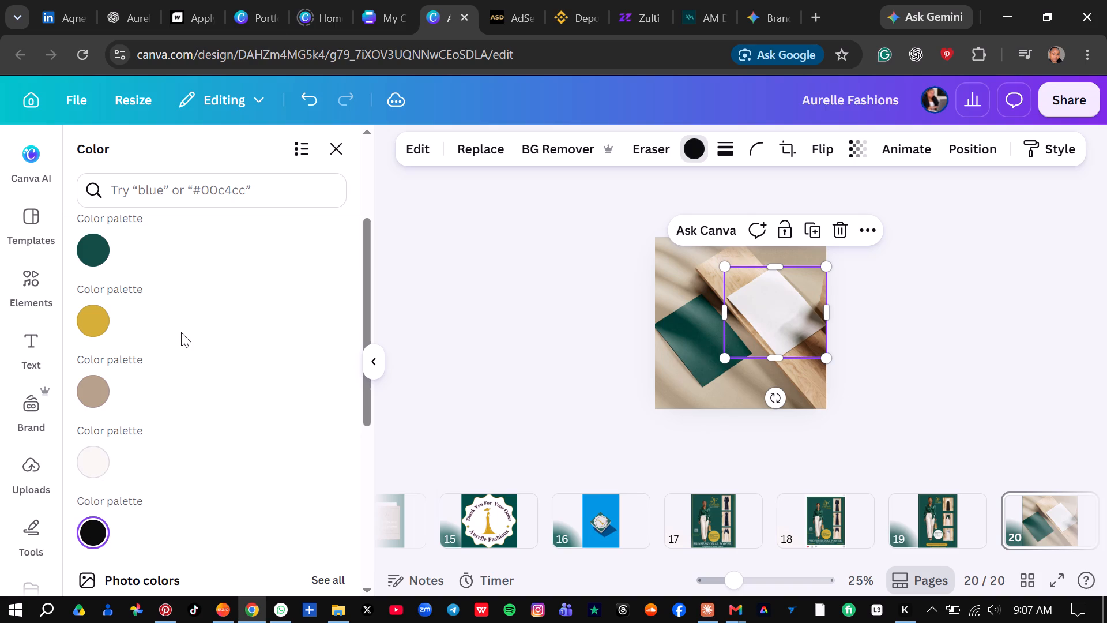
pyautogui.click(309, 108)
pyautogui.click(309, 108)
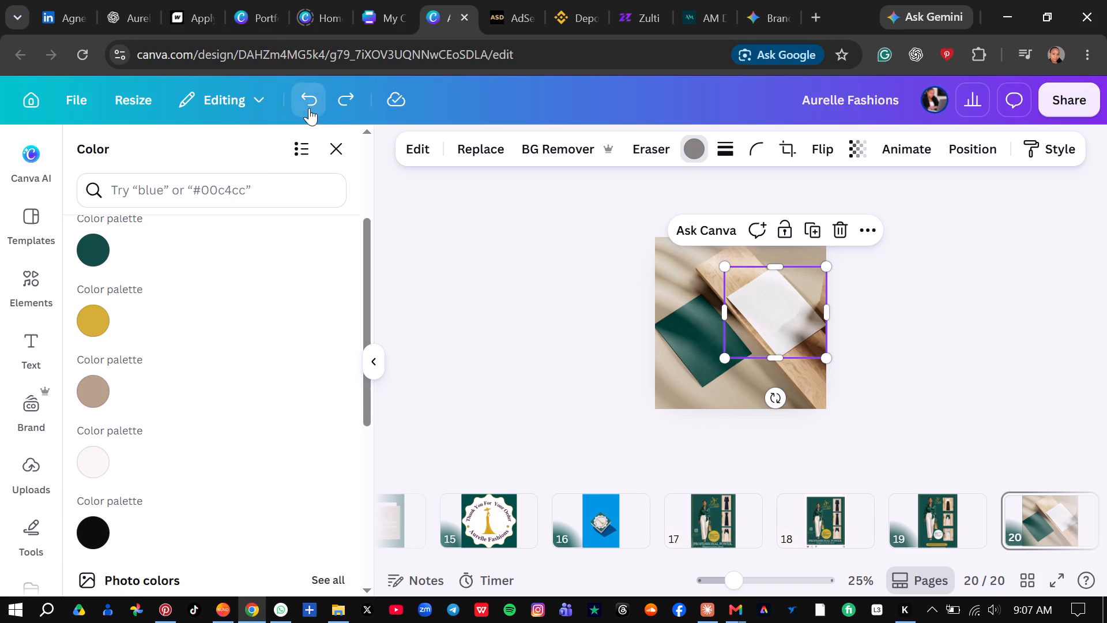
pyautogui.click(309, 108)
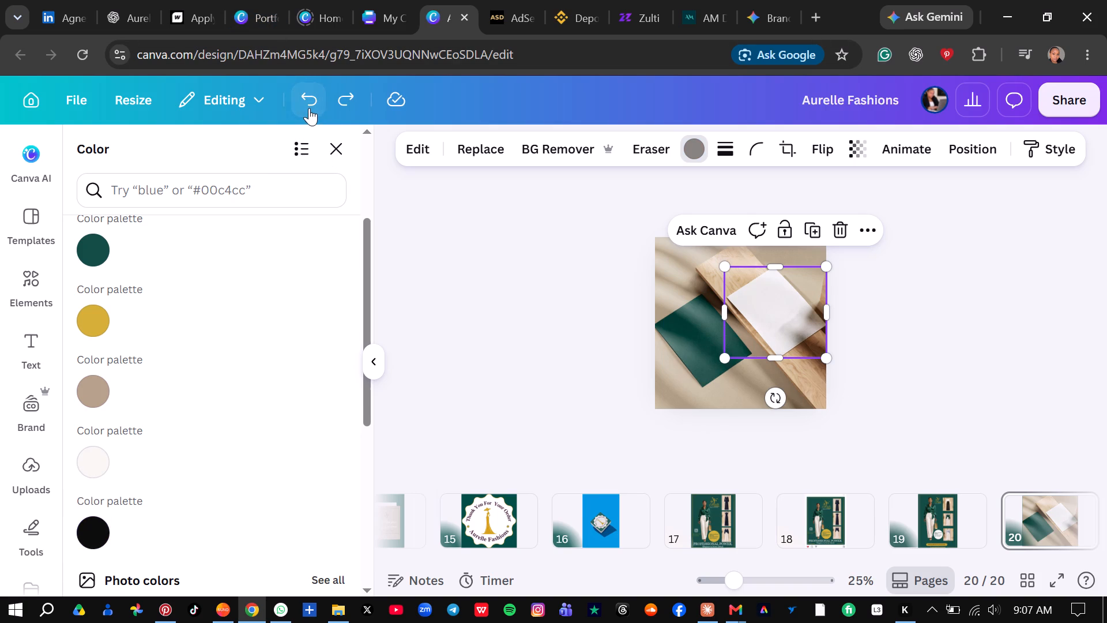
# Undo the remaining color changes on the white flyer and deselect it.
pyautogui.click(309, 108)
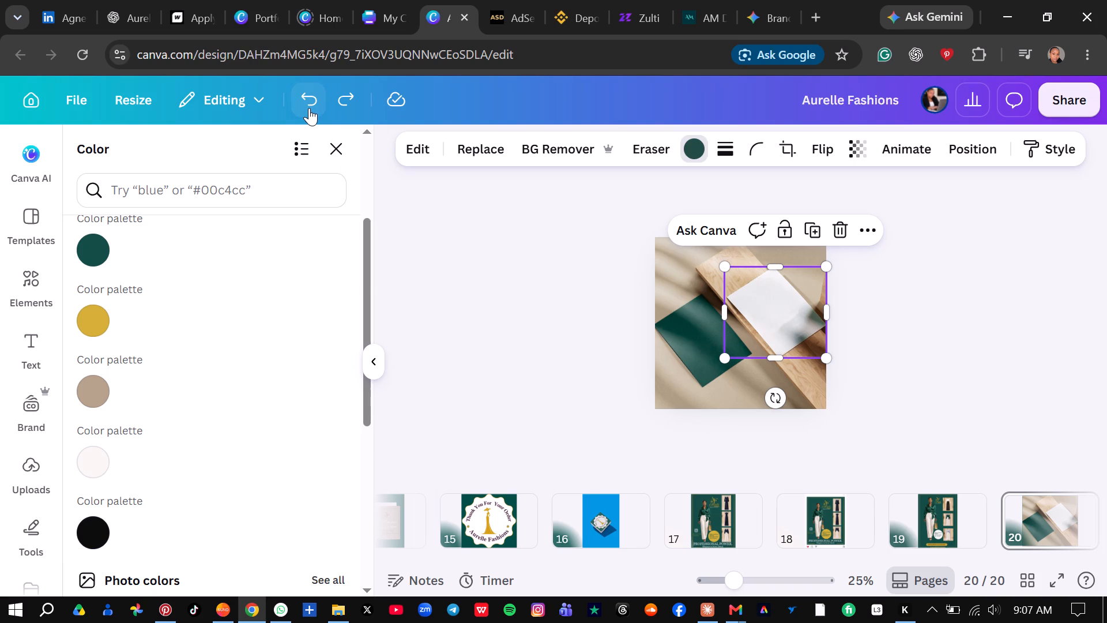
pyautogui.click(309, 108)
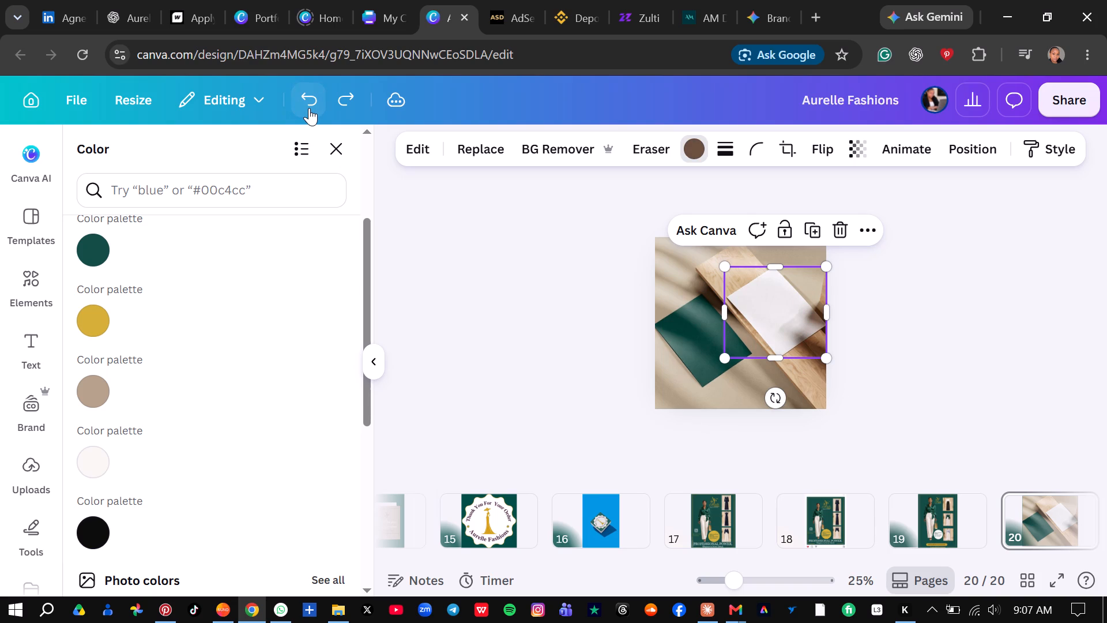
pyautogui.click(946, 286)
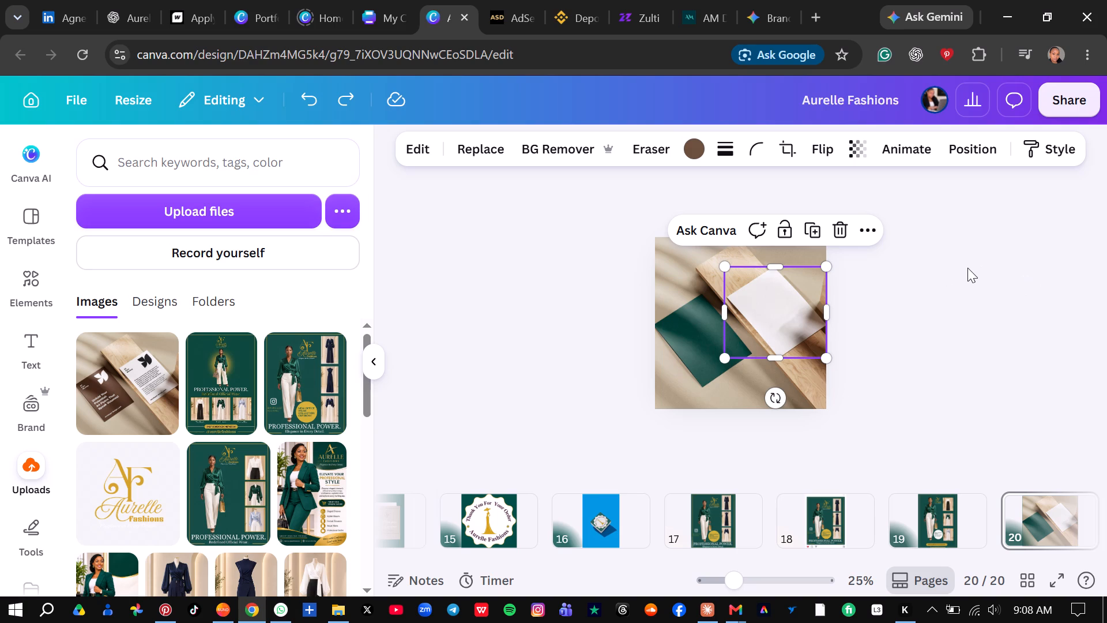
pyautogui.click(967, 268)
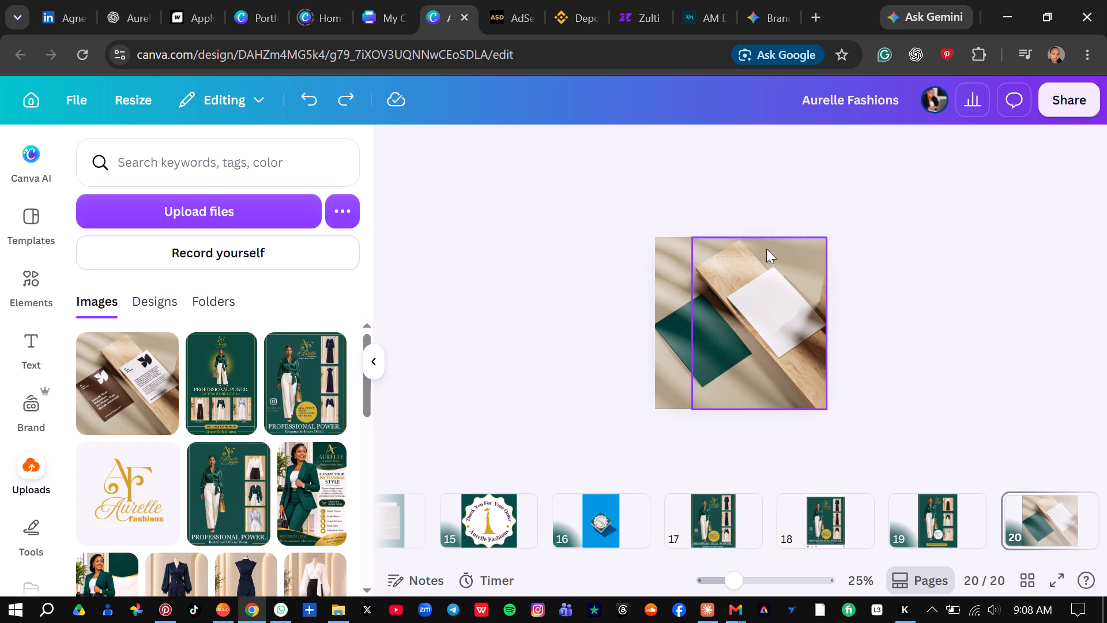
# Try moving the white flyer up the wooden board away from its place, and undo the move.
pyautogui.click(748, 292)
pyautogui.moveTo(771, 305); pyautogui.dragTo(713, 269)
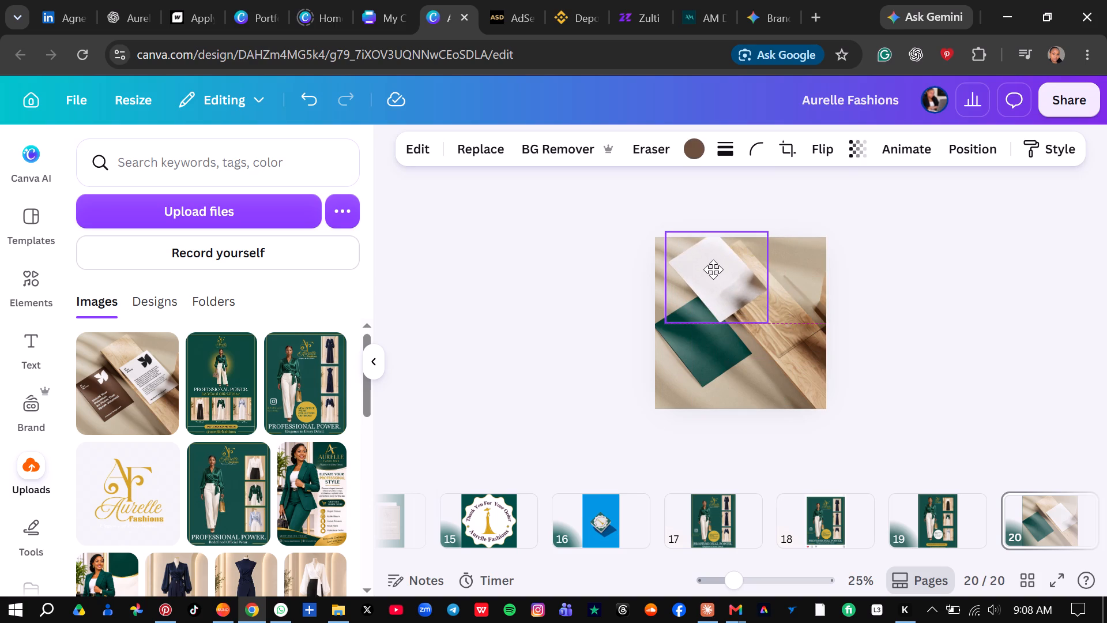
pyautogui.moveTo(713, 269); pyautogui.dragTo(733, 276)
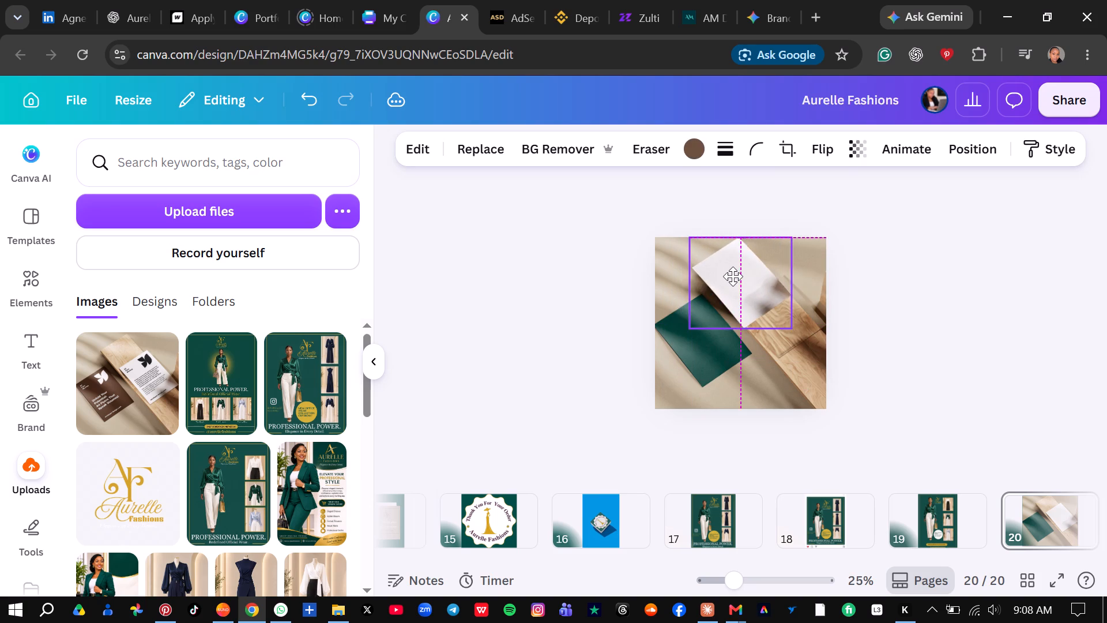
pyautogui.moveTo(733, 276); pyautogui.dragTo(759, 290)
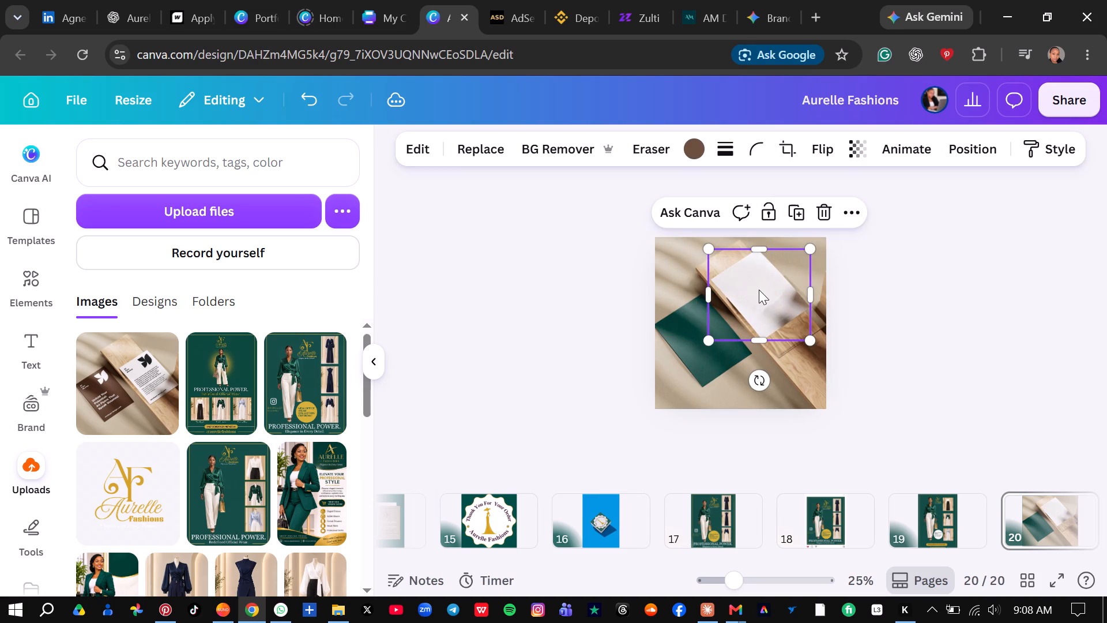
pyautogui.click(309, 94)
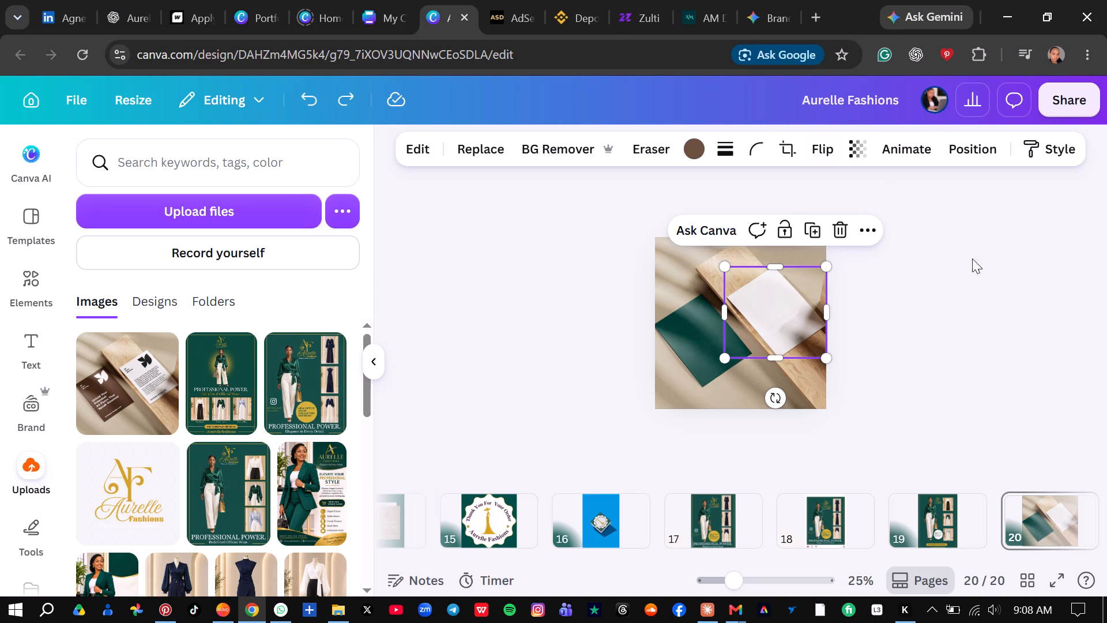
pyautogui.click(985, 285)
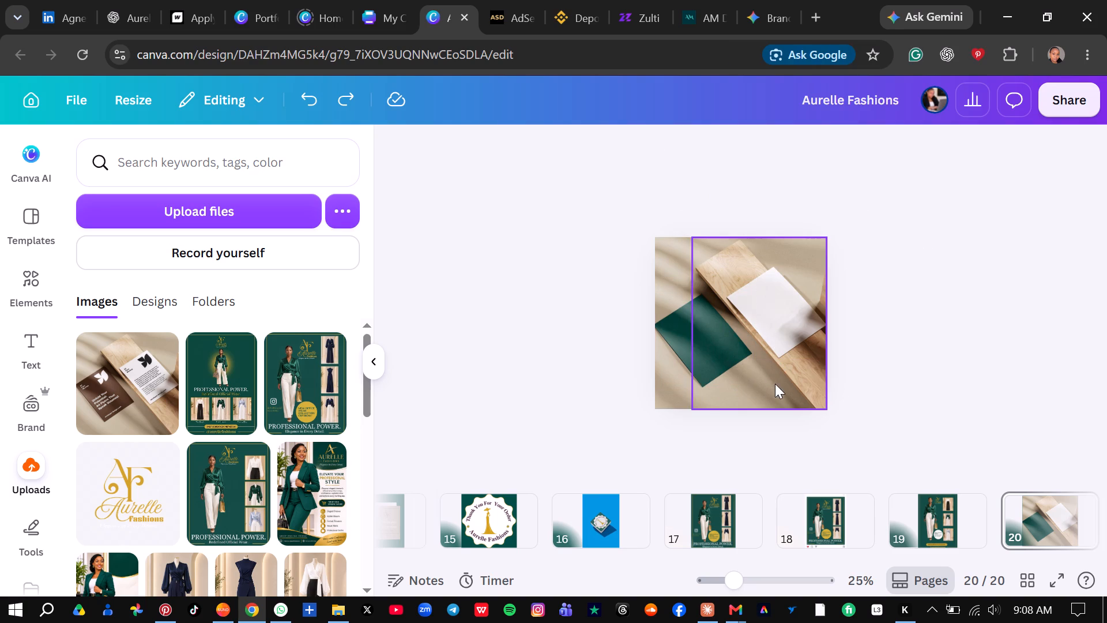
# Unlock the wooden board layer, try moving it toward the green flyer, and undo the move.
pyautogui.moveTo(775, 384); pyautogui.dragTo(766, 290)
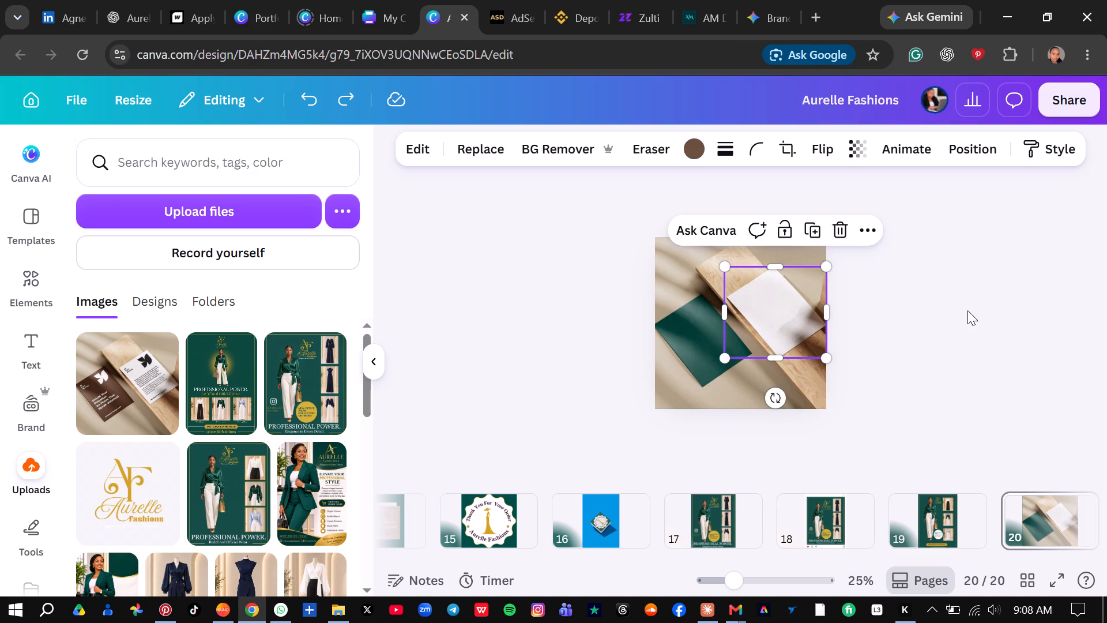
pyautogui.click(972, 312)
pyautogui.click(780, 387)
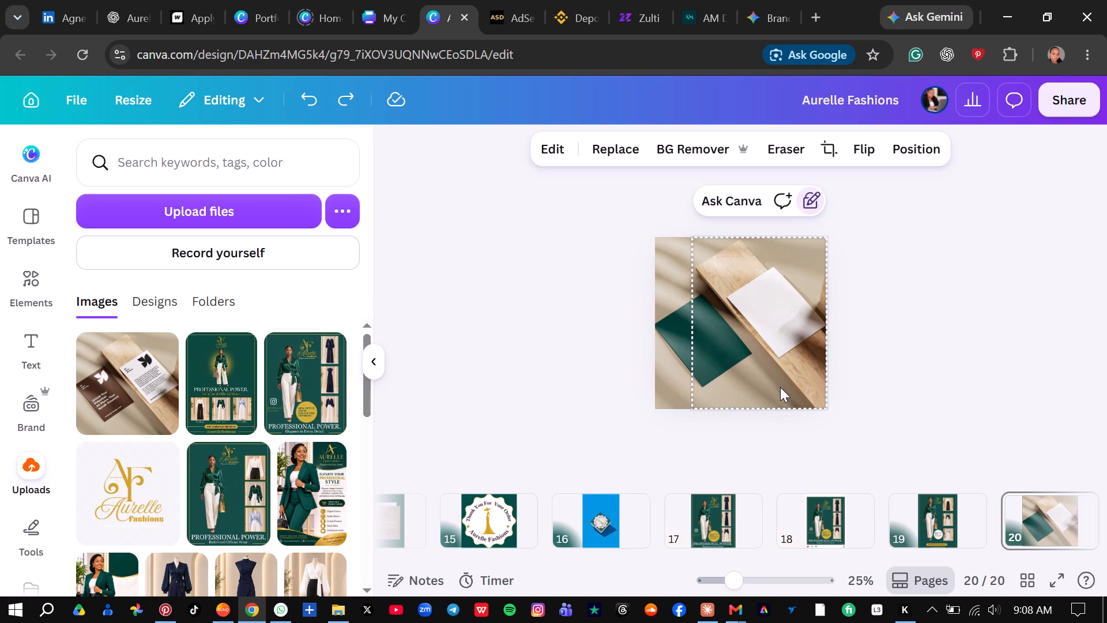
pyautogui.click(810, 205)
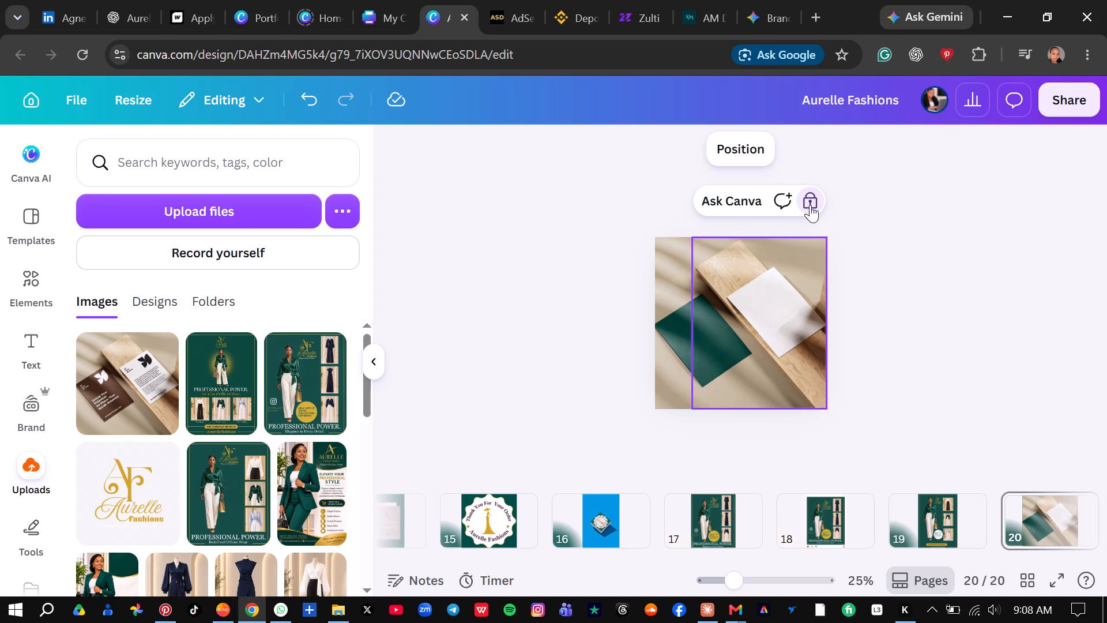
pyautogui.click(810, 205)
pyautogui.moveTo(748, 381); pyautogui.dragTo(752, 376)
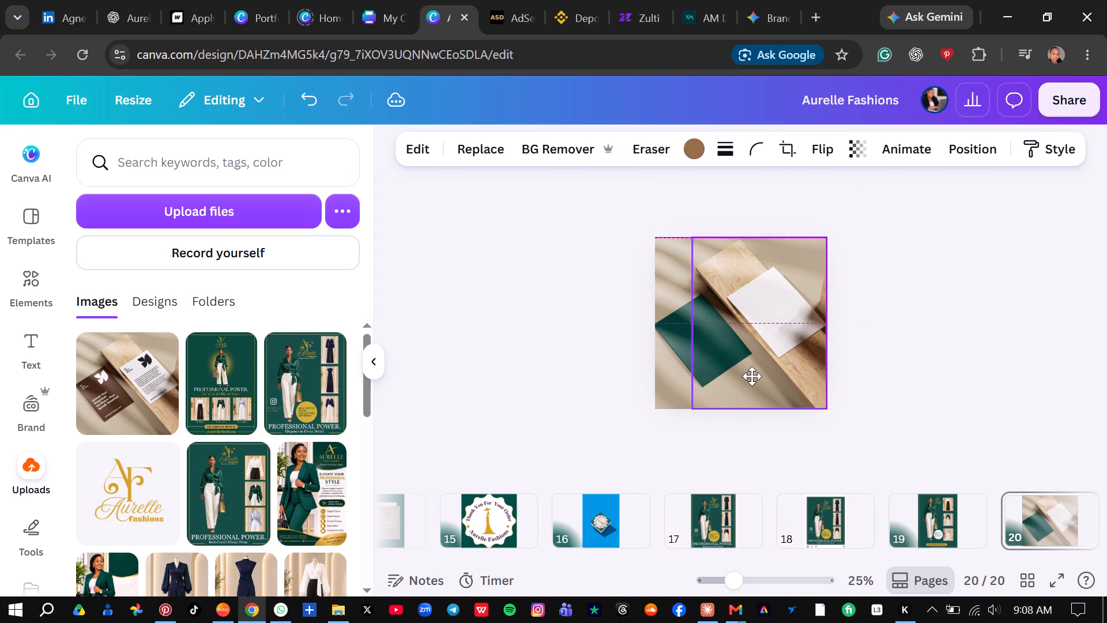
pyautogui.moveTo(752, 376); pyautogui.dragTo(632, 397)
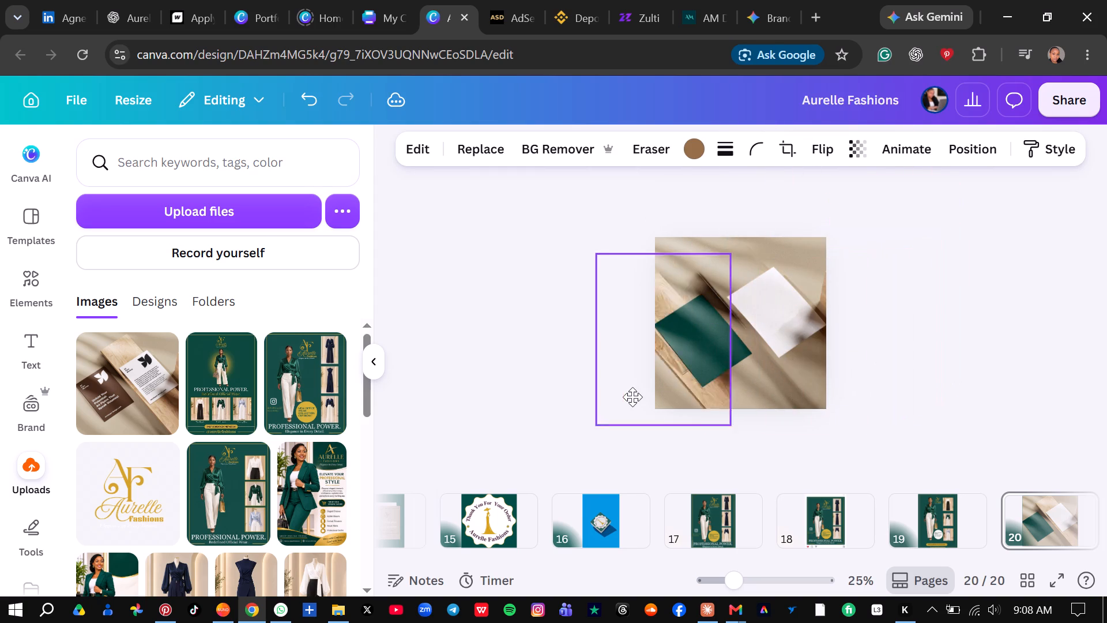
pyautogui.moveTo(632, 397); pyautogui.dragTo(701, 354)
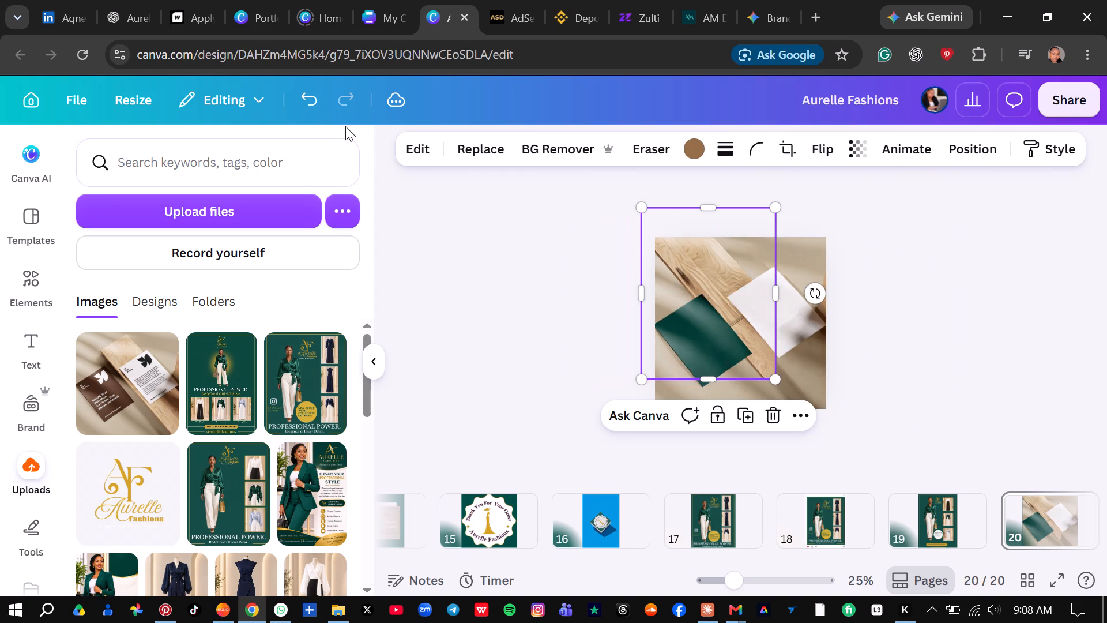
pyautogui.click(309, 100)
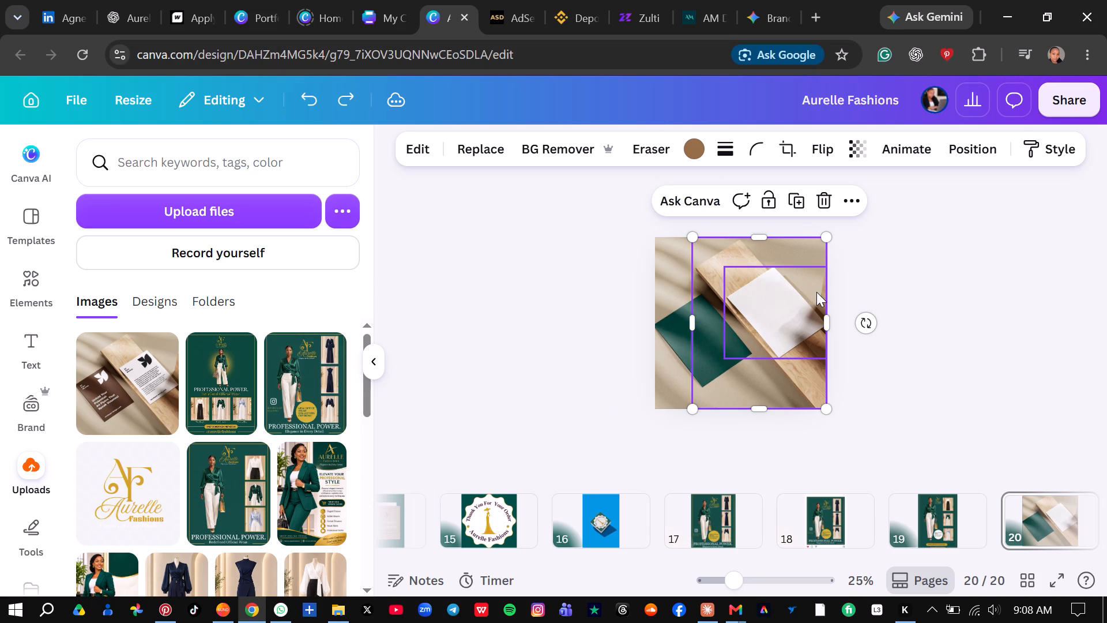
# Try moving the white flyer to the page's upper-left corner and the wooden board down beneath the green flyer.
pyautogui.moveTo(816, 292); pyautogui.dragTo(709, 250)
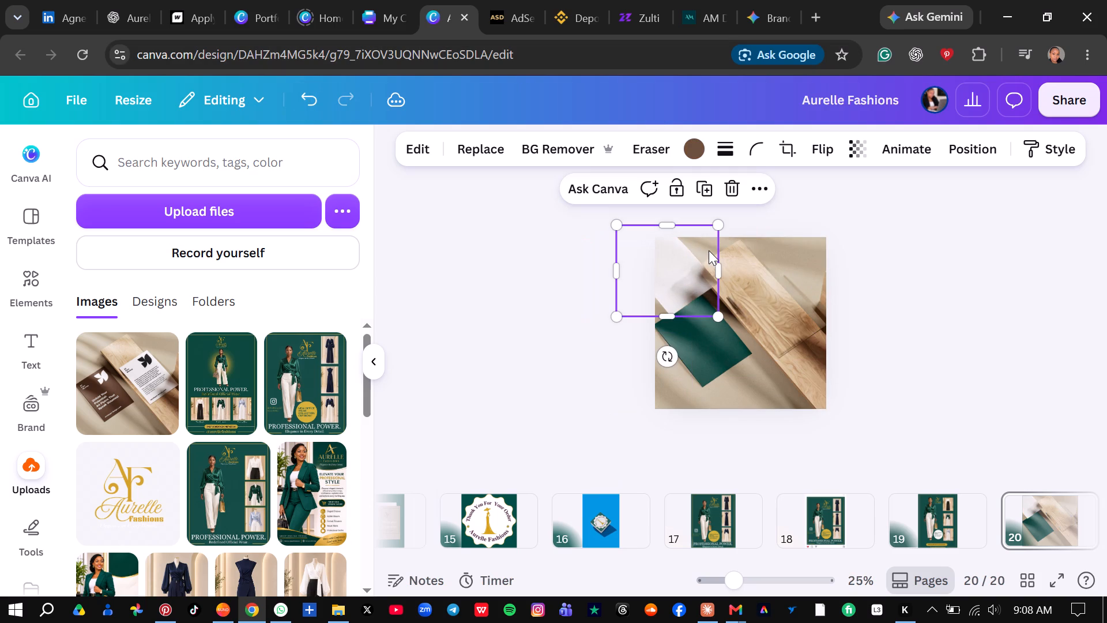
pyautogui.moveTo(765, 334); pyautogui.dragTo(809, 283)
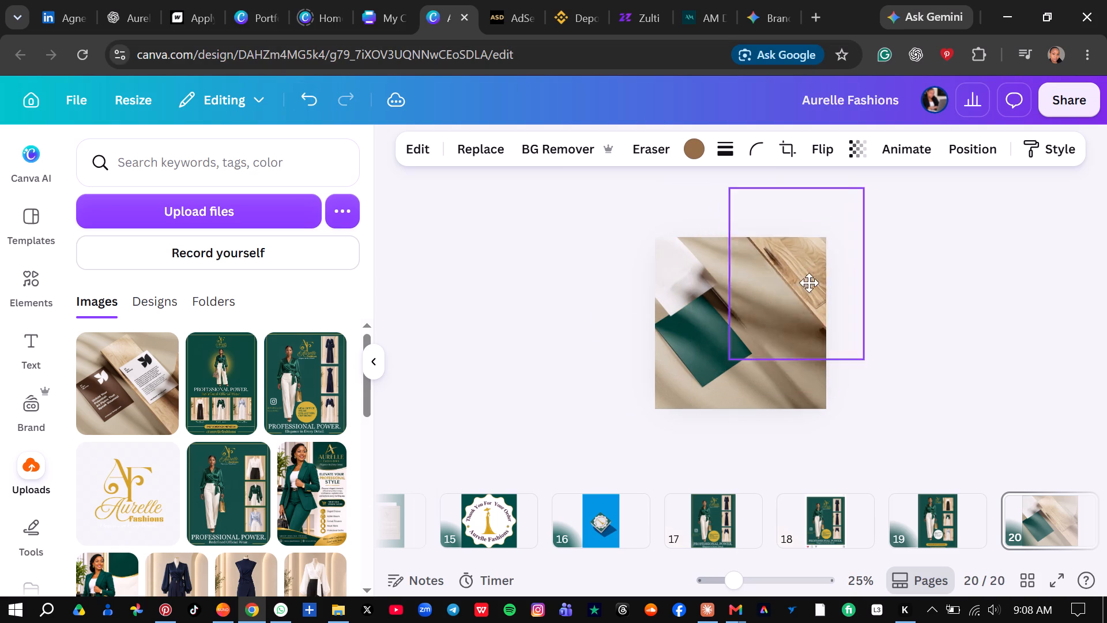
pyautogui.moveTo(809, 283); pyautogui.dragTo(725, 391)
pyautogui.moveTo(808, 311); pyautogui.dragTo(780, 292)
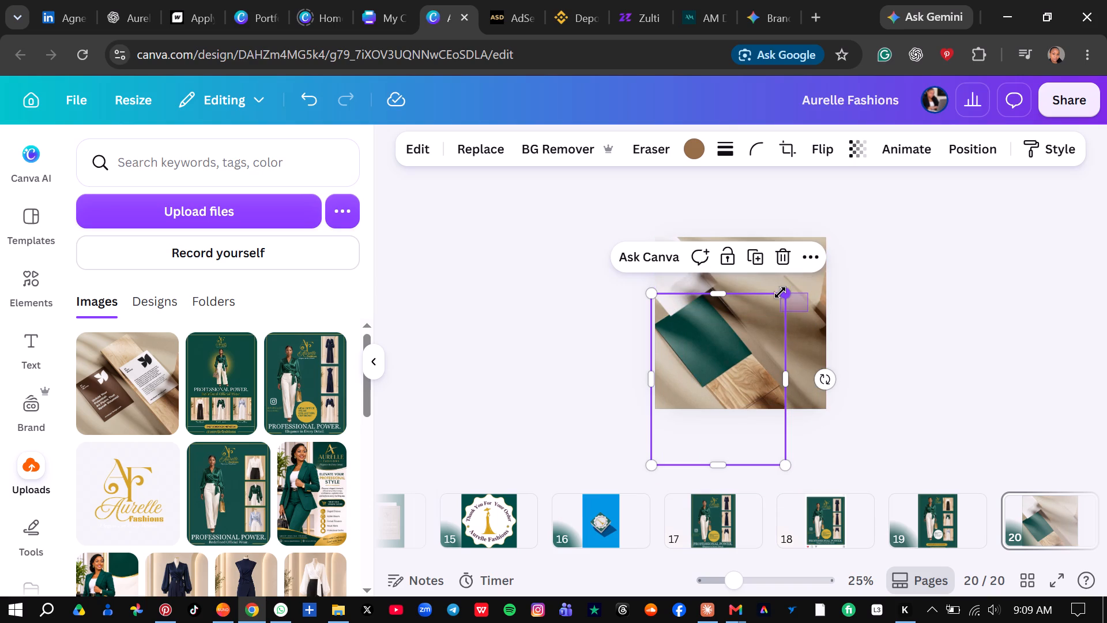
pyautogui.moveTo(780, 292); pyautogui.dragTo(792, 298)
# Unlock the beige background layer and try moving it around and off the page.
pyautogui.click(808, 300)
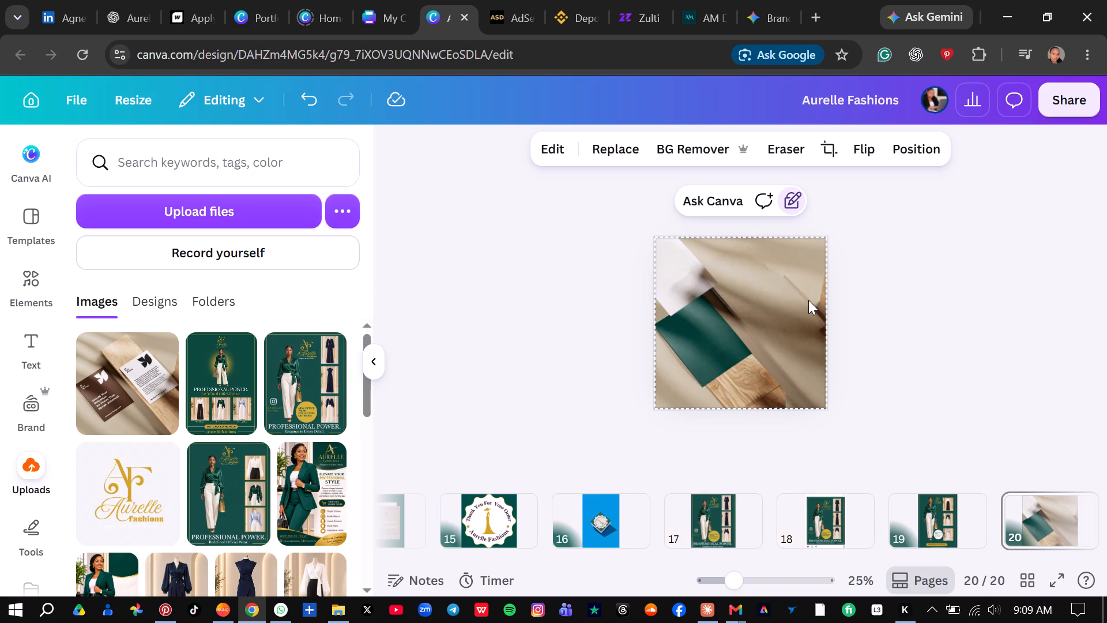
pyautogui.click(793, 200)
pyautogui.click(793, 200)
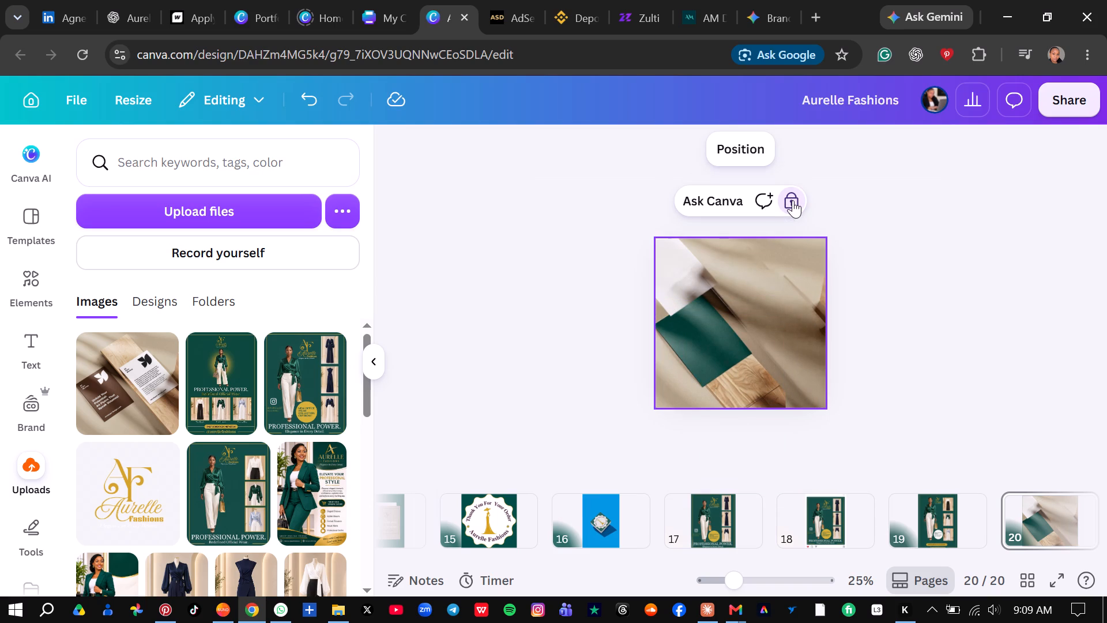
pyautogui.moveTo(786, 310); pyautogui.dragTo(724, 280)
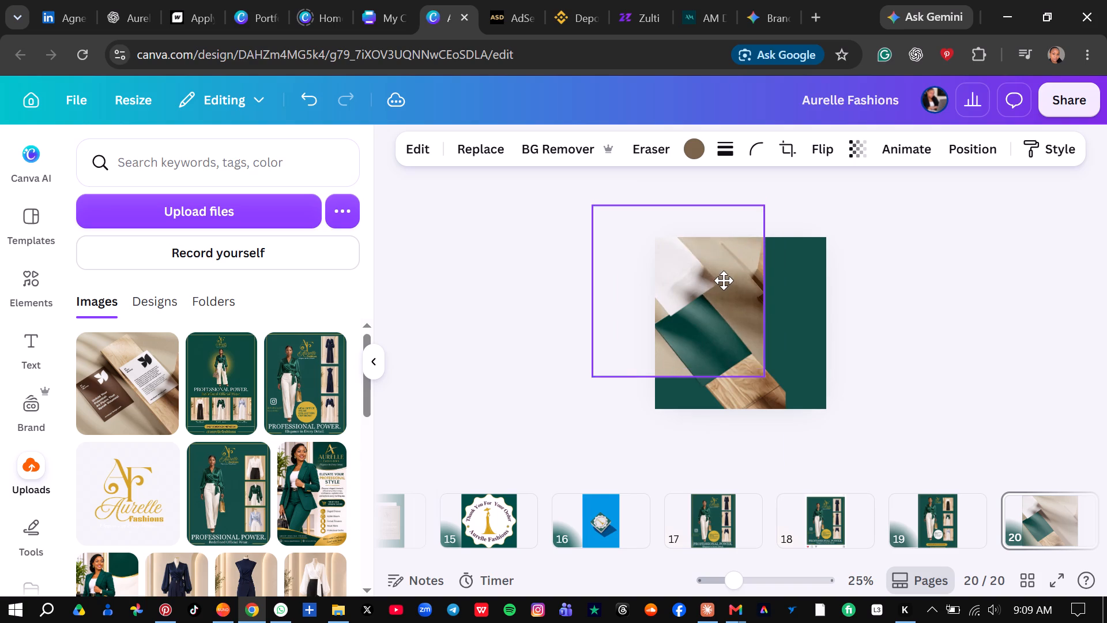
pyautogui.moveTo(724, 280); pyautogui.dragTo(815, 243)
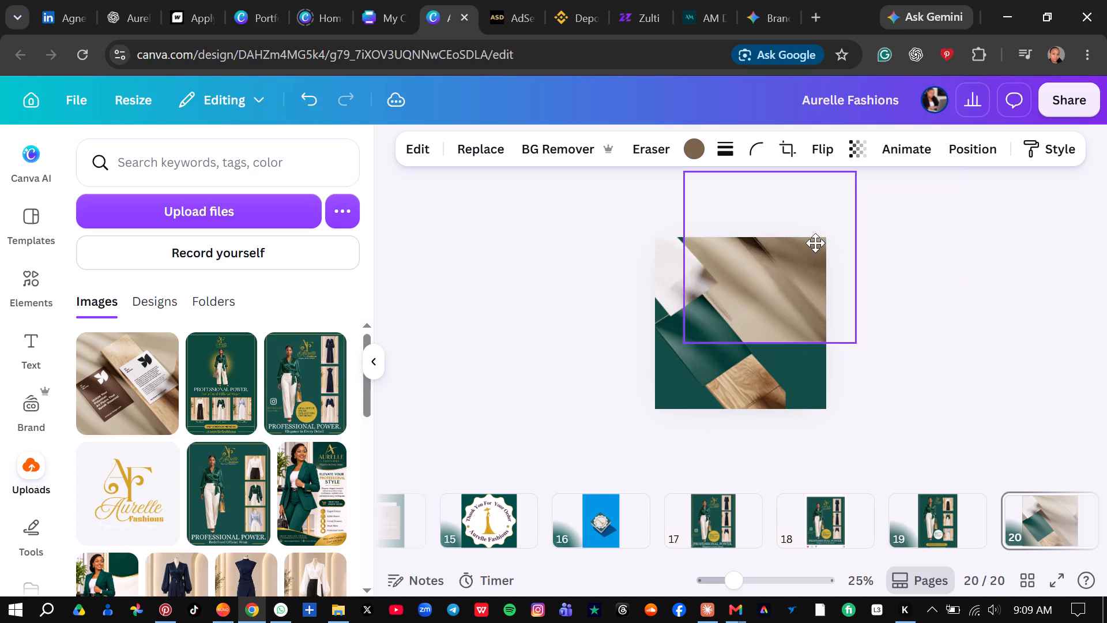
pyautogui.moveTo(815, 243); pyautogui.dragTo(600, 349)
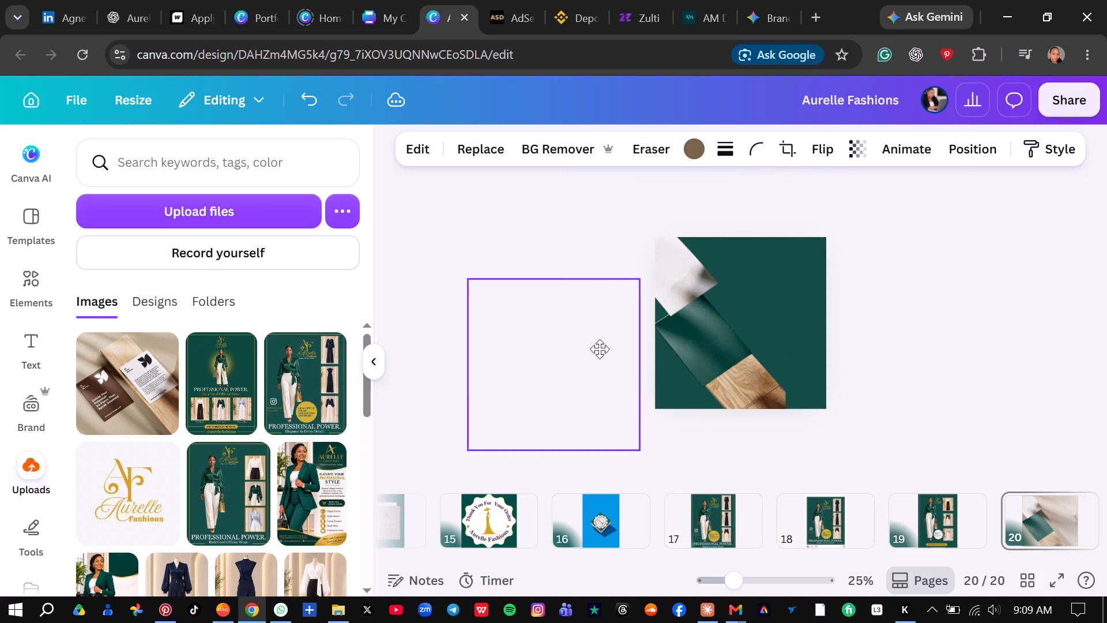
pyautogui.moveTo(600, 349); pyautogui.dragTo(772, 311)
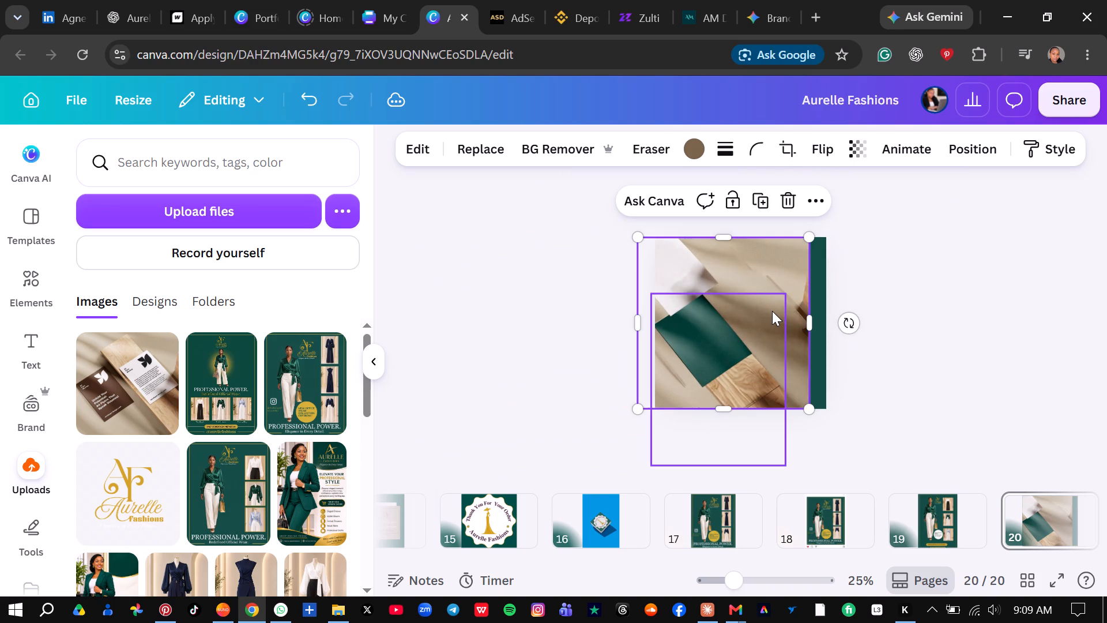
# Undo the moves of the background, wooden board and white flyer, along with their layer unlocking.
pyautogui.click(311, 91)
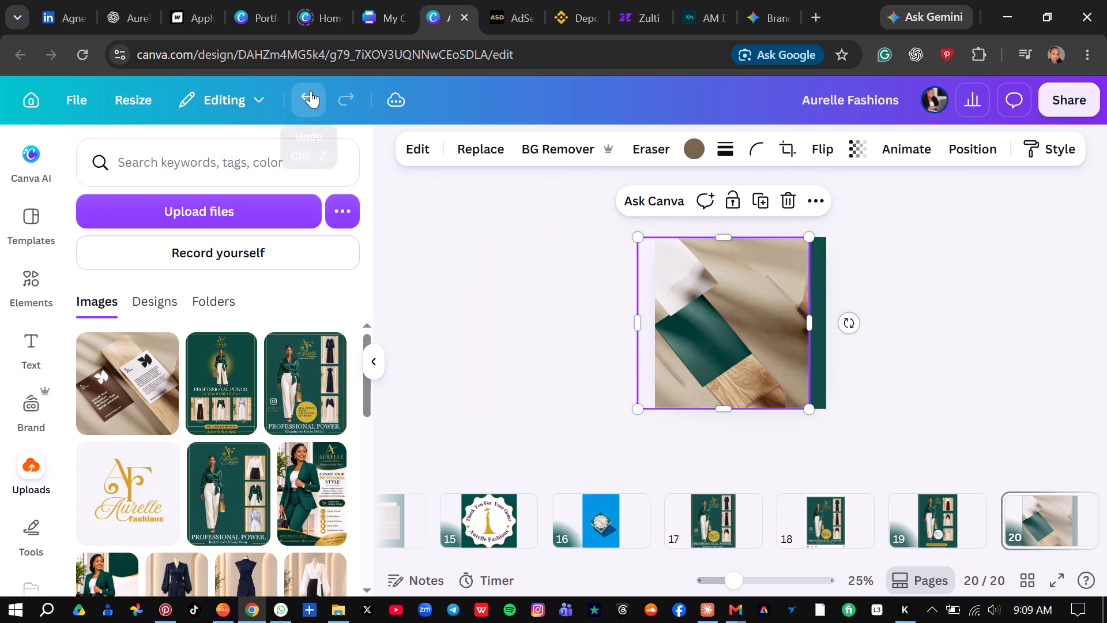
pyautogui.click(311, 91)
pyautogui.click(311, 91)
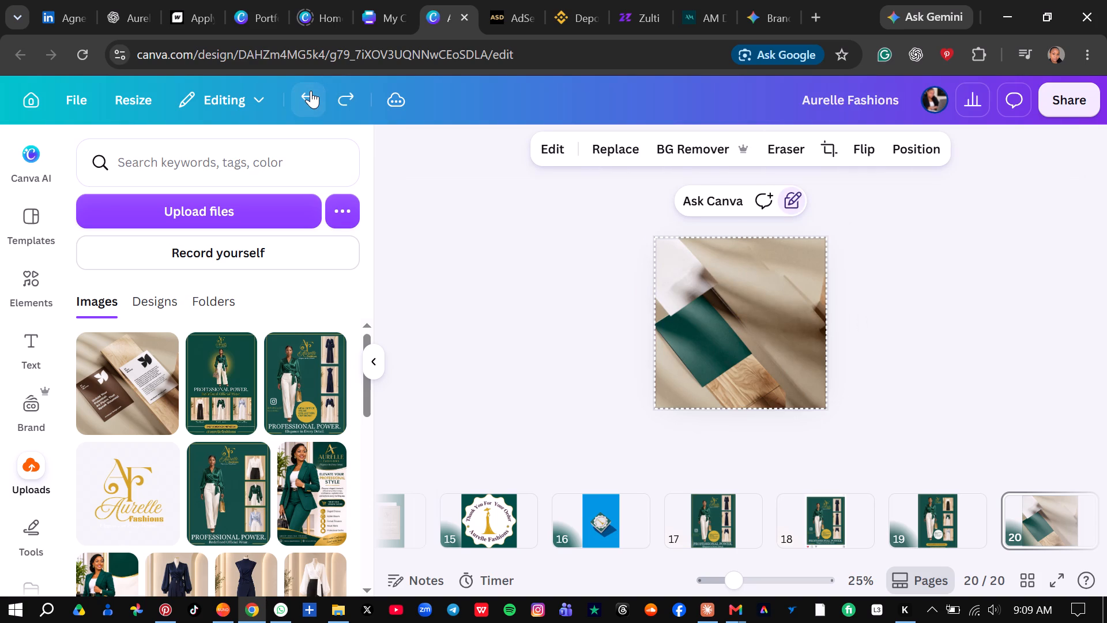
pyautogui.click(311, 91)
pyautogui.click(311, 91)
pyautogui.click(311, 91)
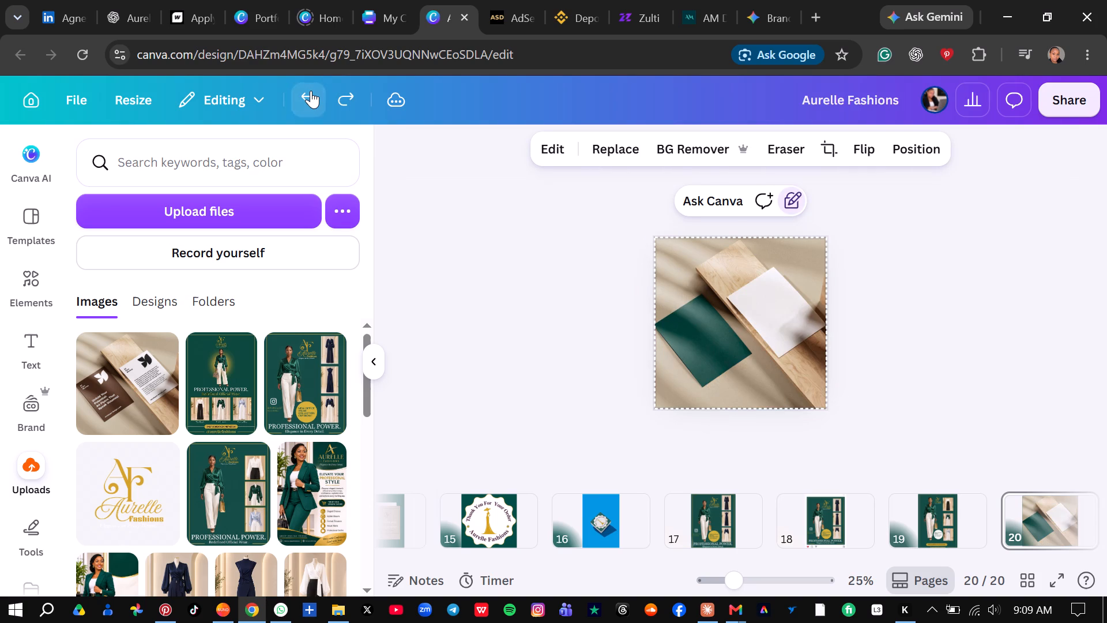
# Unlock the wooden board layer.
pyautogui.click(765, 254)
pyautogui.click(812, 207)
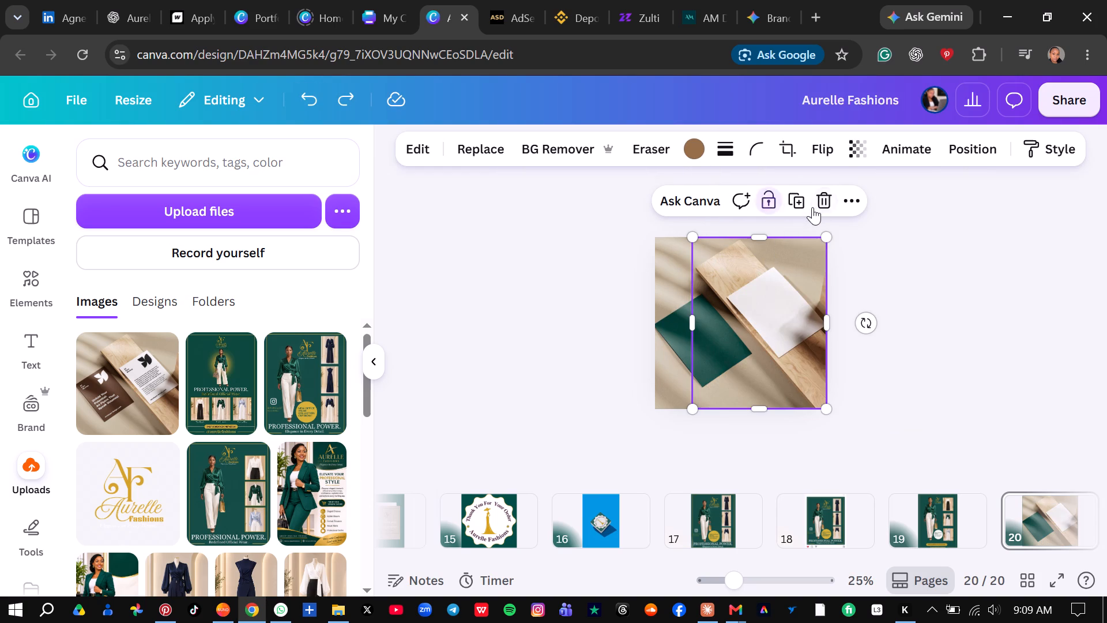
# Unlock the beige background layer behind the board and flyers.
pyautogui.click(669, 269)
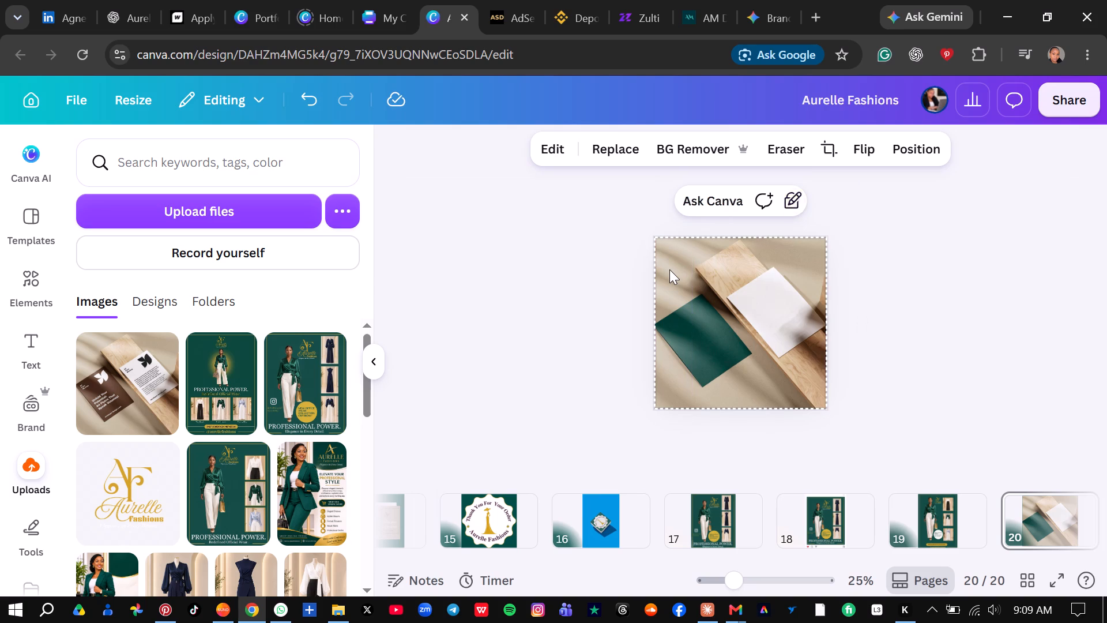
pyautogui.click(799, 205)
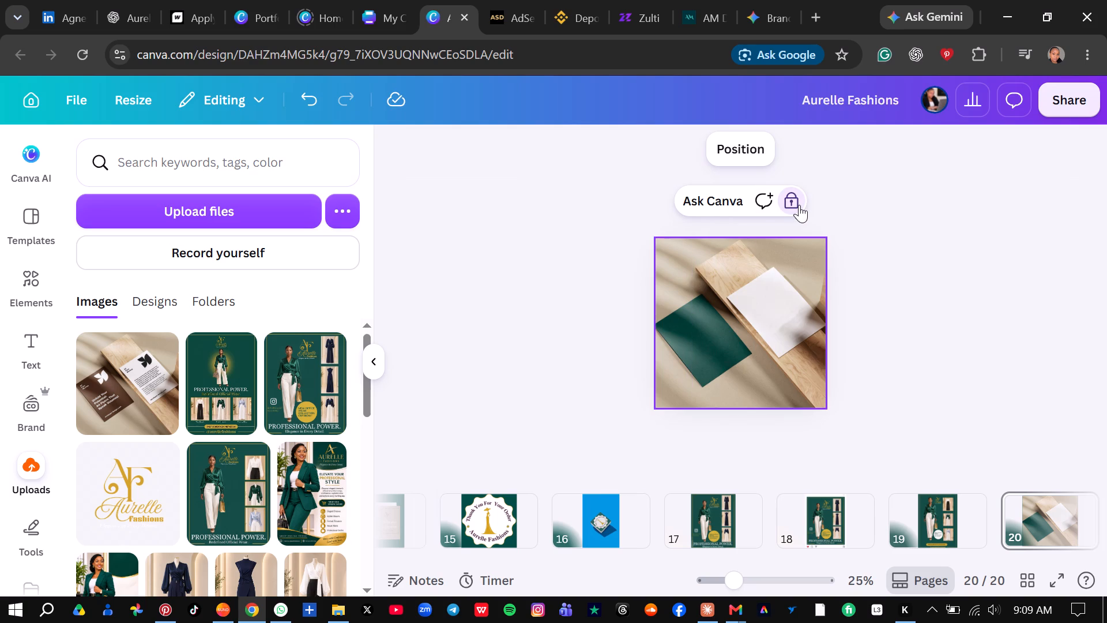
pyautogui.click(799, 205)
pyautogui.click(922, 262)
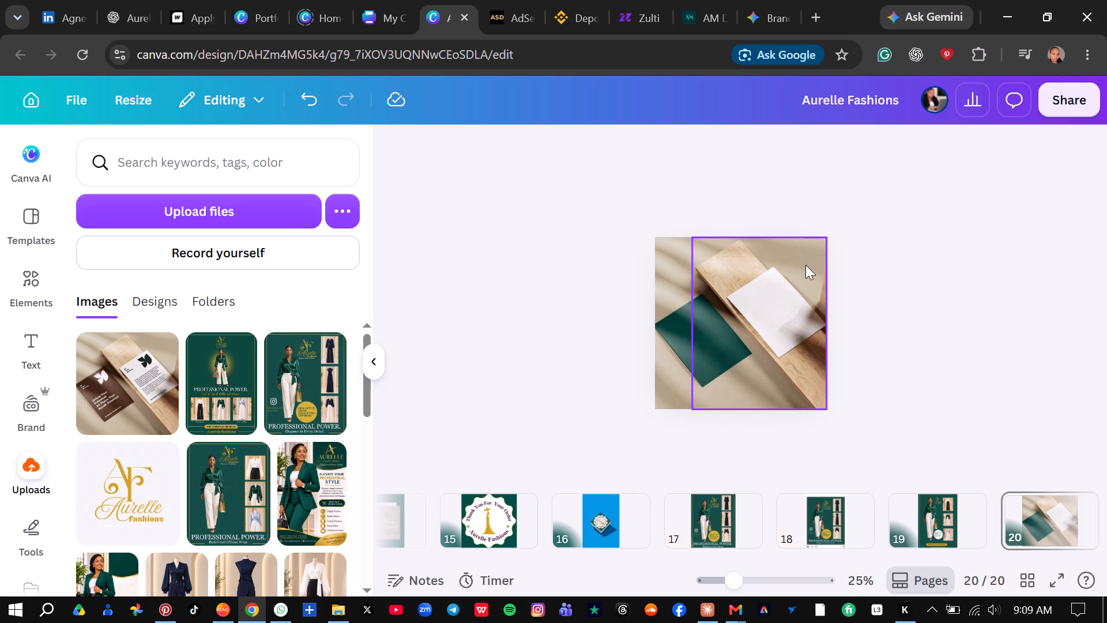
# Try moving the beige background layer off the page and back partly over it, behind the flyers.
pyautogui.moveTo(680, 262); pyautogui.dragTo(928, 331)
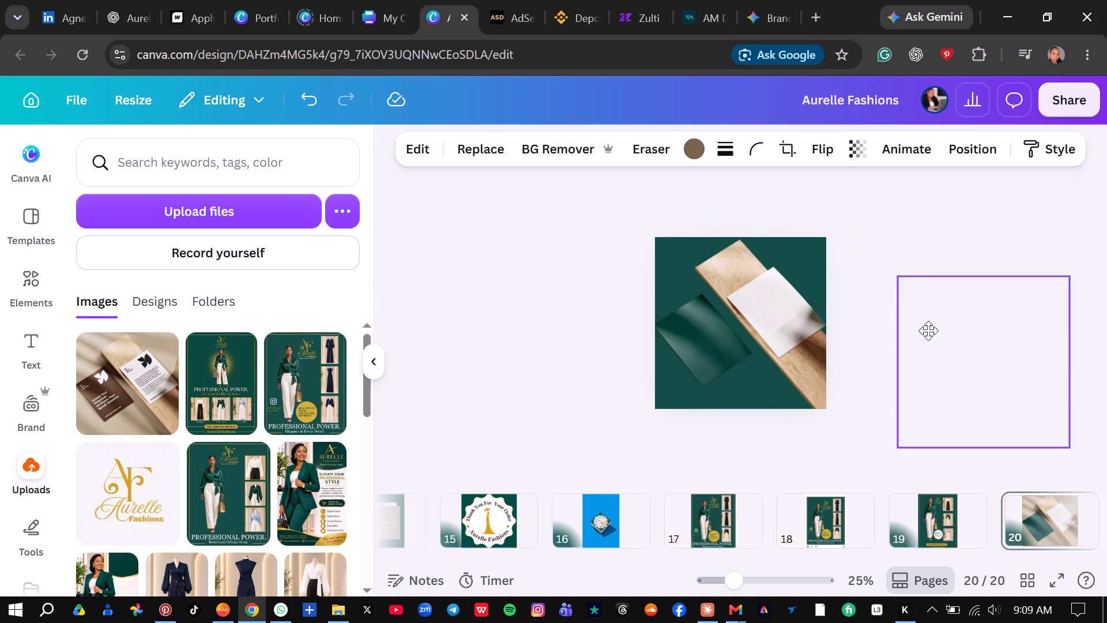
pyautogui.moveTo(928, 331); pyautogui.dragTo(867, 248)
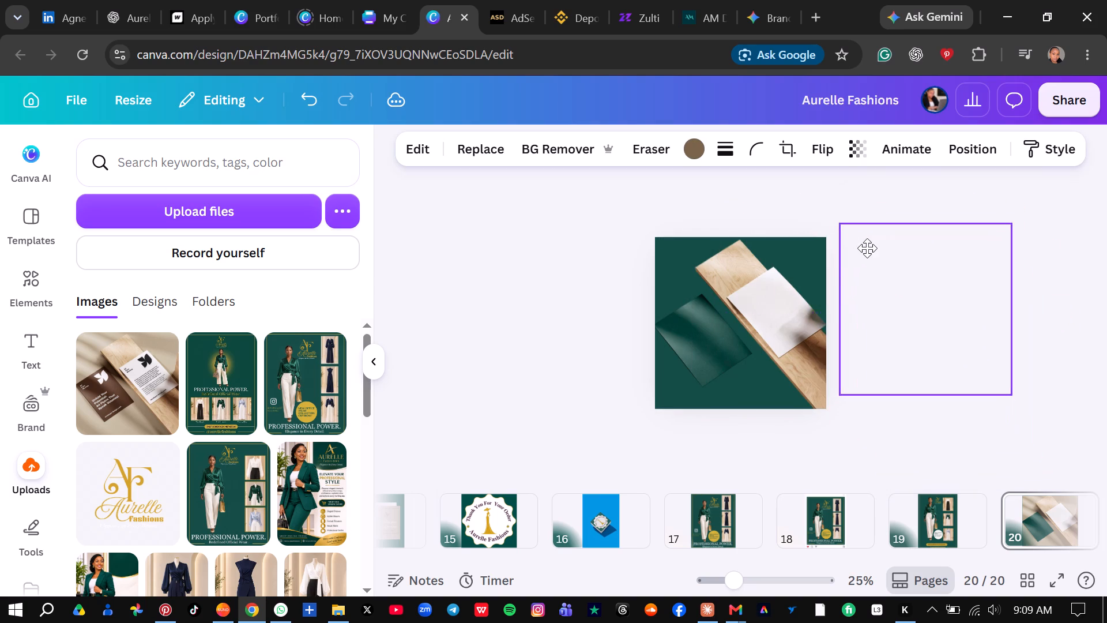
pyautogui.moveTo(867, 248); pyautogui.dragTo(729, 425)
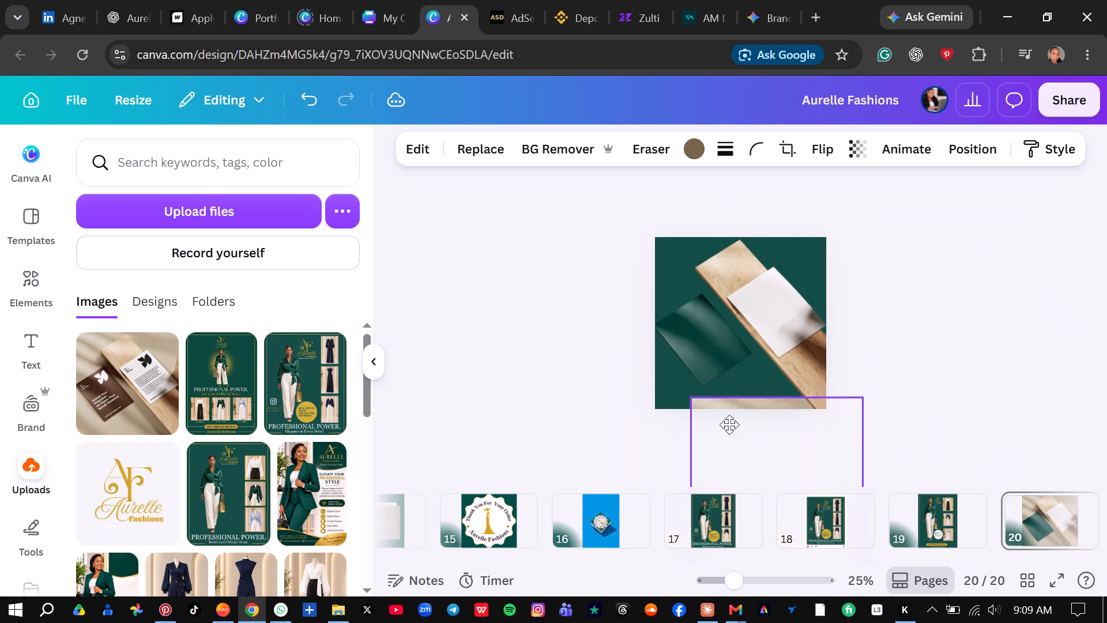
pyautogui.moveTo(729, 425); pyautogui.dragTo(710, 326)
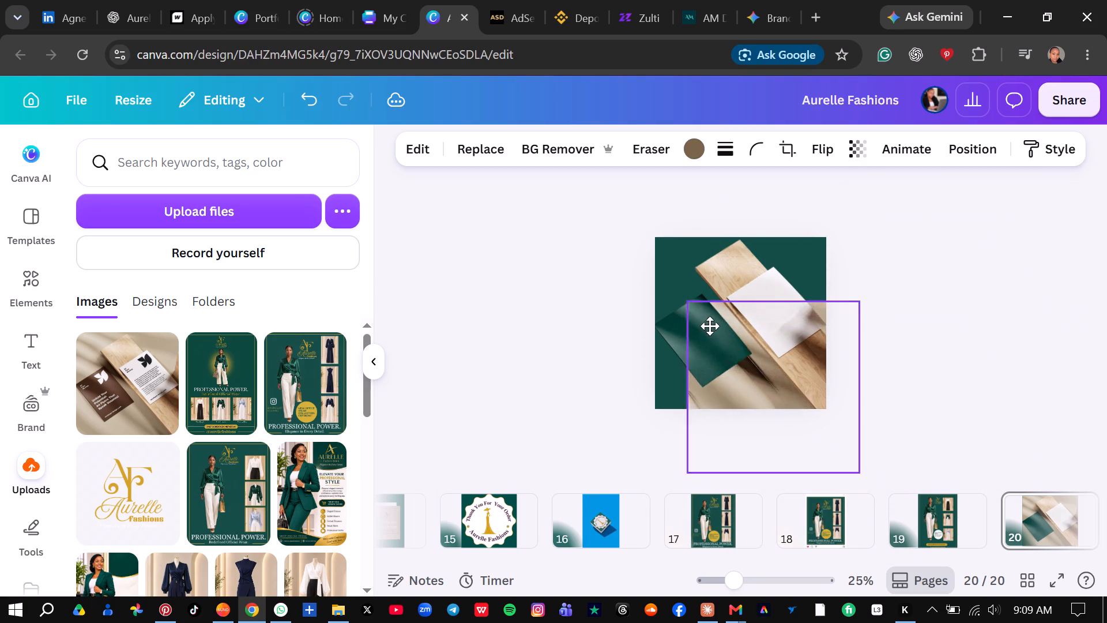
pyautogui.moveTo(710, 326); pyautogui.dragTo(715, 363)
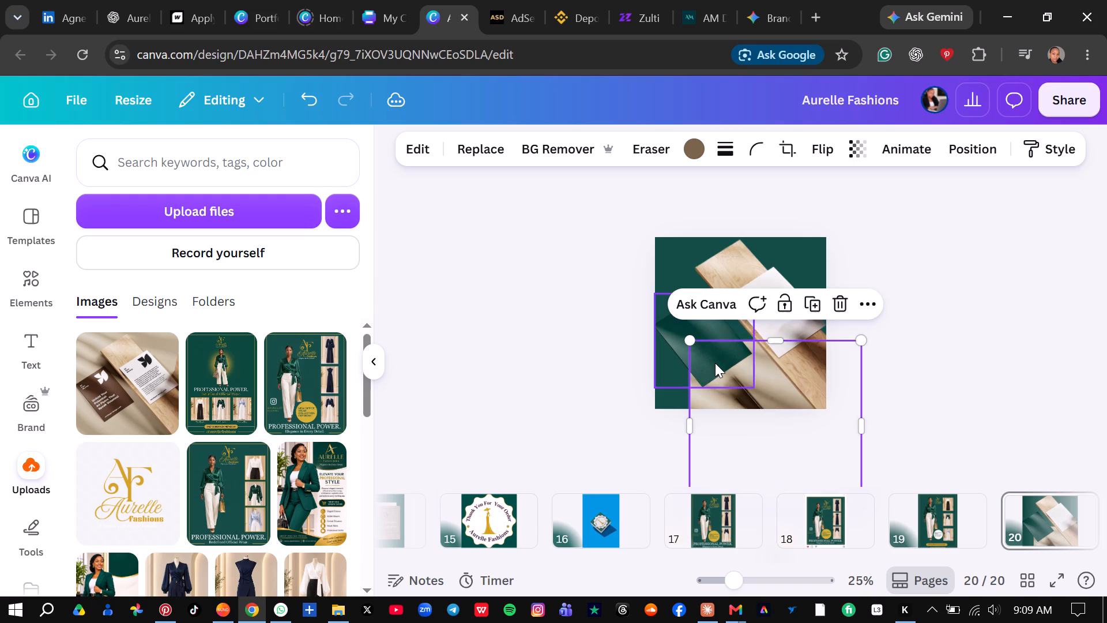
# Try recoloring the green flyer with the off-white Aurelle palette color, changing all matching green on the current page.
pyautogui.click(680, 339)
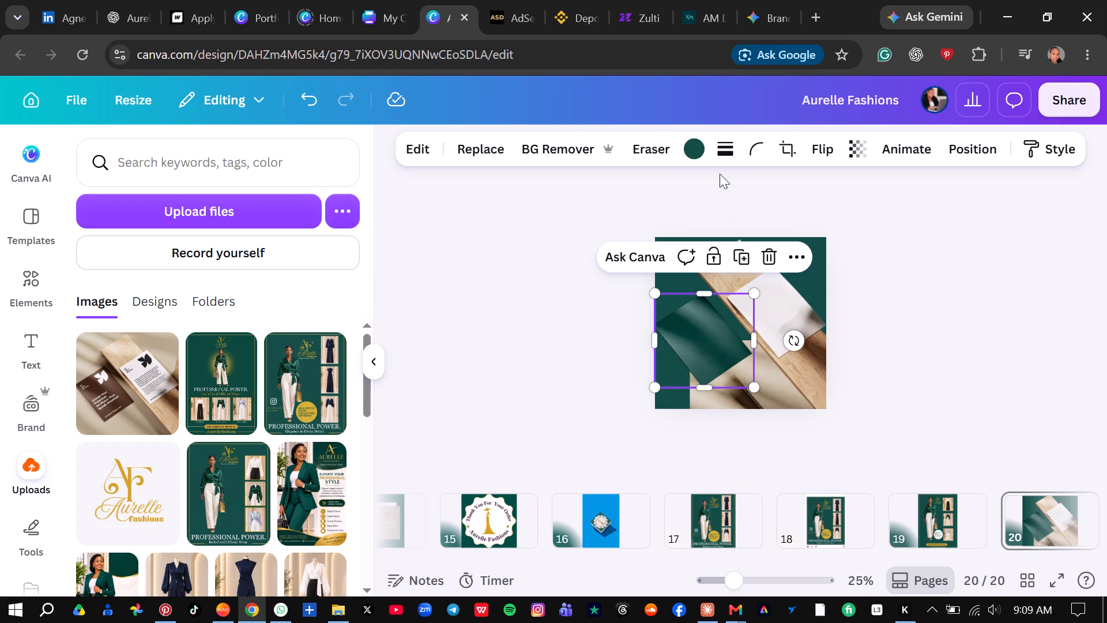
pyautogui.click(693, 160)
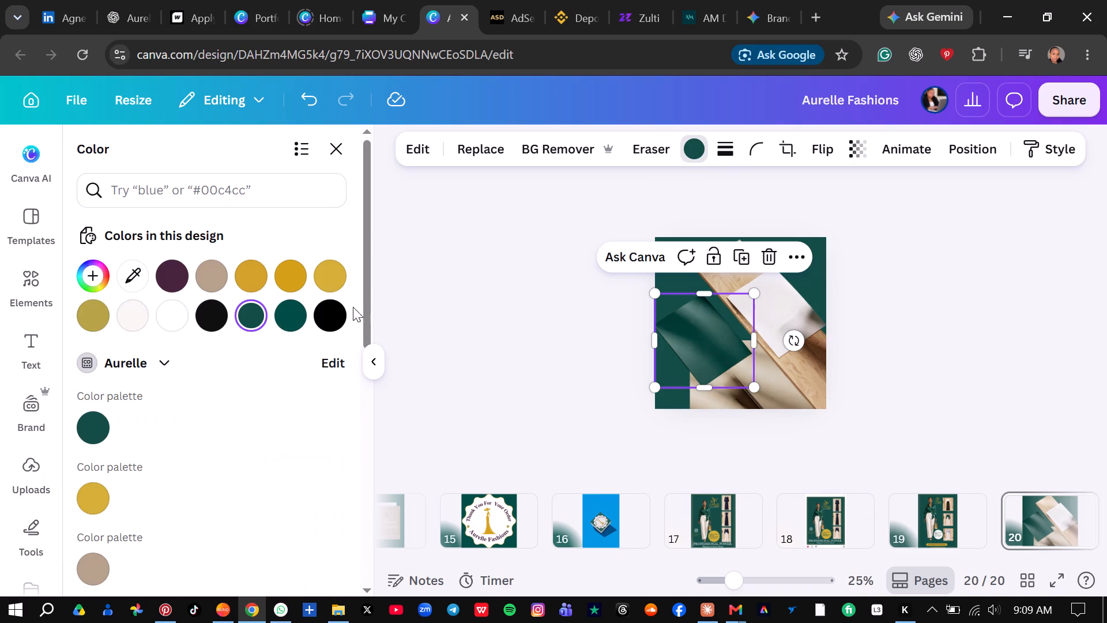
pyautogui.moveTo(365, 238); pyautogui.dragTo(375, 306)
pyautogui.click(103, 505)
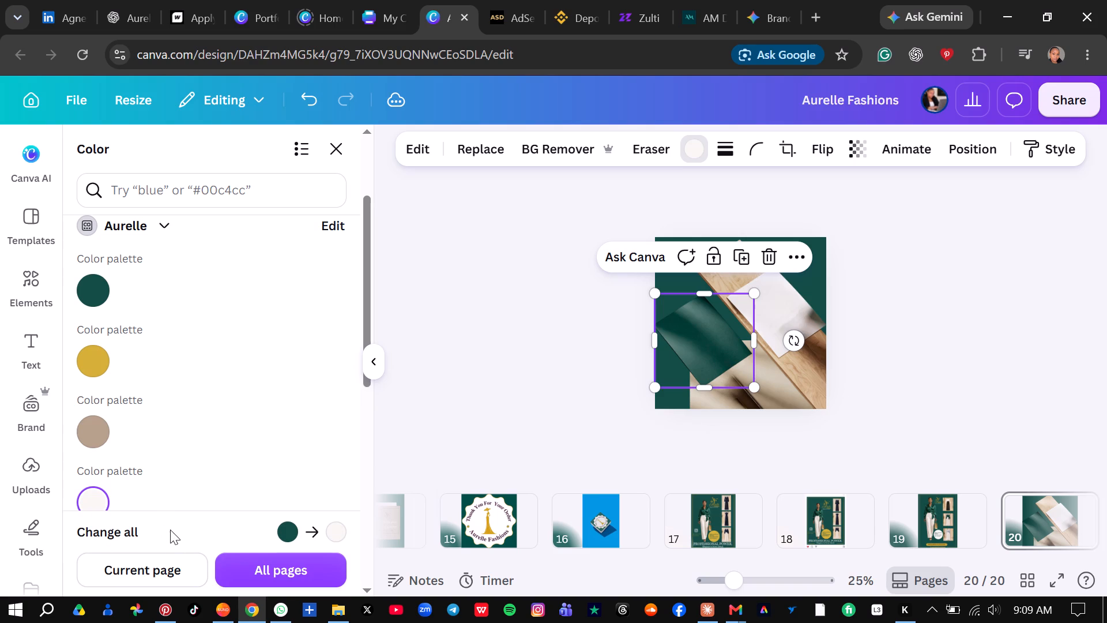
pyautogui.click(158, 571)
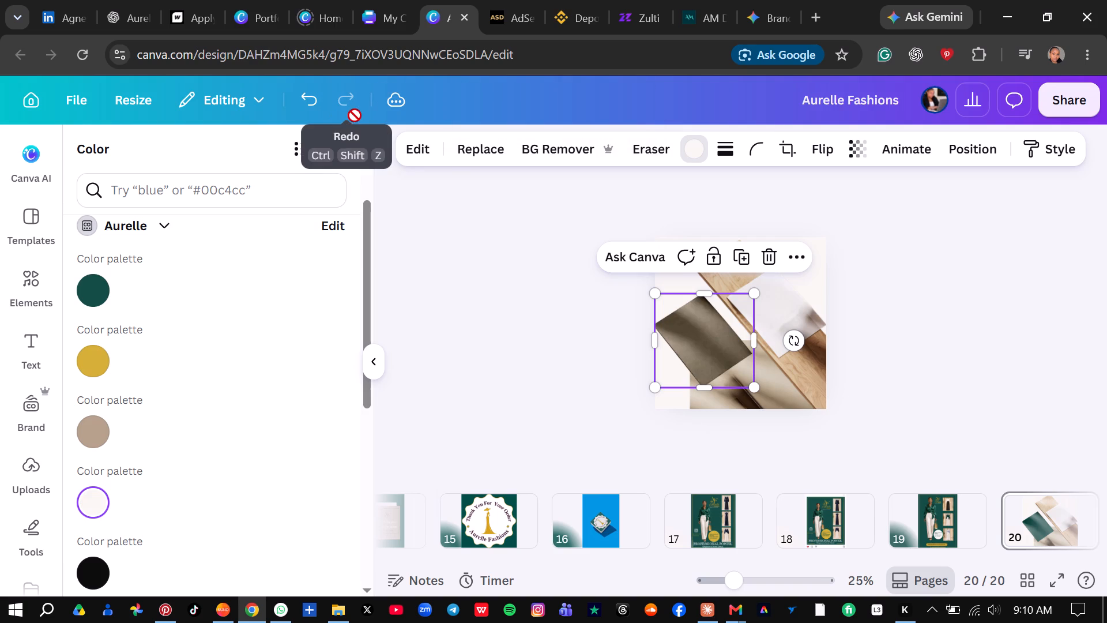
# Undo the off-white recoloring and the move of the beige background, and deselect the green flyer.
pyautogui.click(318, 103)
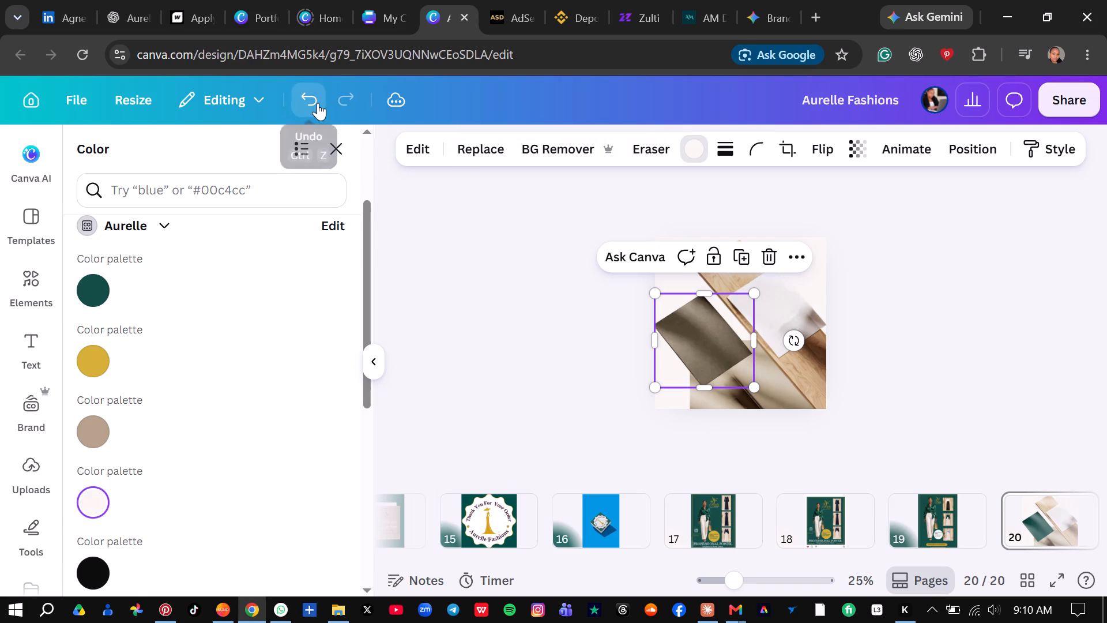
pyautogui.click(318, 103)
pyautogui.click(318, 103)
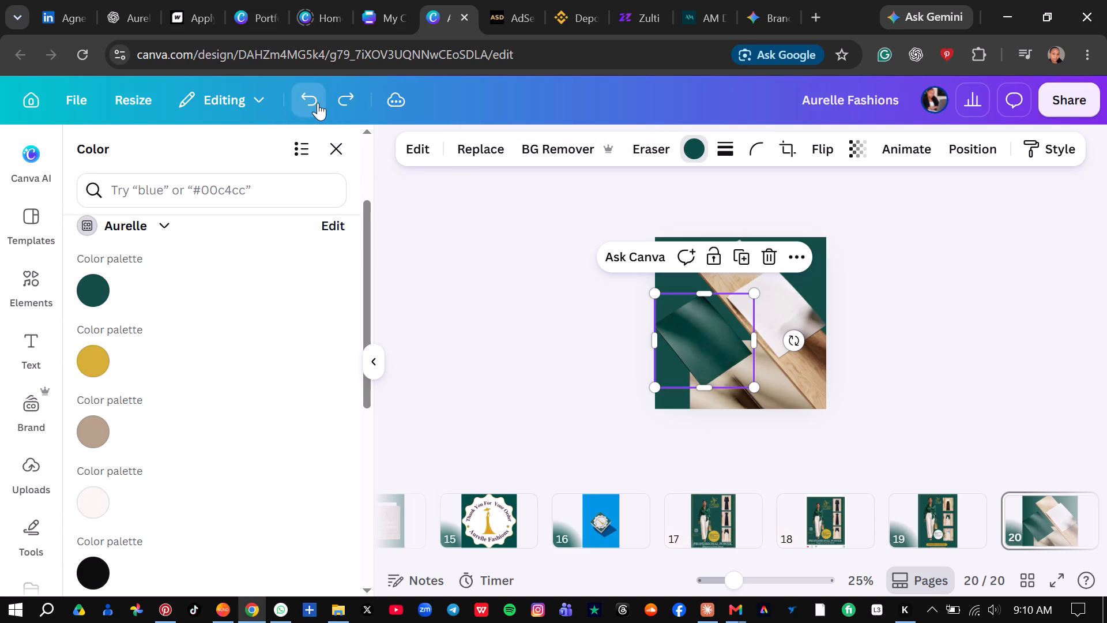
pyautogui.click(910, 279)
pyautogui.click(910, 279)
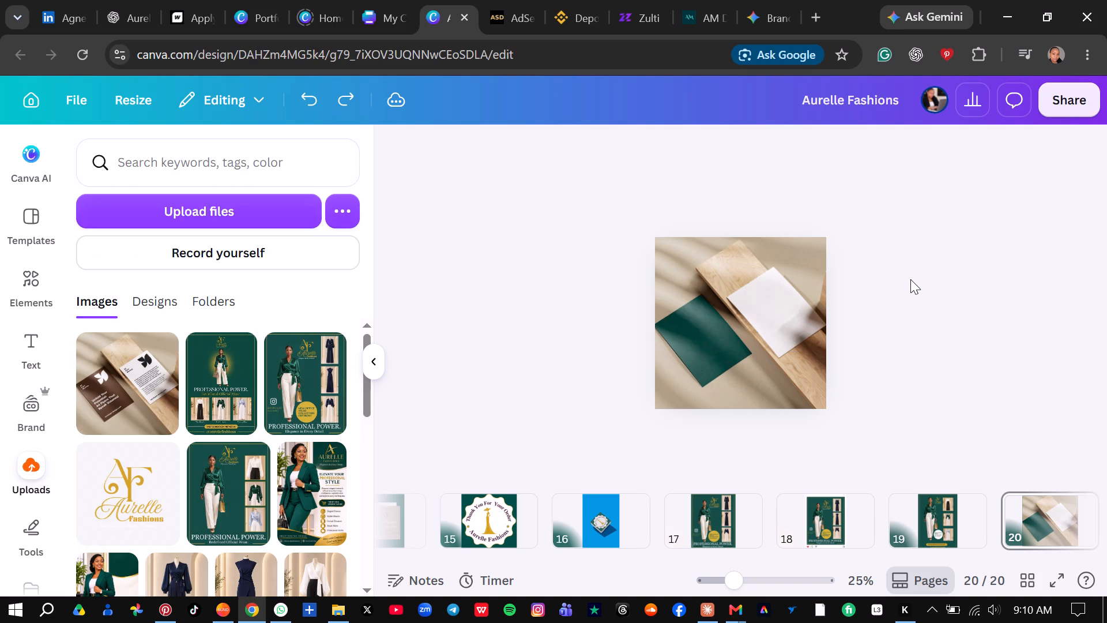
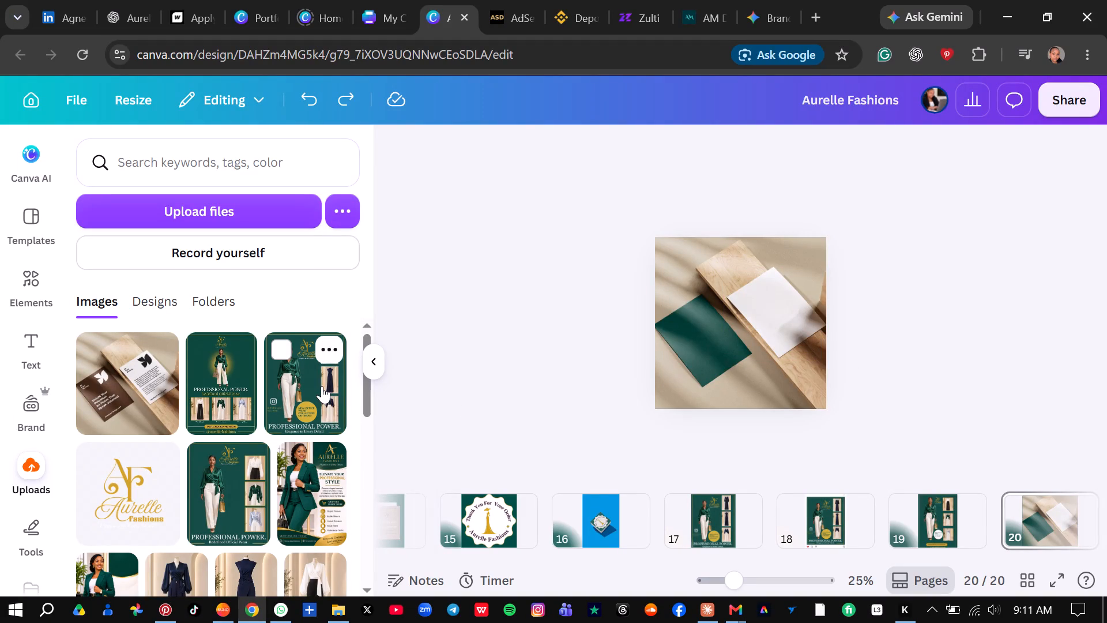
# Replace the green flyer in the mockup with the uploaded full-length Professional Power flyer showing three outfits.
pyautogui.moveTo(306, 373); pyautogui.dragTo(756, 303)
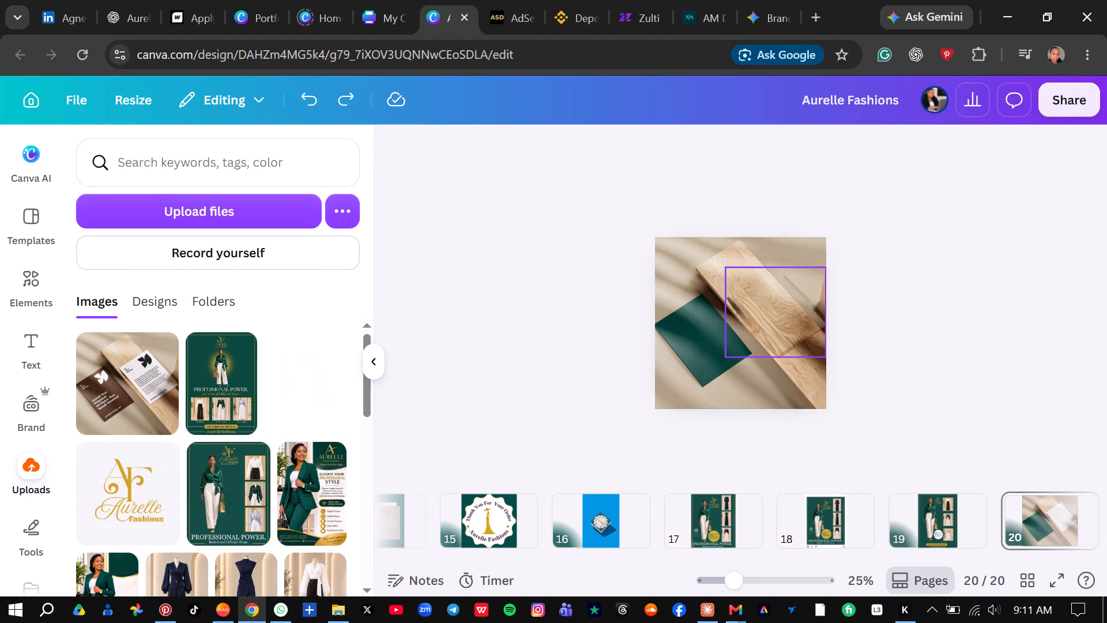
pyautogui.moveTo(756, 303); pyautogui.dragTo(704, 327)
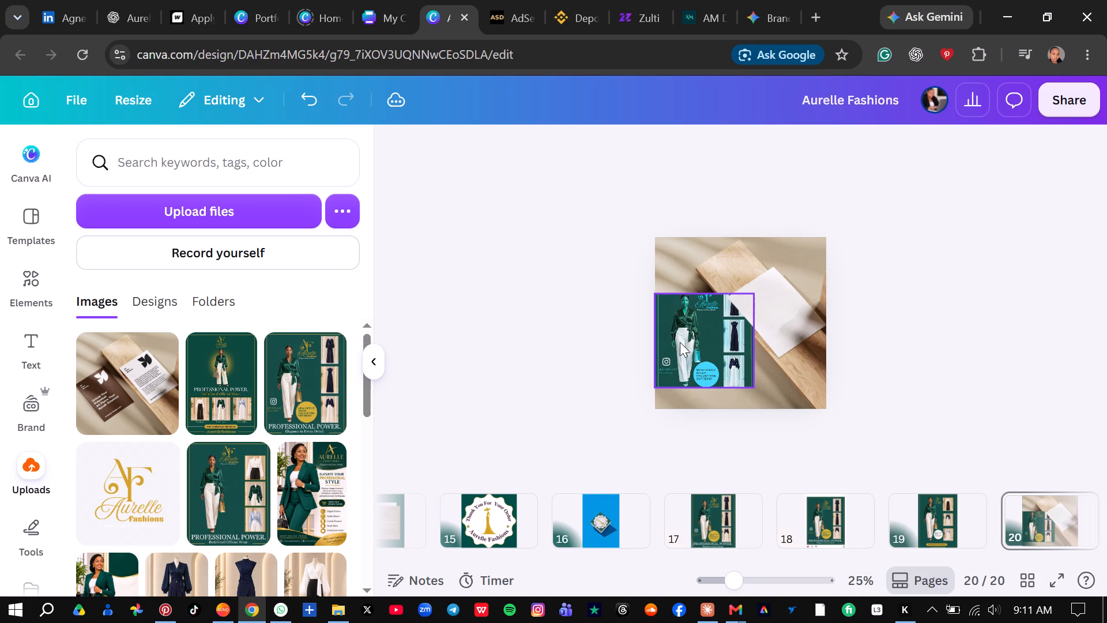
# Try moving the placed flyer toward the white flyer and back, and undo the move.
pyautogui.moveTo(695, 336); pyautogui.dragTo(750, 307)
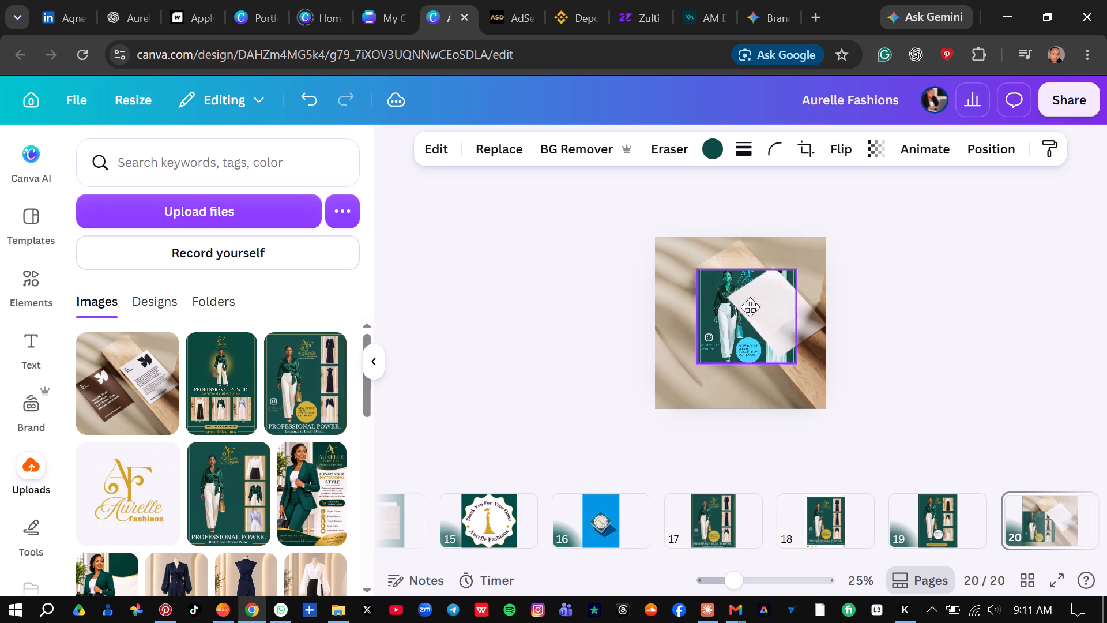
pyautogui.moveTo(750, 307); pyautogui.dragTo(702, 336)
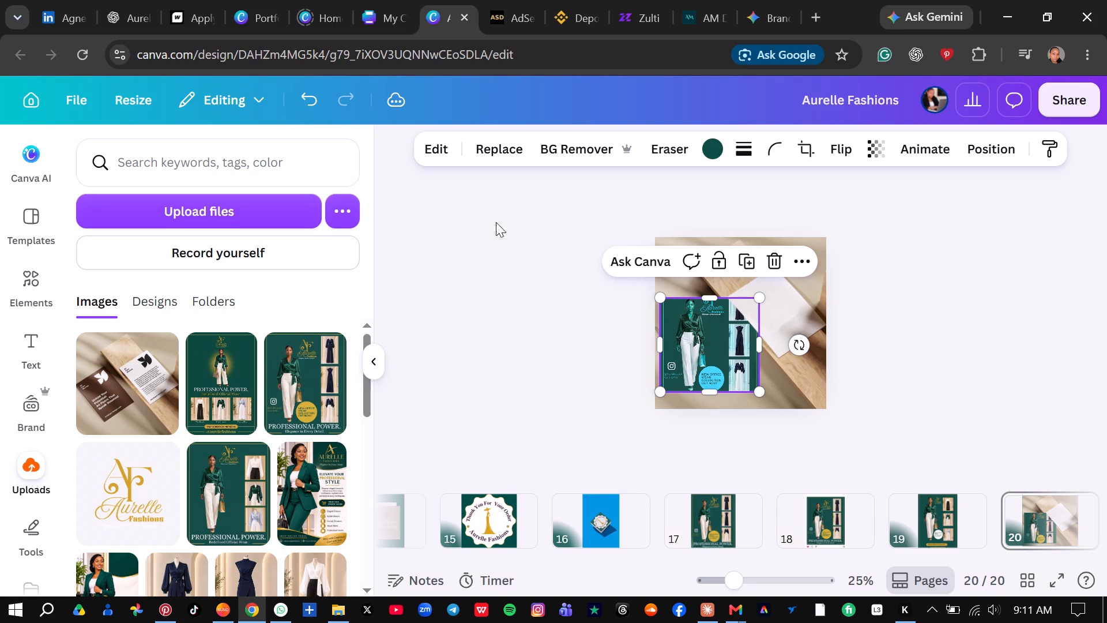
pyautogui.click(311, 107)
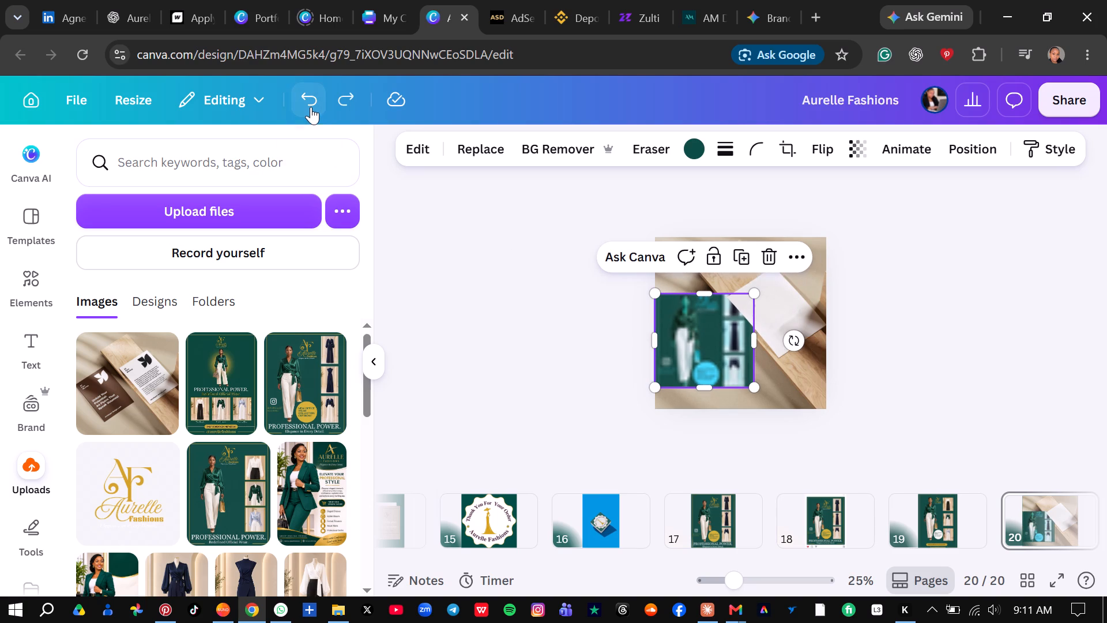
# Undo the recoloring still applied to the placed flyer and deselect it.
pyautogui.click(311, 107)
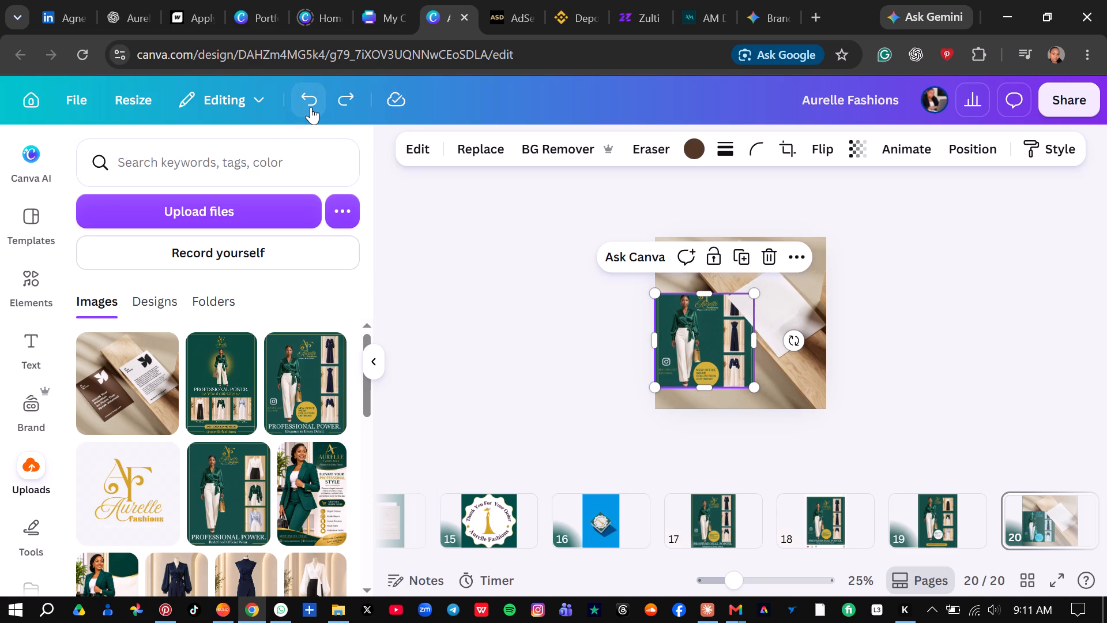
pyautogui.click(516, 284)
# Extend the placed flyer's top edge to uncover its logo area, and scale it down to about 80.1 by 86.9.
pyautogui.click(709, 354)
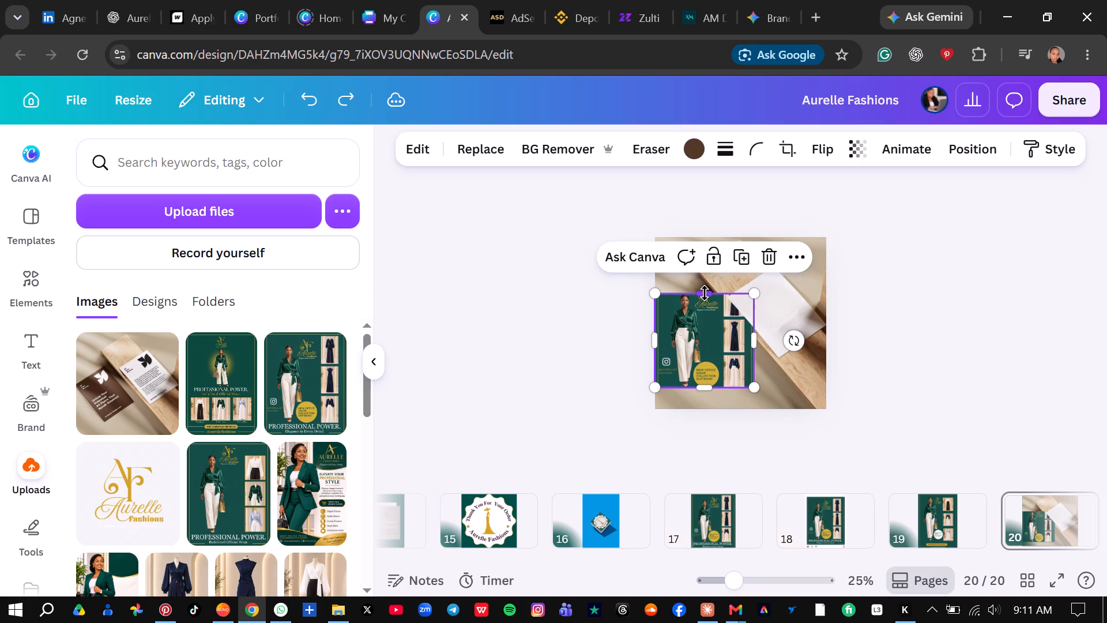
pyautogui.moveTo(705, 293); pyautogui.dragTo(703, 279)
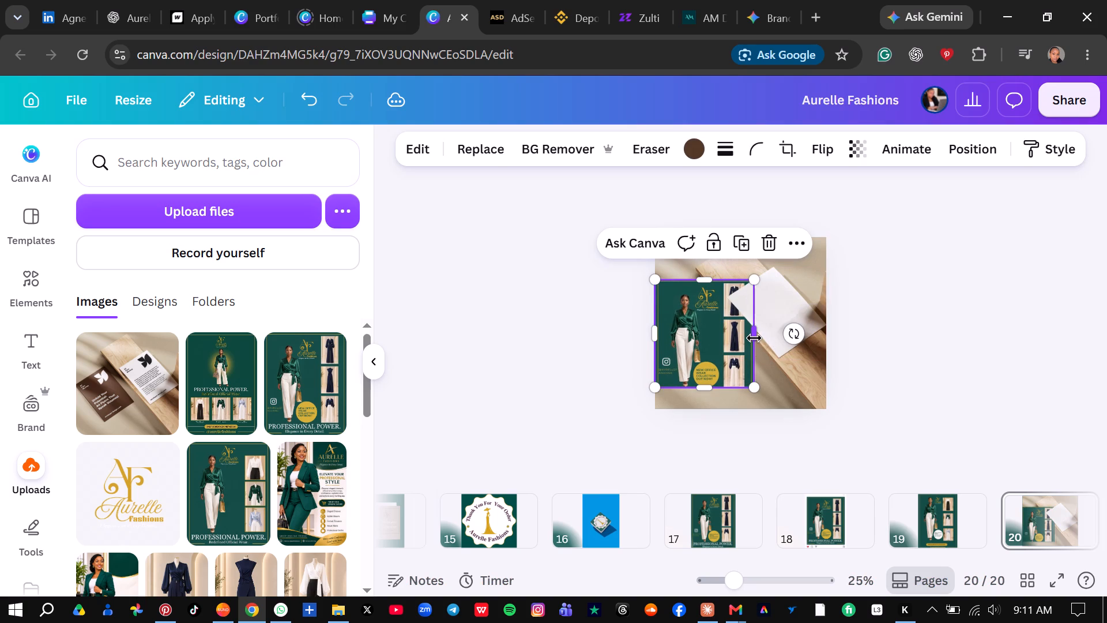
pyautogui.moveTo(752, 388); pyautogui.dragTo(739, 381)
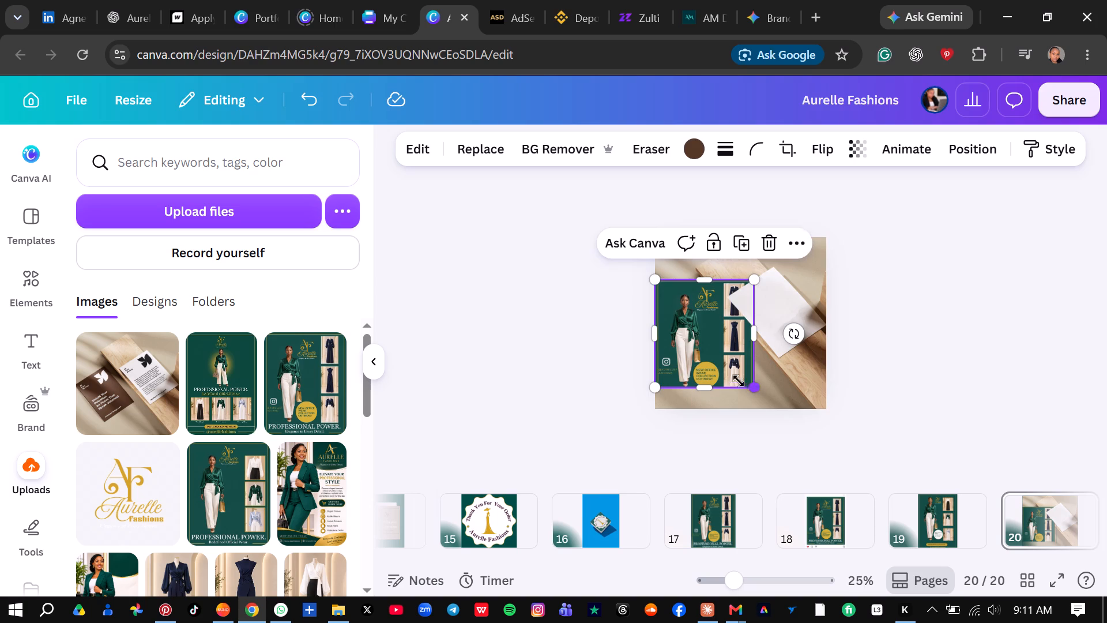
pyautogui.moveTo(739, 381); pyautogui.dragTo(715, 376)
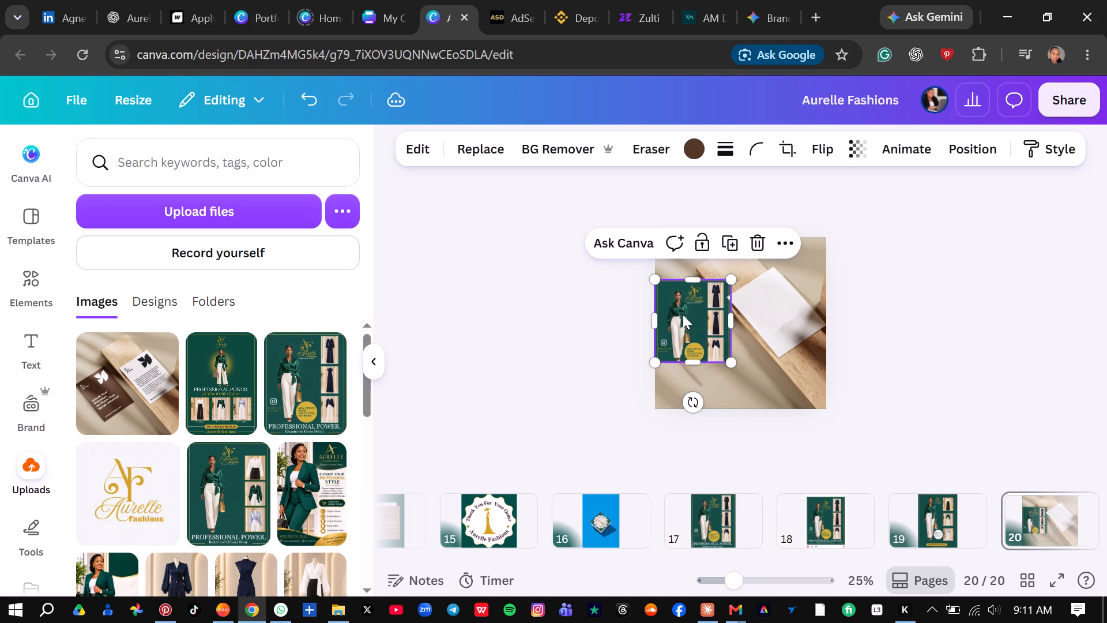
pyautogui.moveTo(652, 279); pyautogui.dragTo(662, 290)
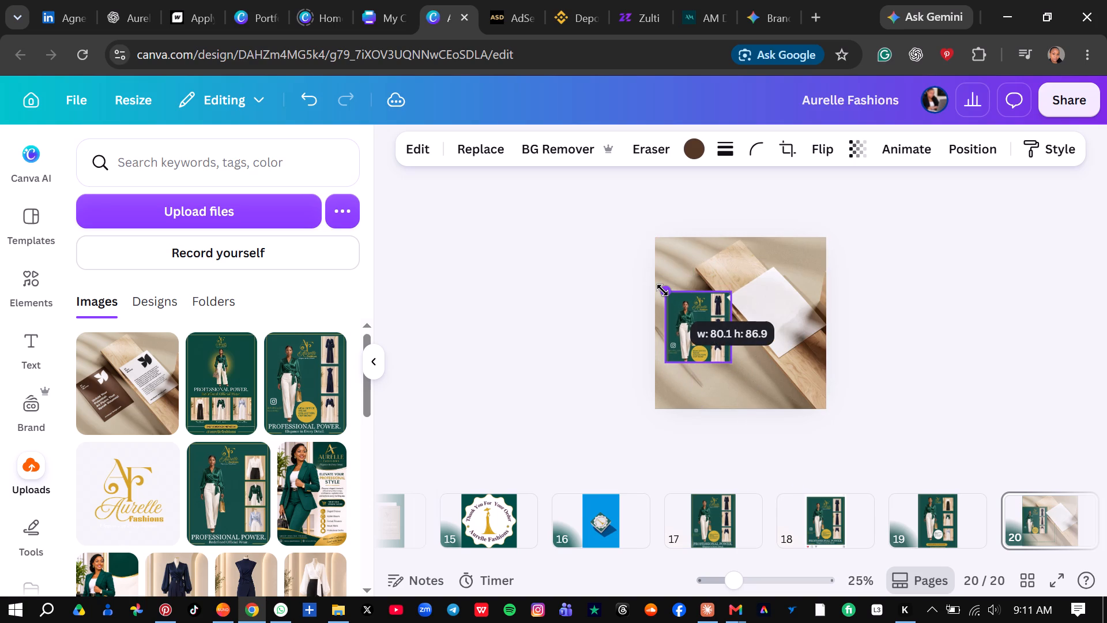
# Move the reduced flyer slightly lower along the page's left side and fine-tune its width to about 79.4.
pyautogui.moveTo(694, 316); pyautogui.dragTo(690, 331)
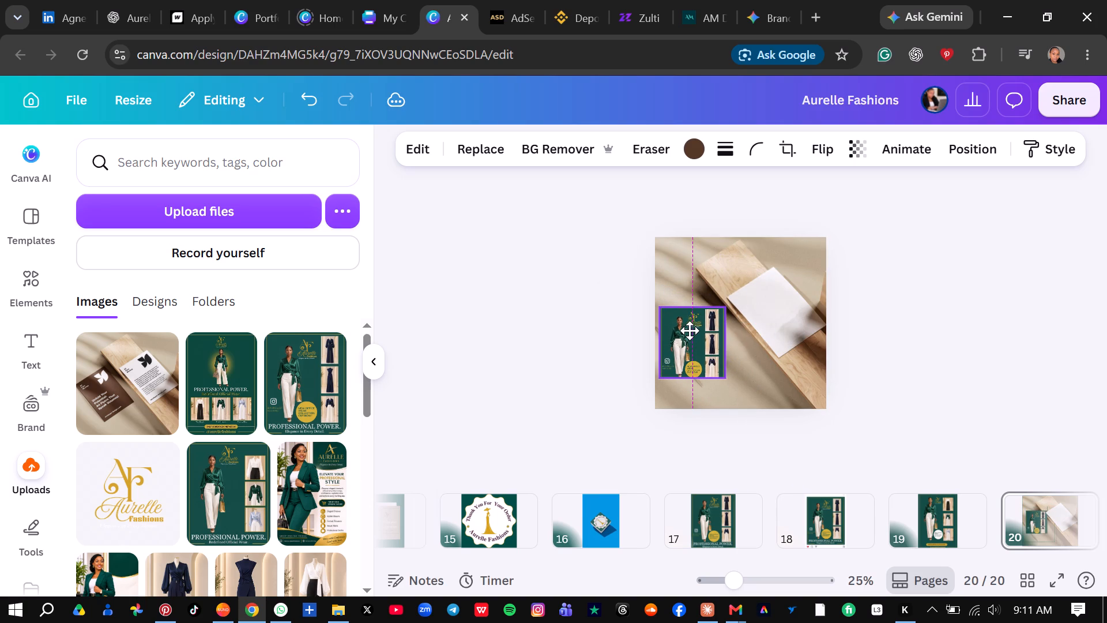
pyautogui.moveTo(690, 331); pyautogui.dragTo(689, 331)
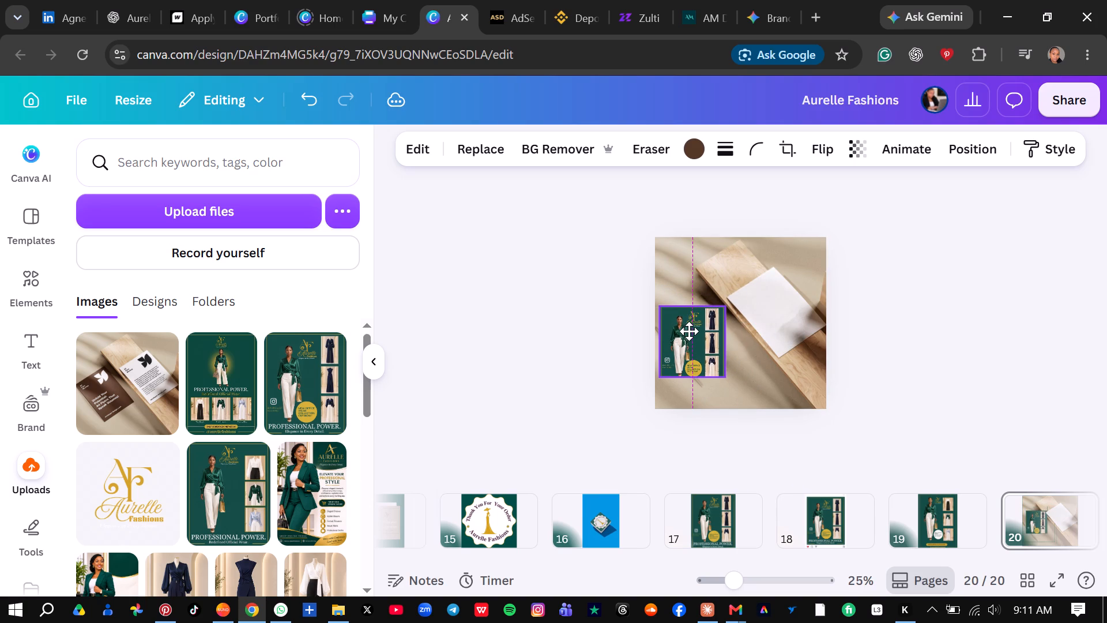
pyautogui.moveTo(689, 331); pyautogui.dragTo(688, 329)
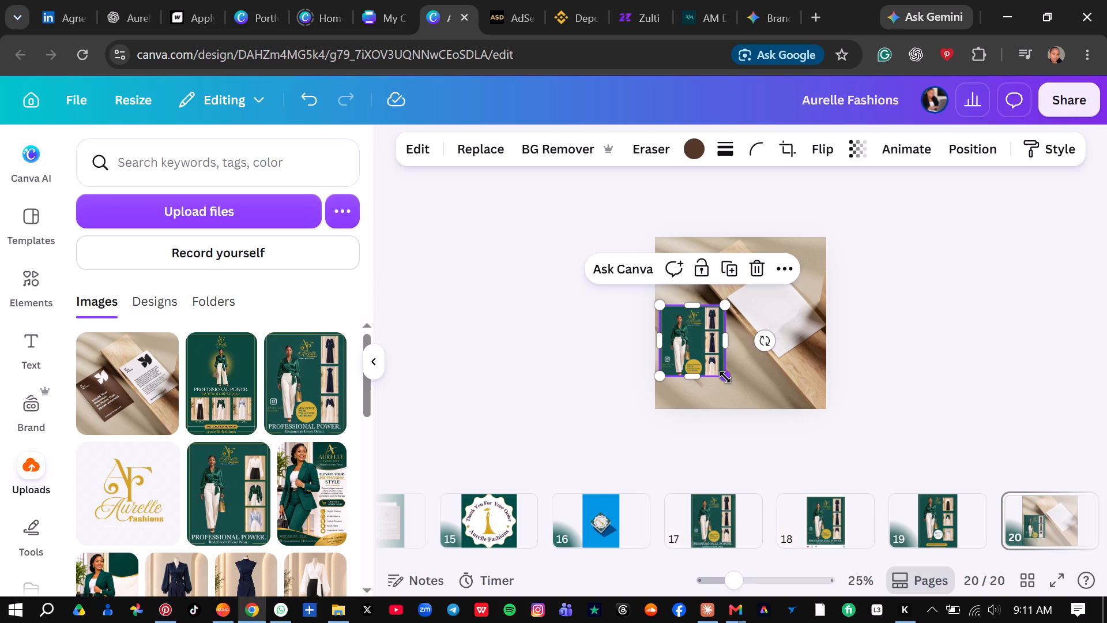
pyautogui.moveTo(725, 377); pyautogui.dragTo(729, 380)
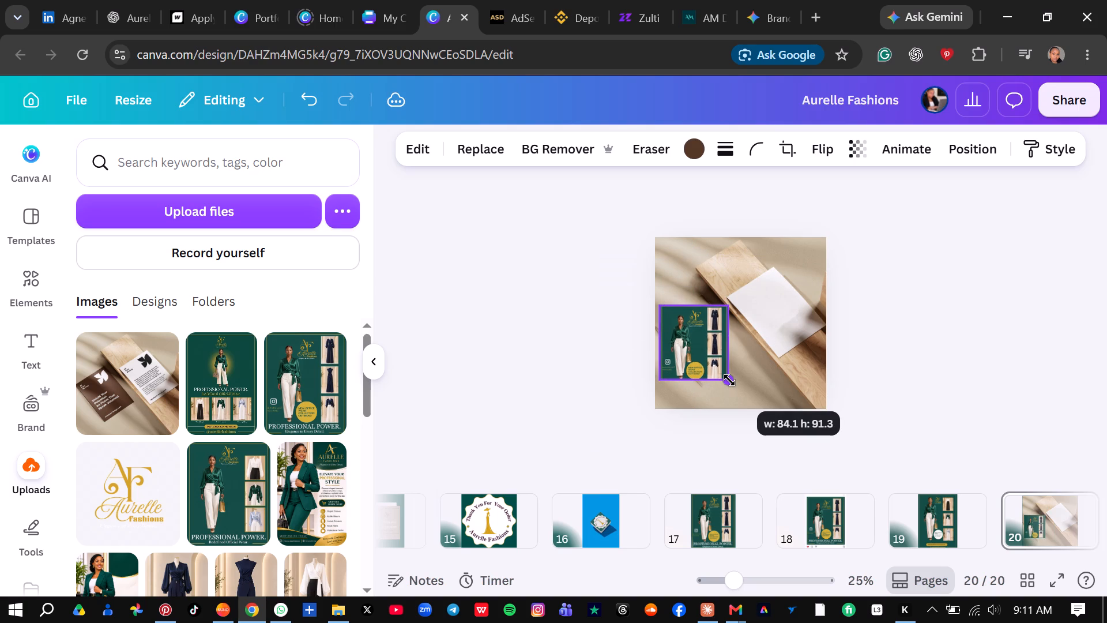
pyautogui.moveTo(729, 380); pyautogui.dragTo(712, 373)
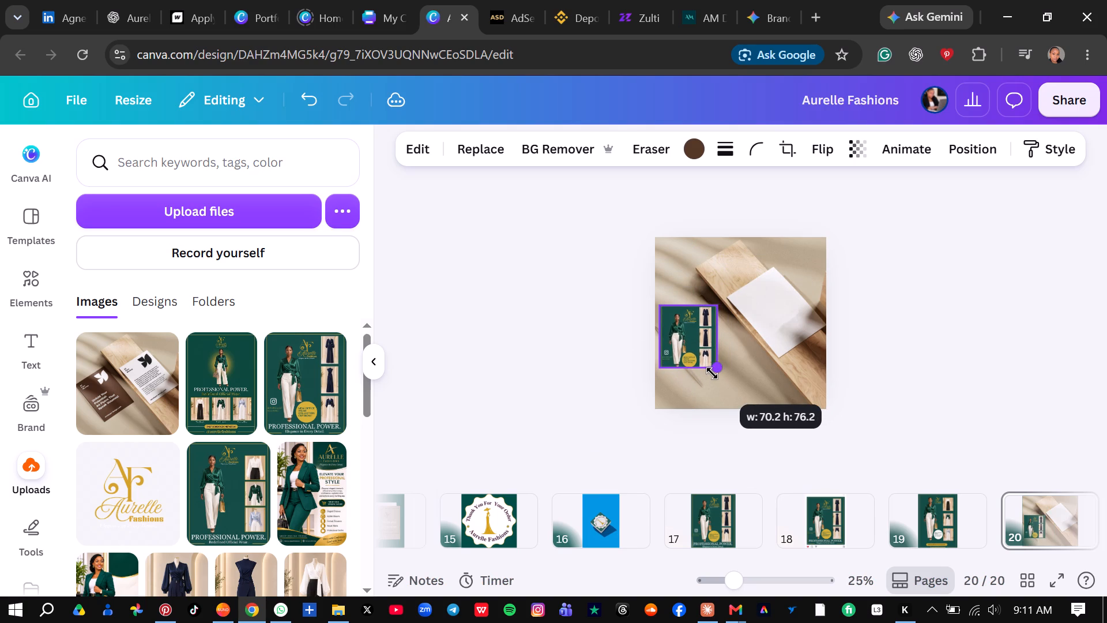
pyautogui.moveTo(712, 373); pyautogui.dragTo(718, 379)
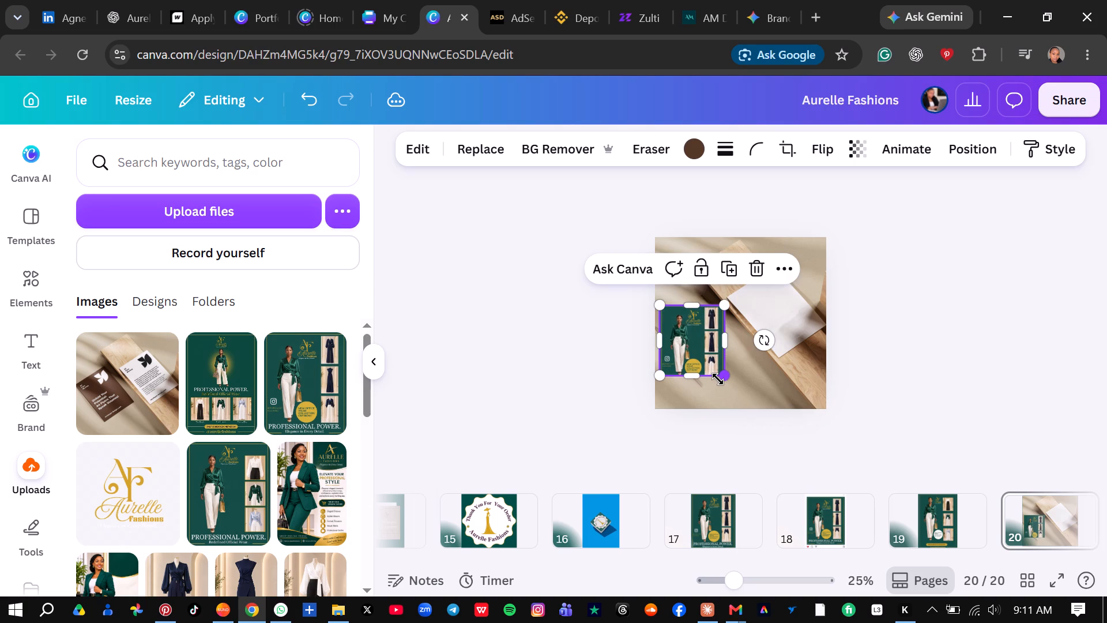
pyautogui.click(961, 317)
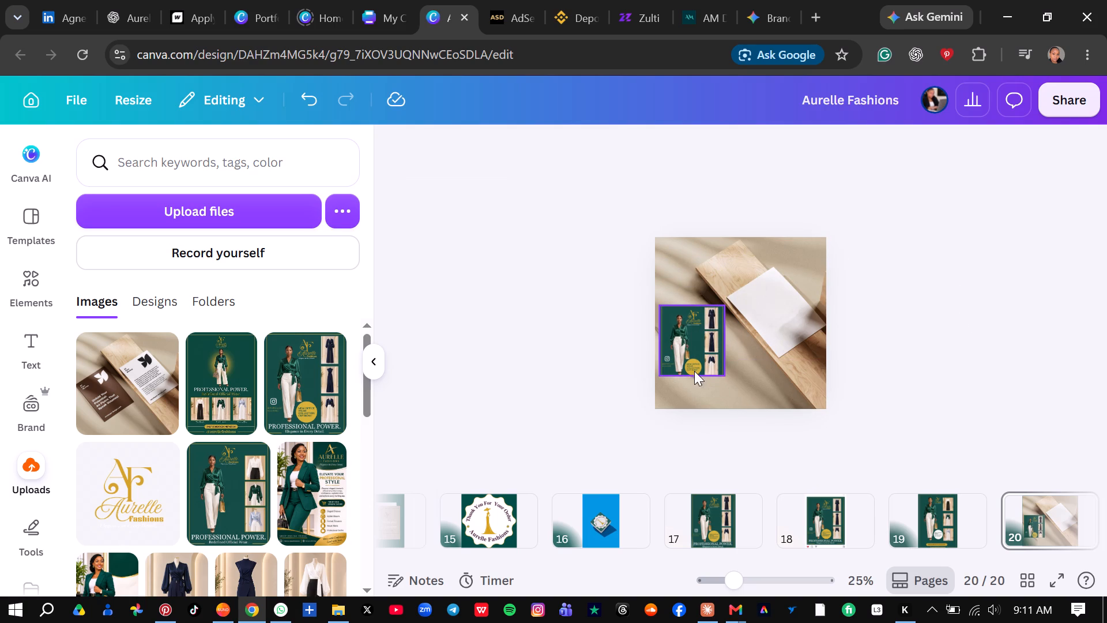
# Extend the small flyer's bottom edge to reveal its headline and its top edge slightly, making it about 107.1 high.
pyautogui.click(687, 329)
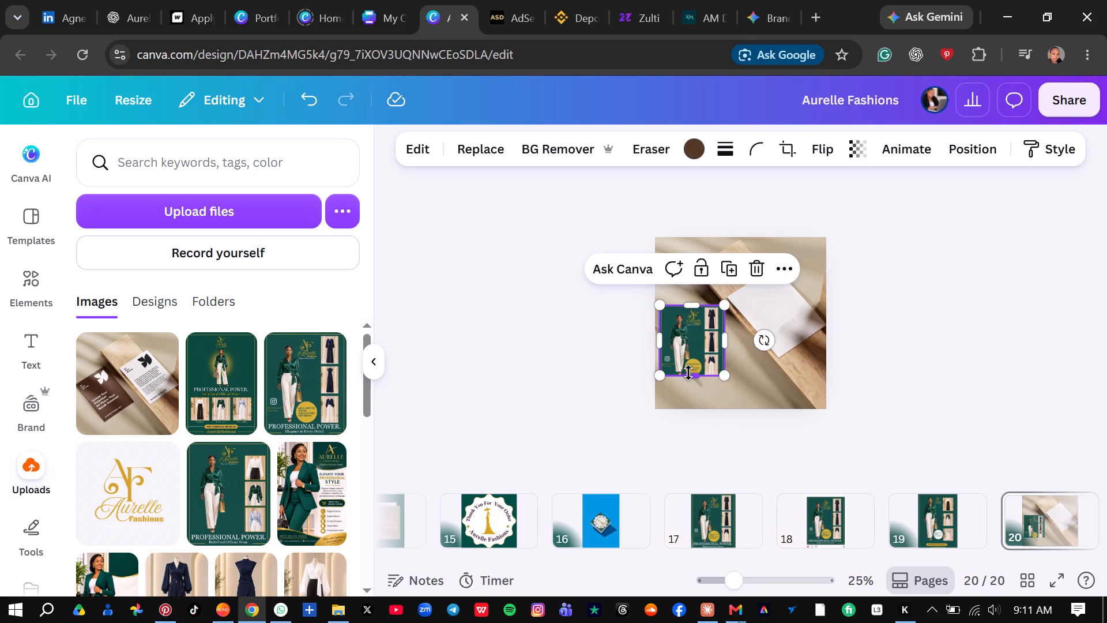
pyautogui.moveTo(688, 373); pyautogui.dragTo(691, 386)
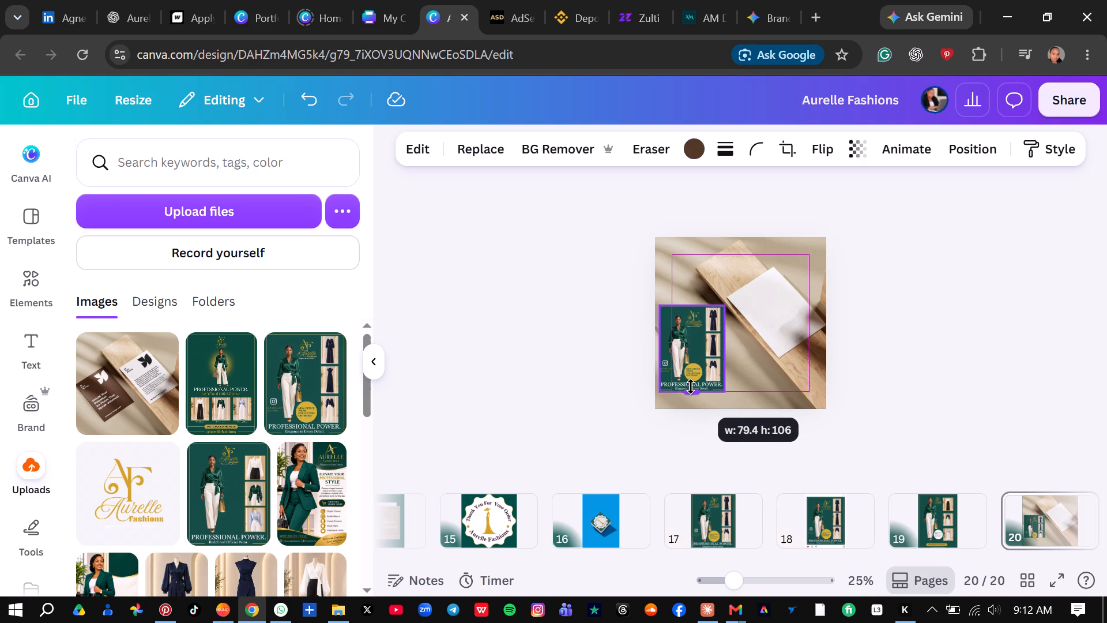
pyautogui.moveTo(691, 386); pyautogui.dragTo(691, 385)
pyautogui.click(906, 296)
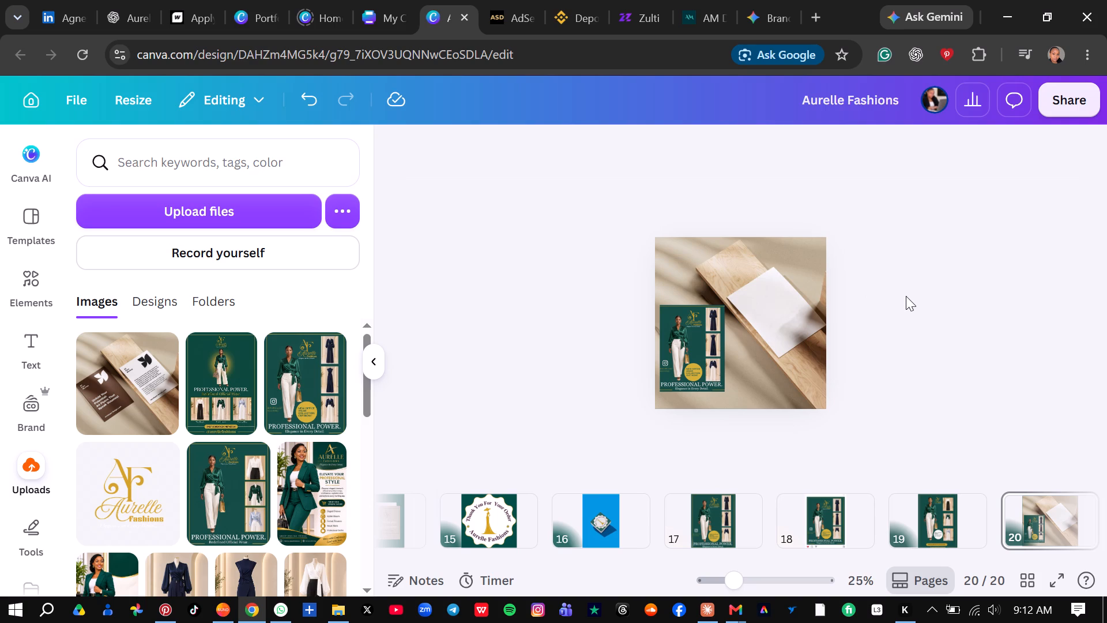
pyautogui.click(910, 250)
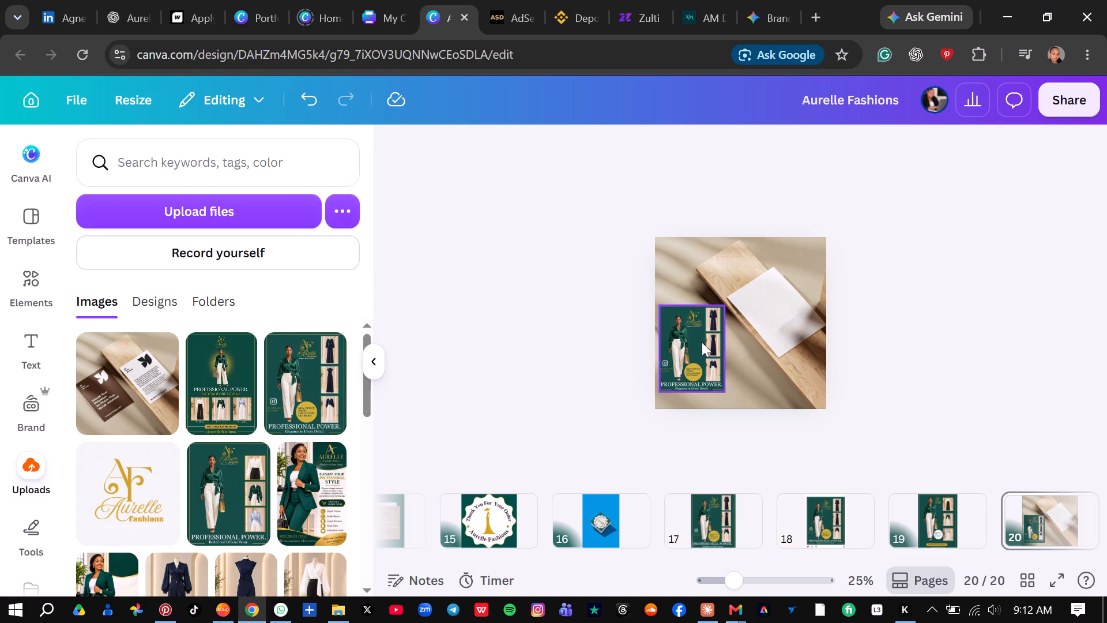
pyautogui.click(576, 318)
pyautogui.click(692, 324)
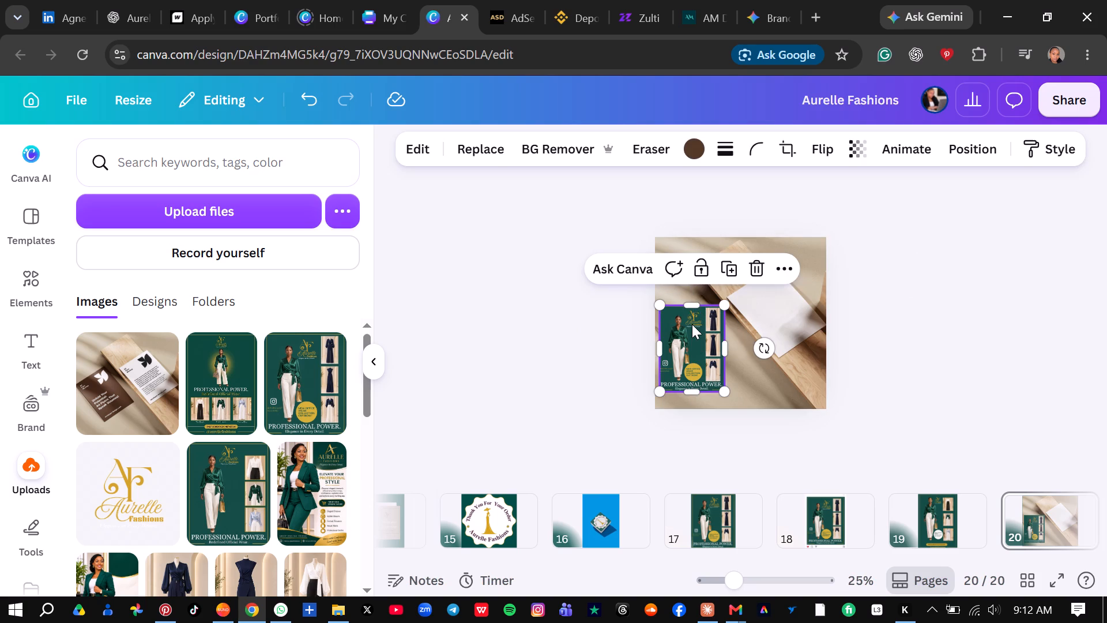
pyautogui.click(689, 304)
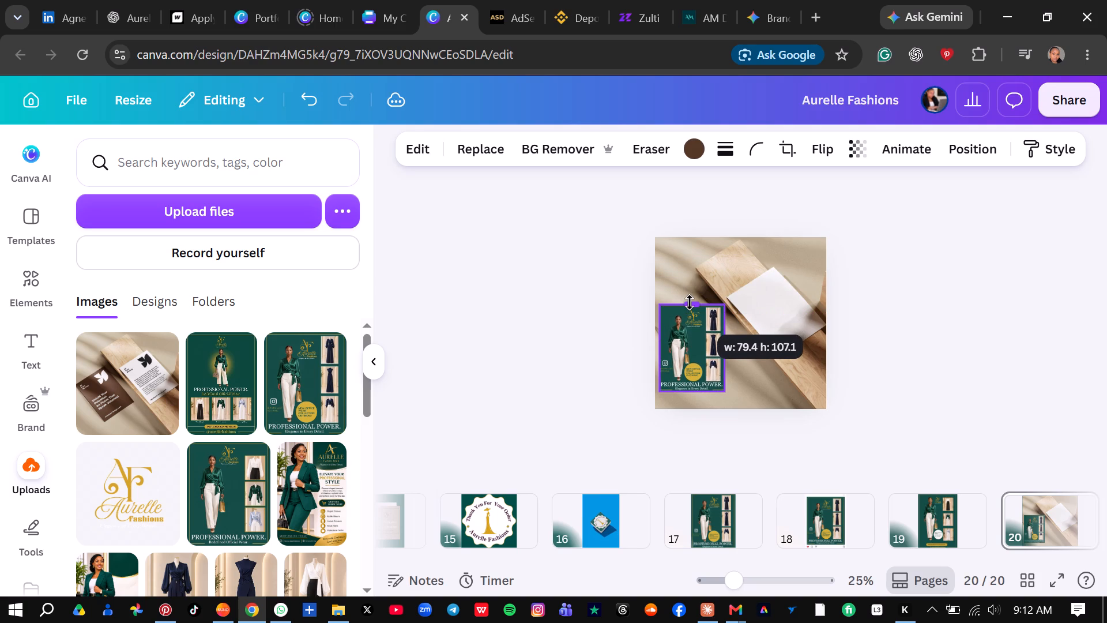
pyautogui.click(909, 313)
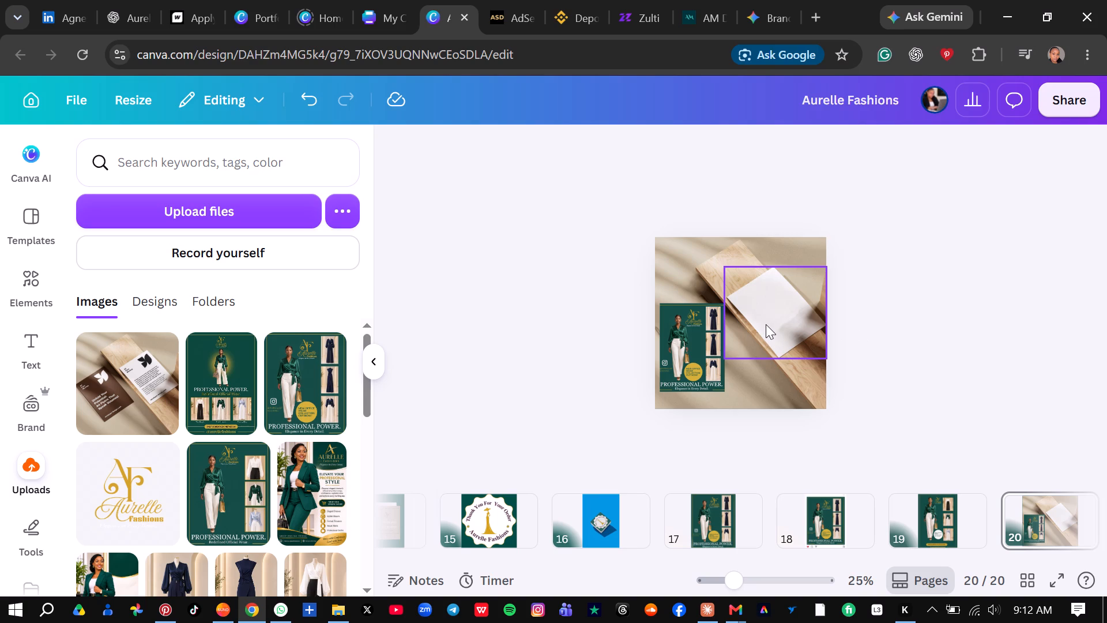
# Replace the white flyer on the wooden board with the same uploaded Professional Power flyer.
pyautogui.moveTo(304, 371); pyautogui.dragTo(712, 283)
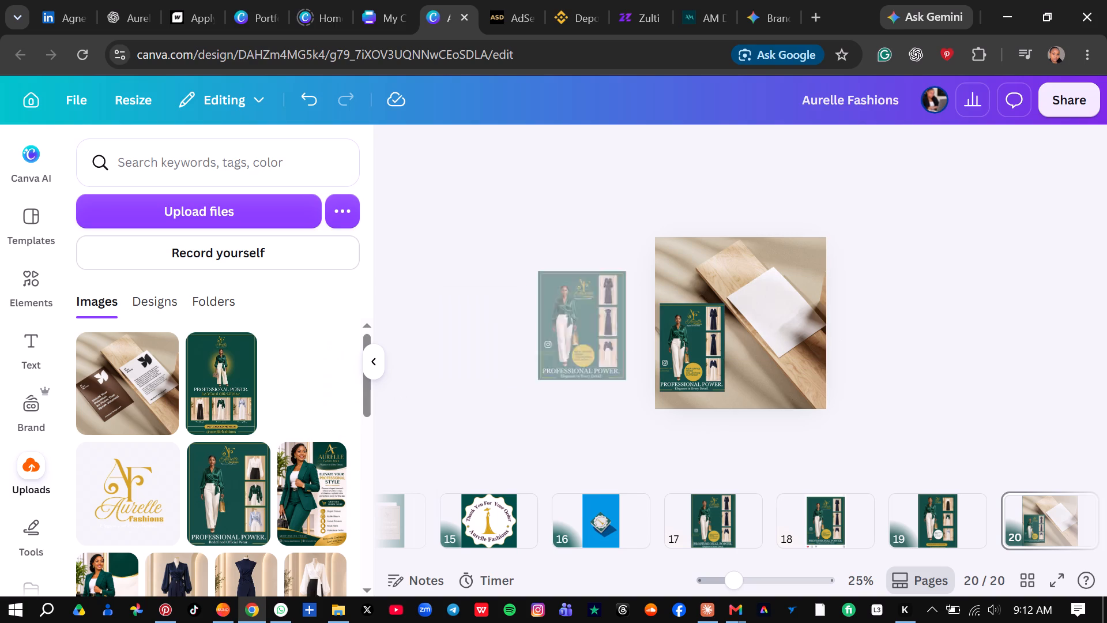
pyautogui.moveTo(712, 283); pyautogui.dragTo(780, 303)
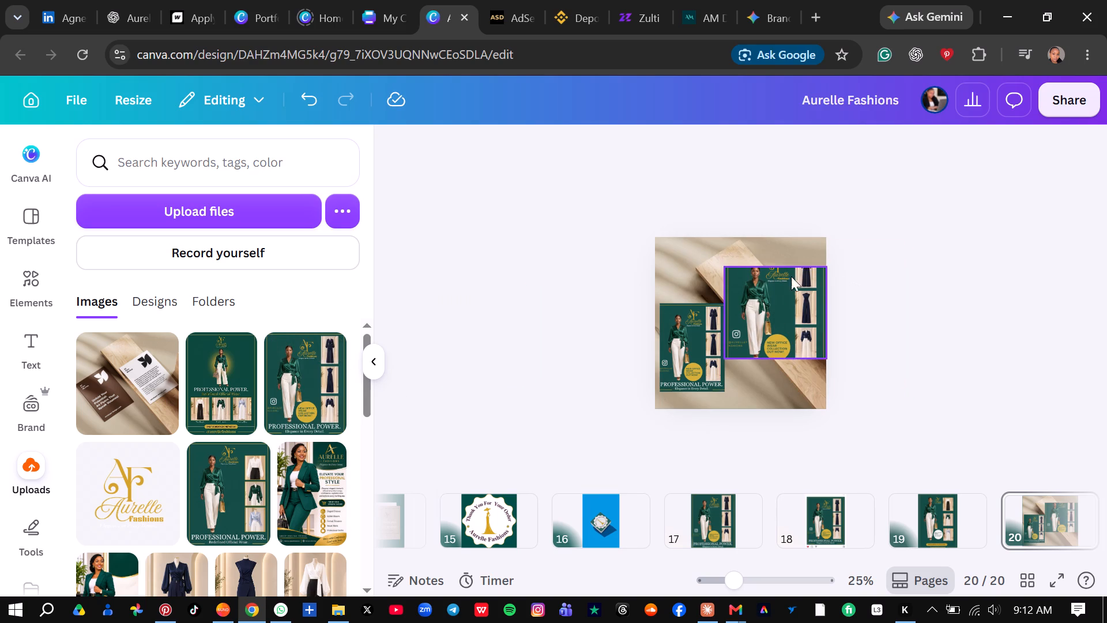
# Extend the top and bottom edges of the flyer on the wooden board to reveal its logo and headline.
pyautogui.click(775, 286)
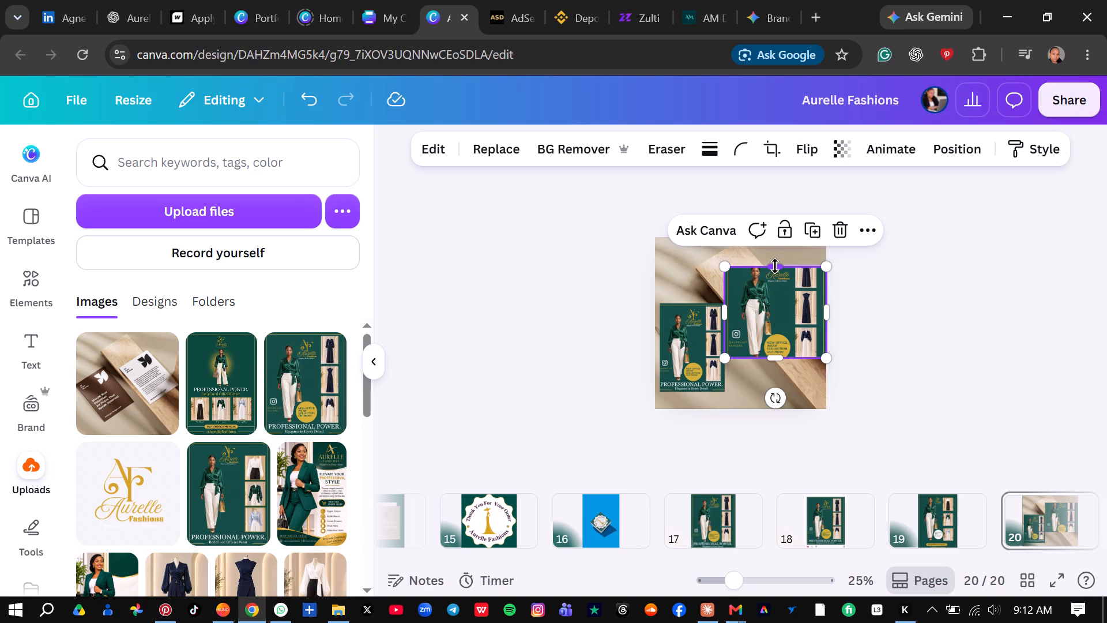
pyautogui.moveTo(775, 266); pyautogui.dragTo(773, 249)
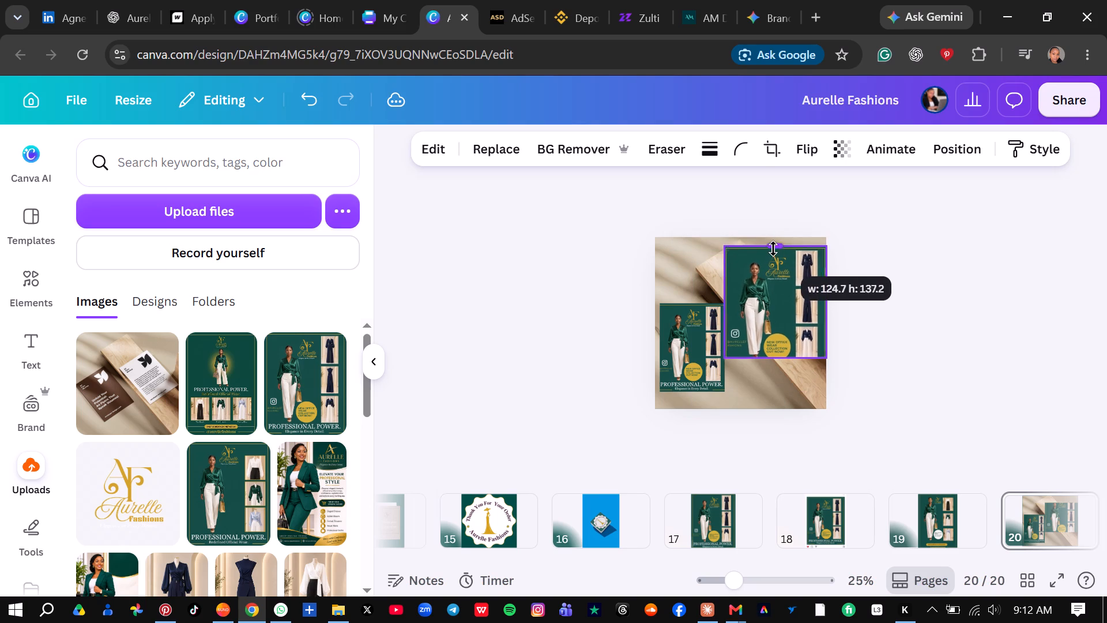
pyautogui.moveTo(773, 249); pyautogui.dragTo(773, 248)
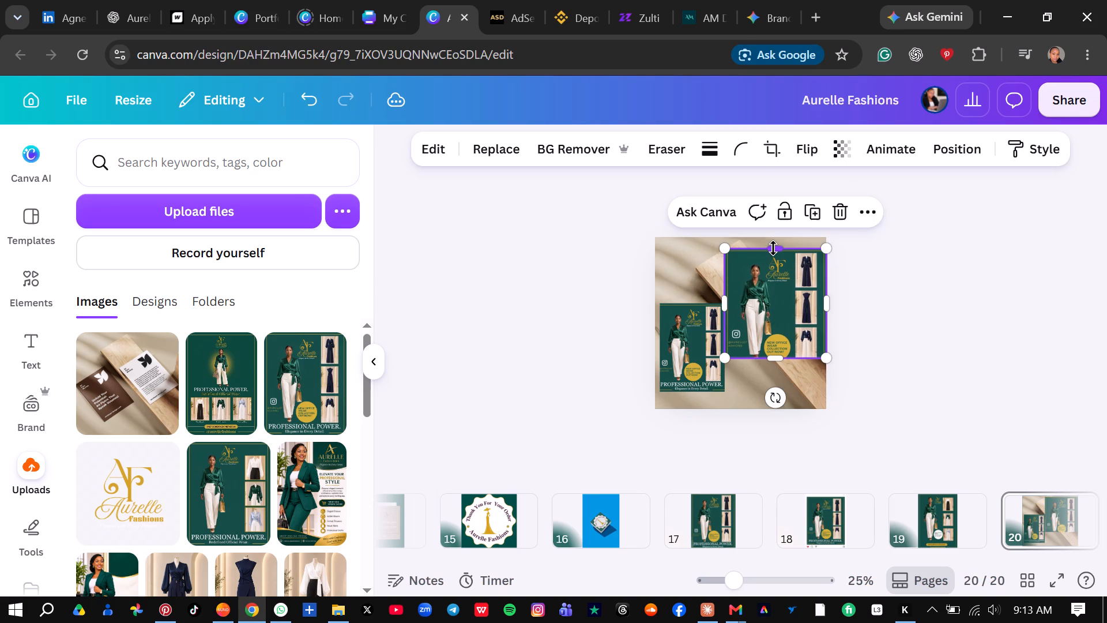
pyautogui.moveTo(775, 354); pyautogui.dragTo(776, 374)
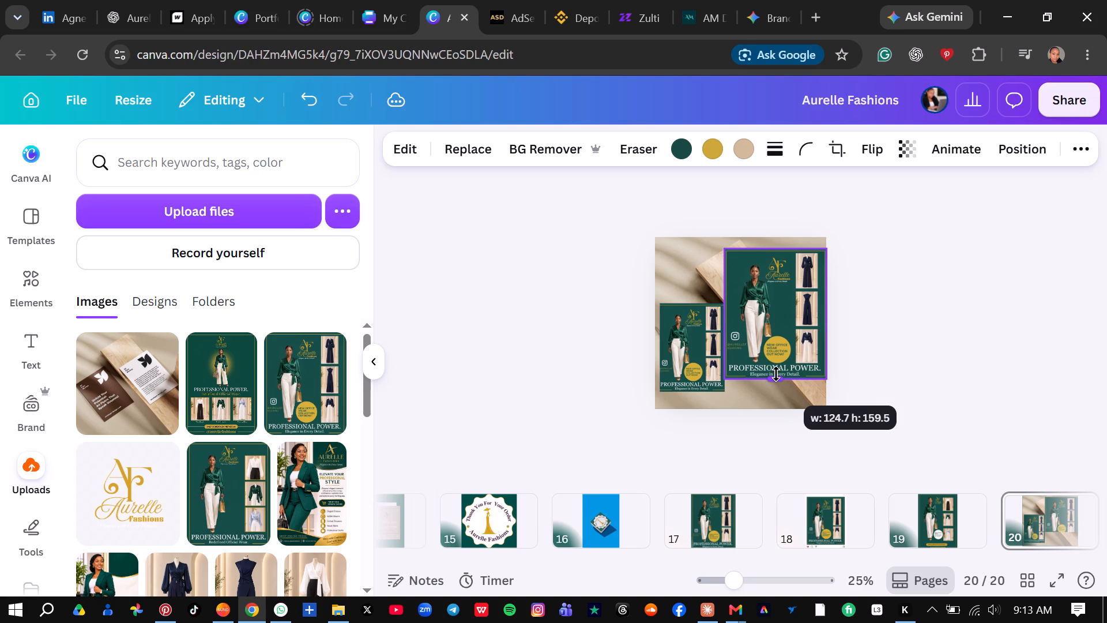
pyautogui.moveTo(776, 374); pyautogui.dragTo(777, 369)
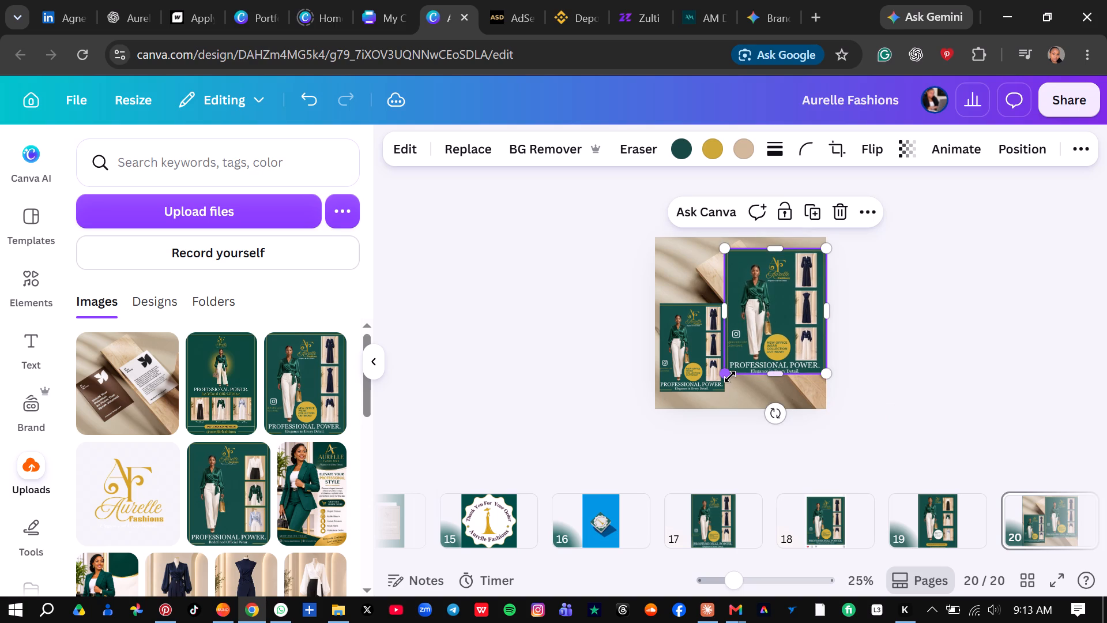
# Scale down the flyer on the wooden board from its lower corners, keeping it in the page's upper right area.
pyautogui.moveTo(724, 376); pyautogui.dragTo(736, 363)
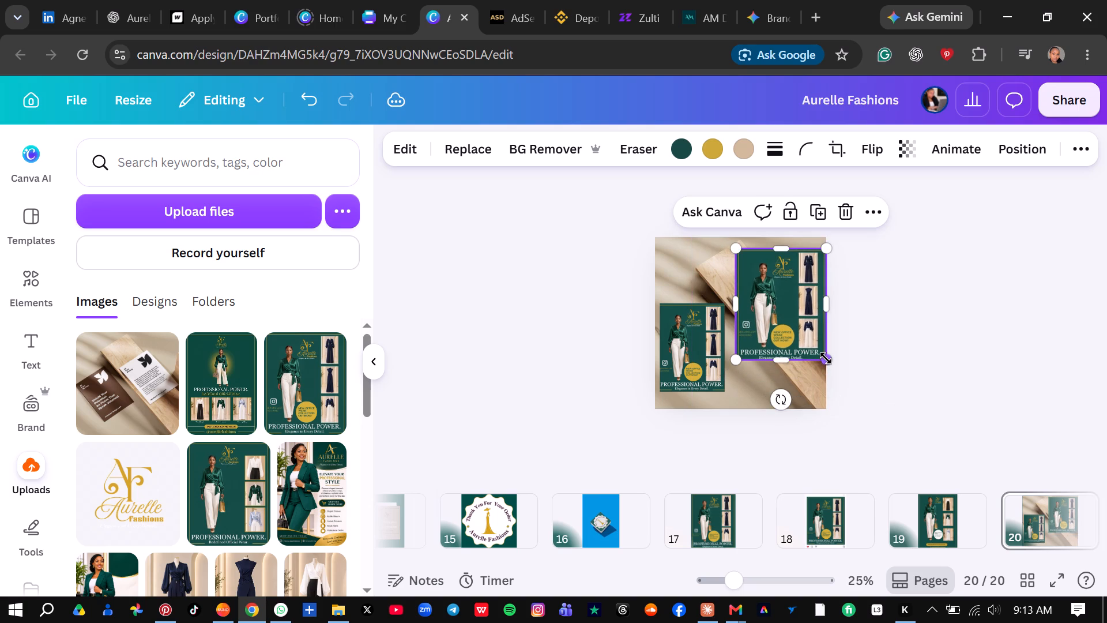
pyautogui.moveTo(826, 358); pyautogui.dragTo(798, 356)
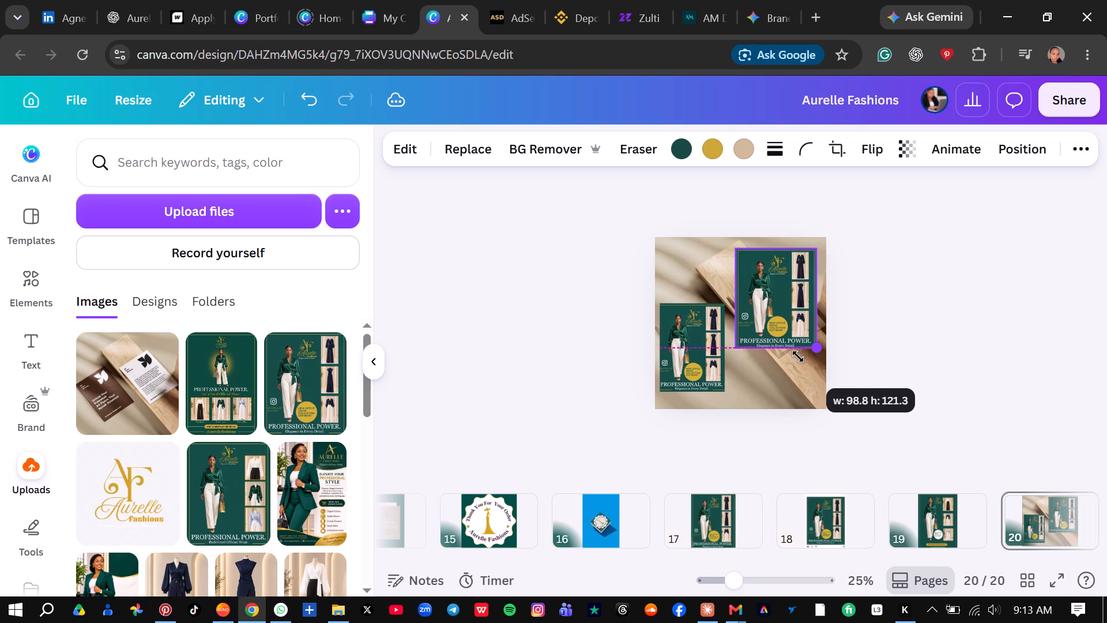
pyautogui.moveTo(798, 356); pyautogui.dragTo(789, 352)
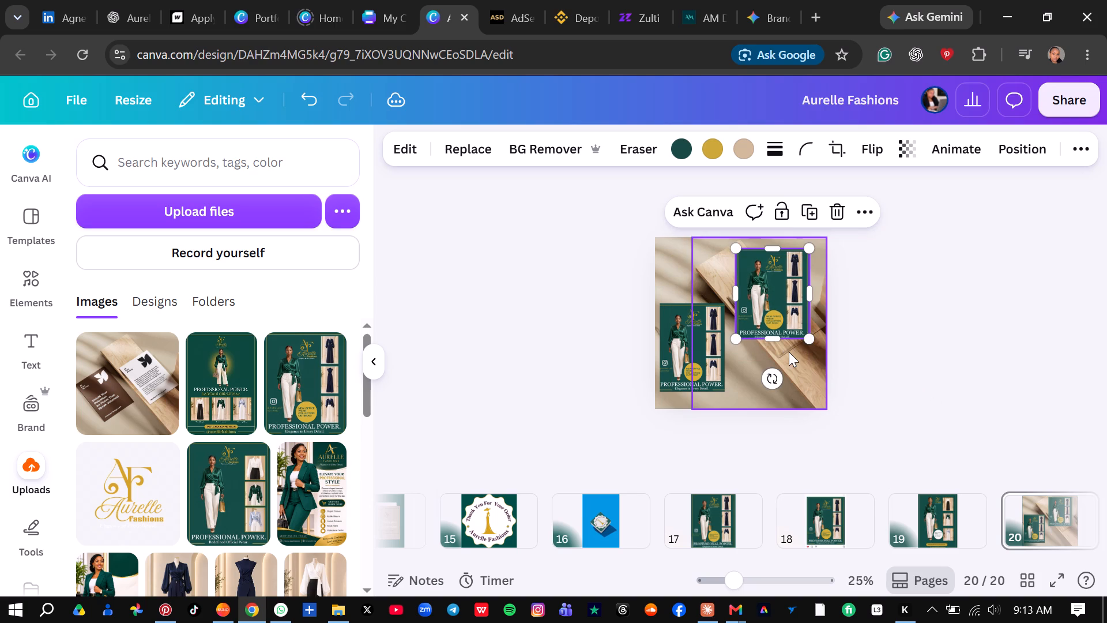